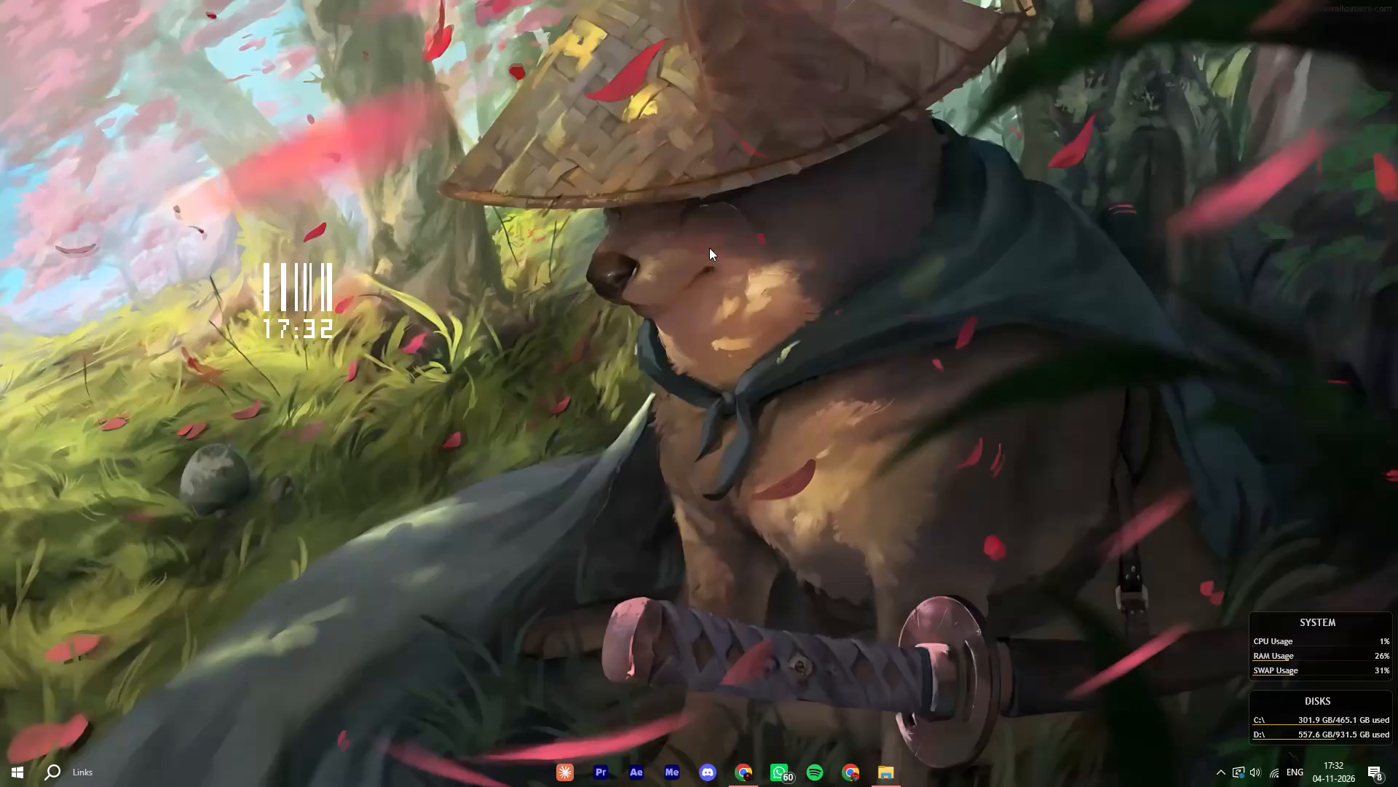
Switch to Chrome and search YouTube for thenextgentrades in place of the existing query.
{"action": "left_click", "coordinate": [0, 786]}
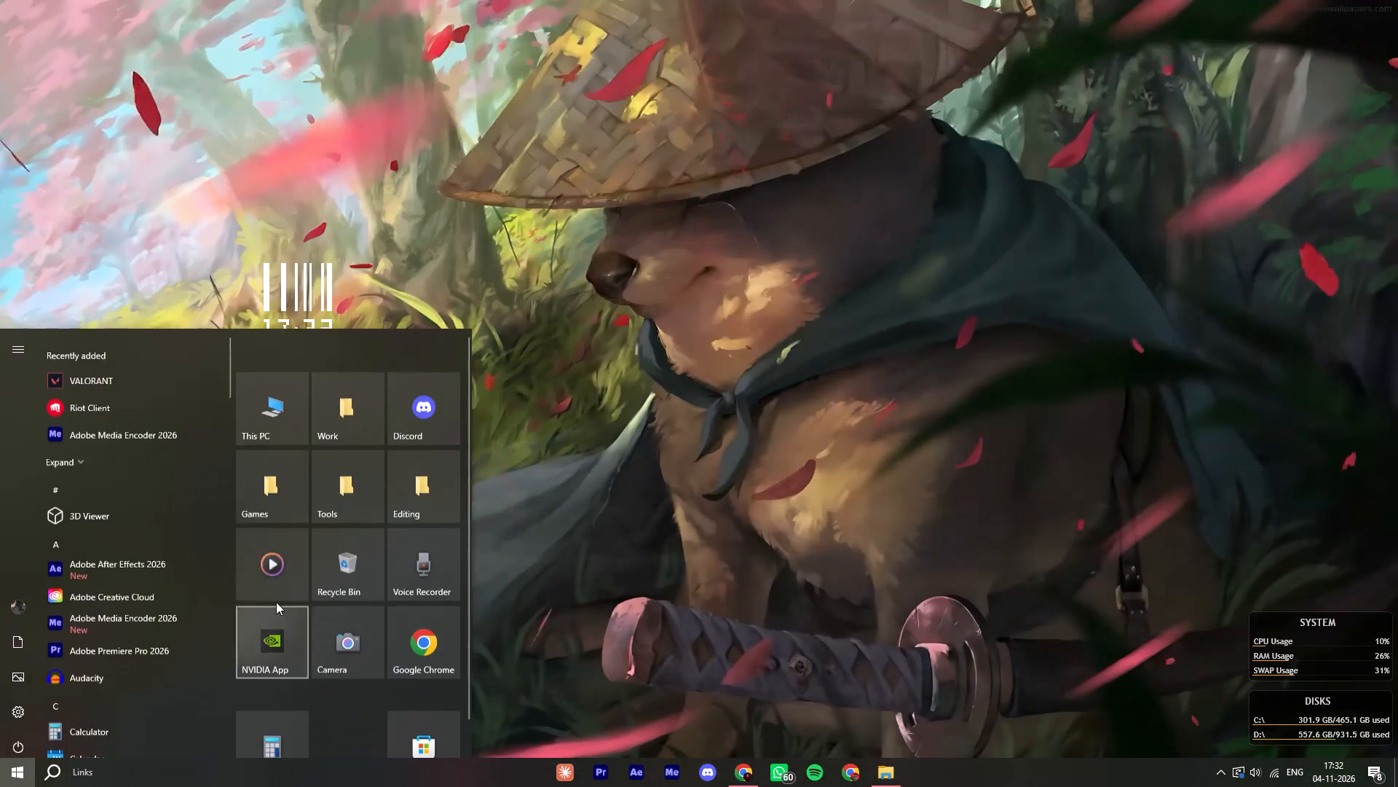
{"action": "left_click", "coordinate": [738, 775]}
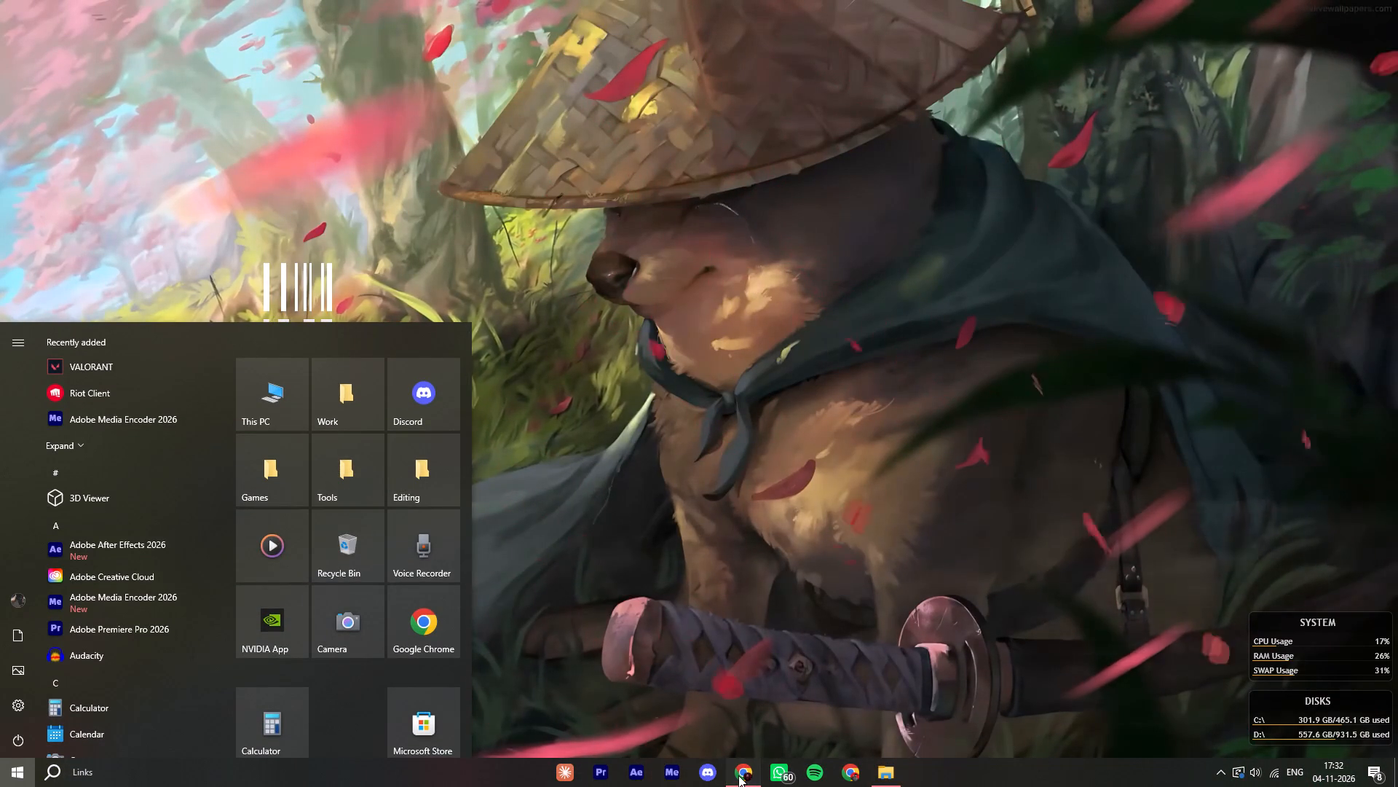
{"action": "left_click_drag", "start_coordinate": [590, 88], "coordinate": [470, 86]}
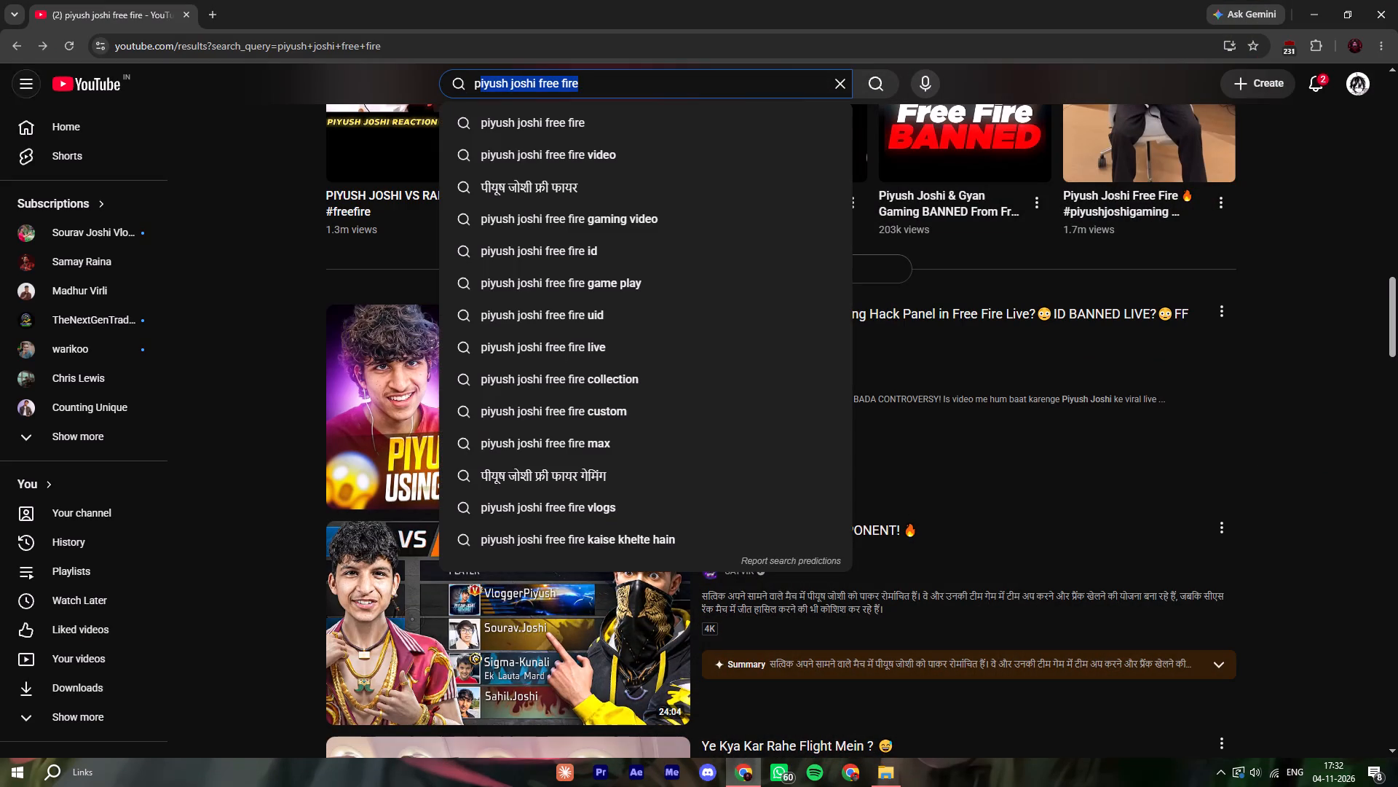
{"action": "left_click_drag", "start_coordinate": [470, 86], "coordinate": [425, 90]}
{"action": "type", "text": "the"}
{"action": "type", "text": "ne"}
{"action": "type", "text": "st"}
{"action": "key", "text": "g"}
{"action": "key", "text": "e"}
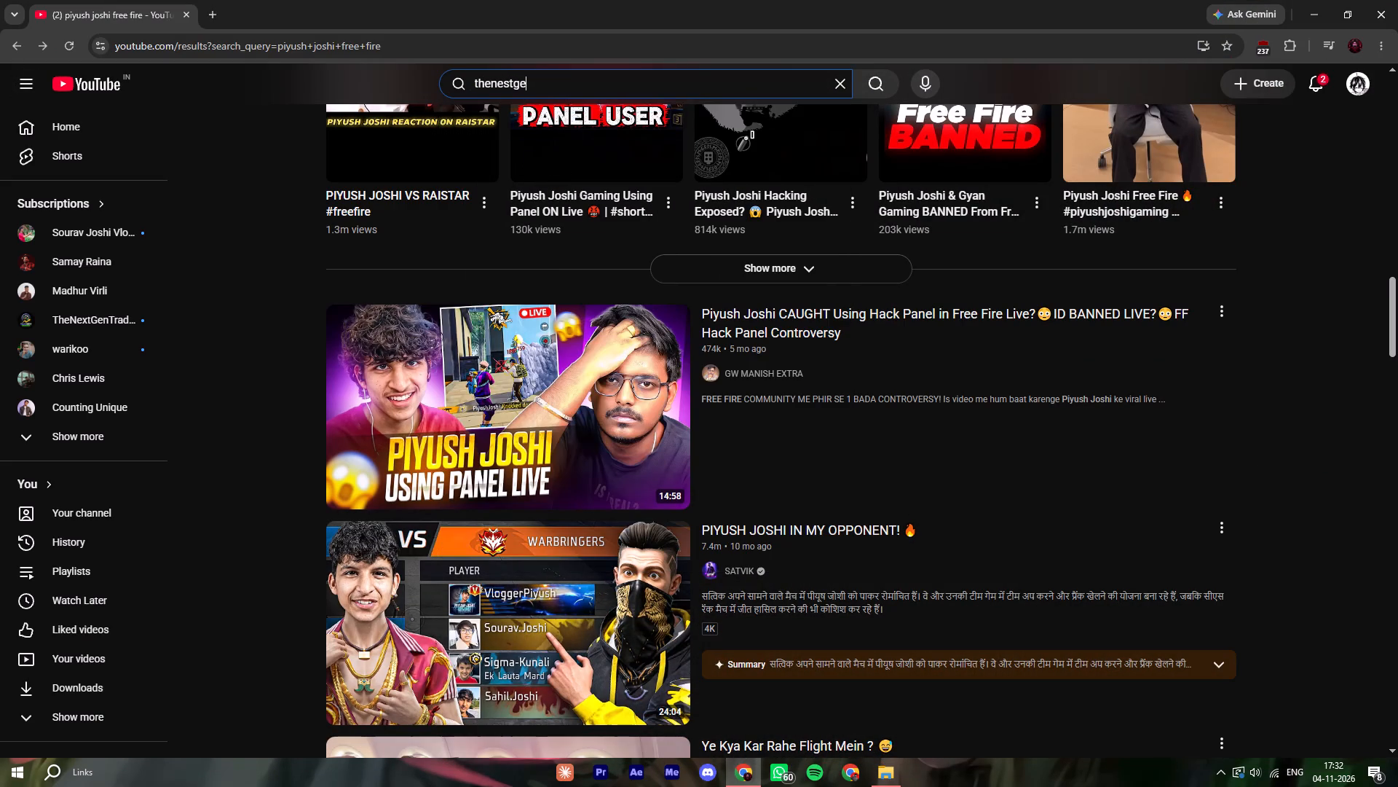
{"action": "key", "text": "BackSpace"}
{"action": "key", "text": "BackSpace"}
{"action": "key", "text": "BackSpace"}
{"action": "key", "text": "x"}
{"action": "key", "text": "BackSpace"}
{"action": "key", "text": "BackSpace"}
{"action": "key", "text": "x"}
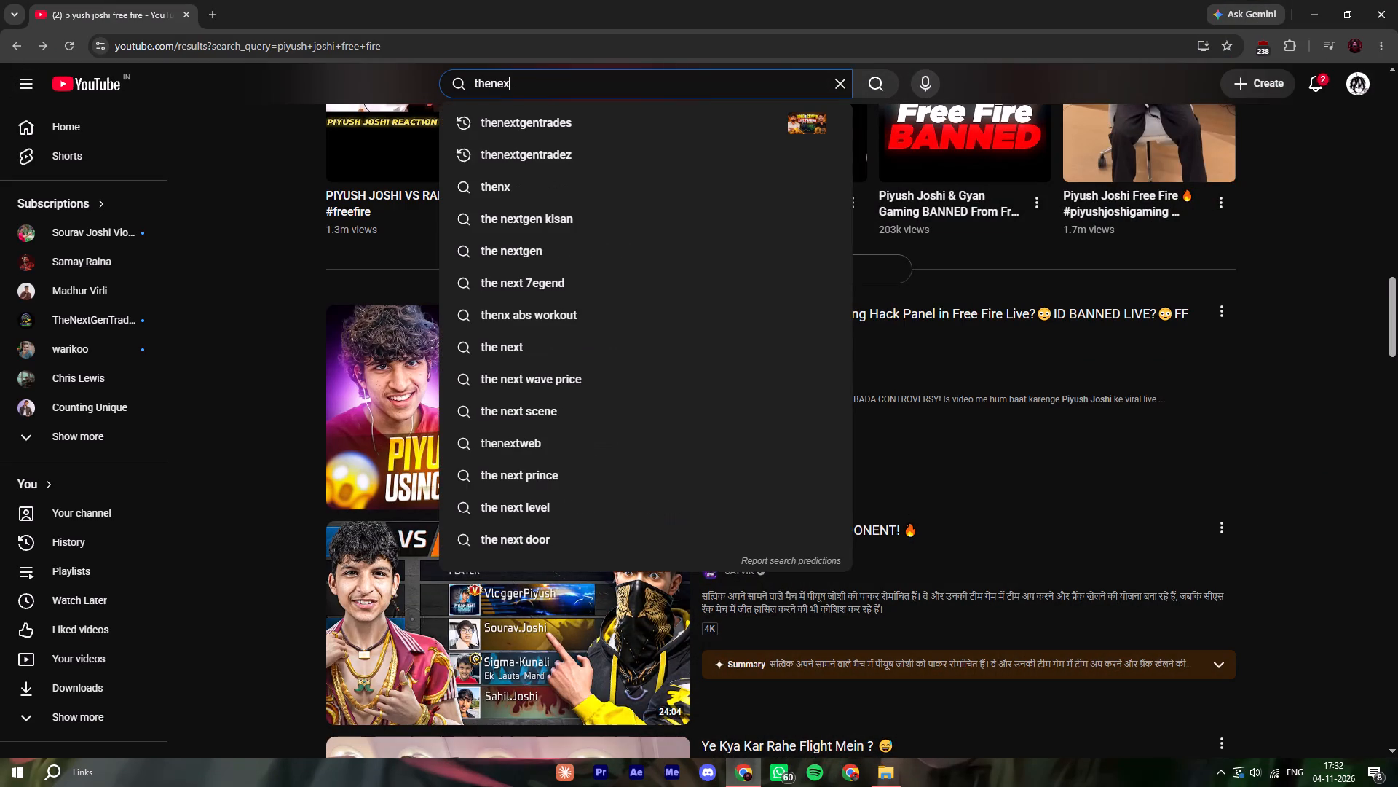
{"action": "left_click", "coordinate": [621, 107]}
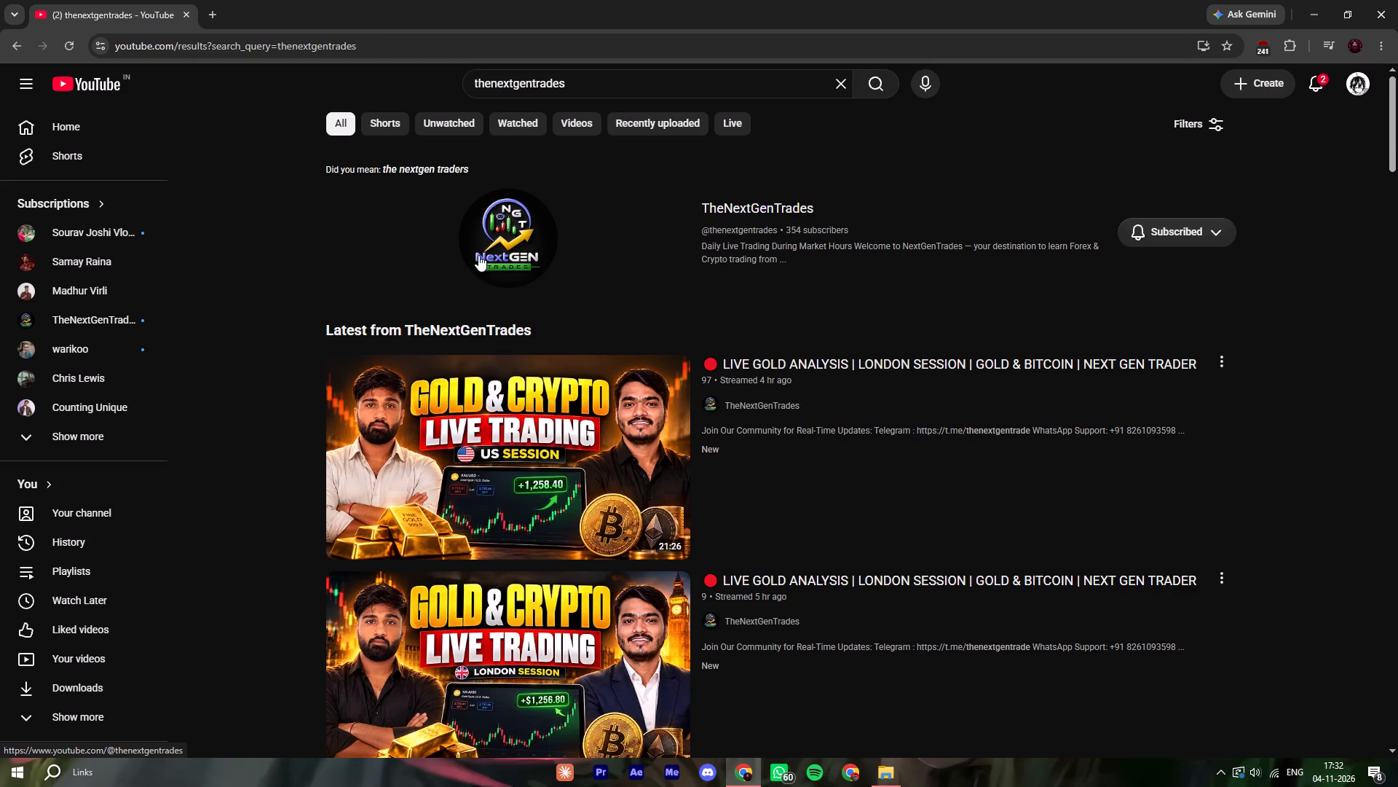
Open TheNextGenTrades' "LIVE GOLD ANALYSIS | NYC SESSION" stream from the search results.
{"action": "scroll", "coordinate": [1051, 544], "scroll_direction": "down", "scroll_amount": 2}
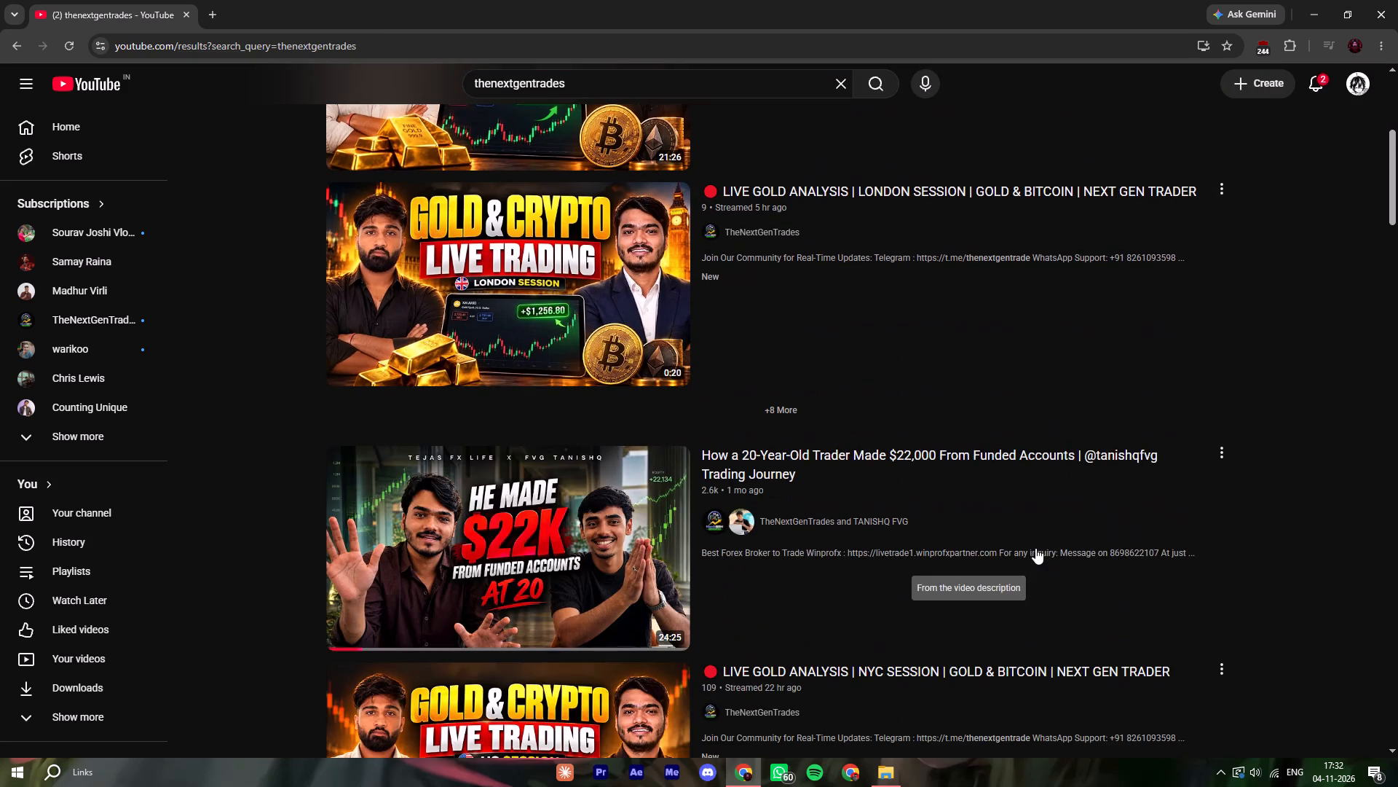
{"action": "scroll", "coordinate": [998, 530], "scroll_direction": "down", "scroll_amount": 2}
{"action": "left_click", "coordinate": [582, 383]}
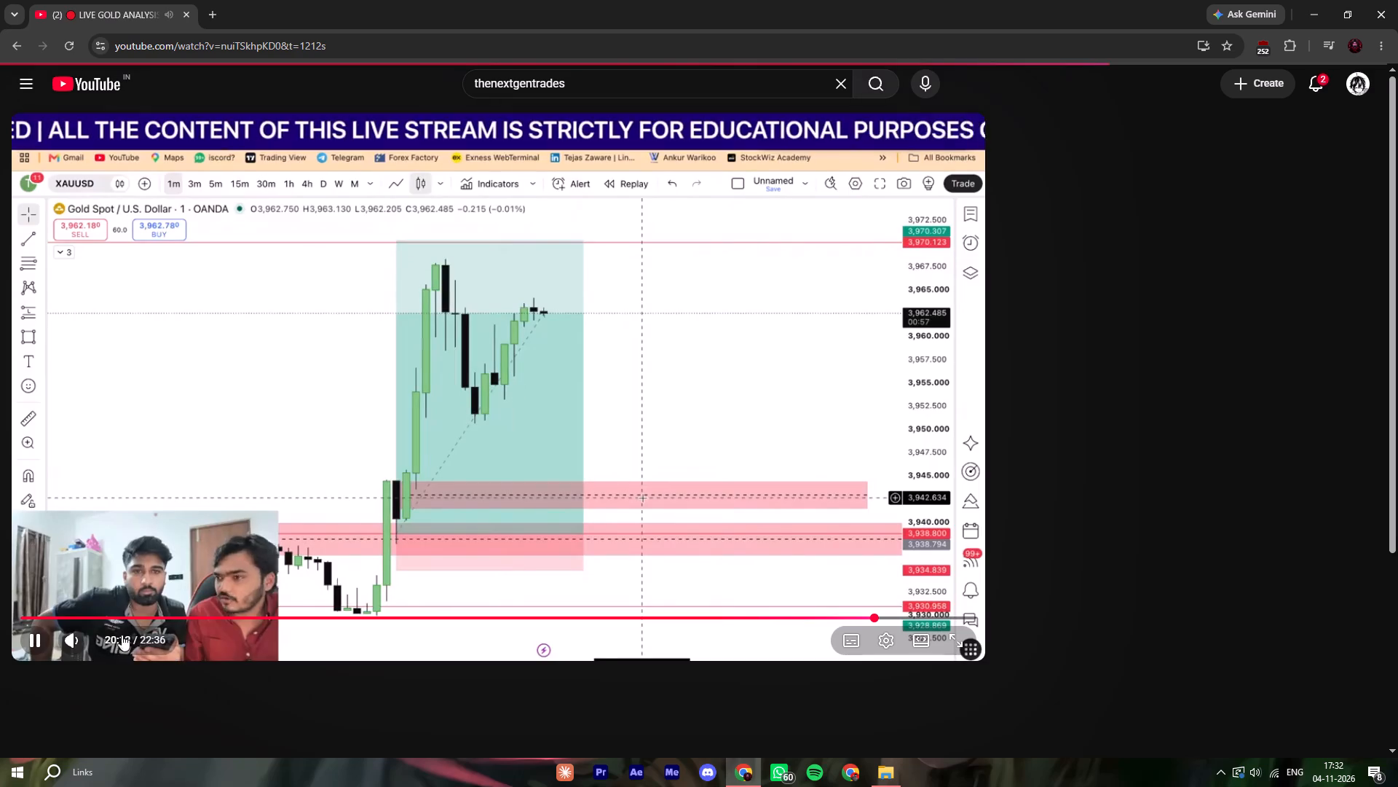
Restart the stream replay from its beginning and raise the player volume.
{"action": "left_click_drag", "start_coordinate": [56, 610], "coordinate": [0, 608]}
{"action": "left_click_drag", "start_coordinate": [42, 617], "coordinate": [23, 619]}
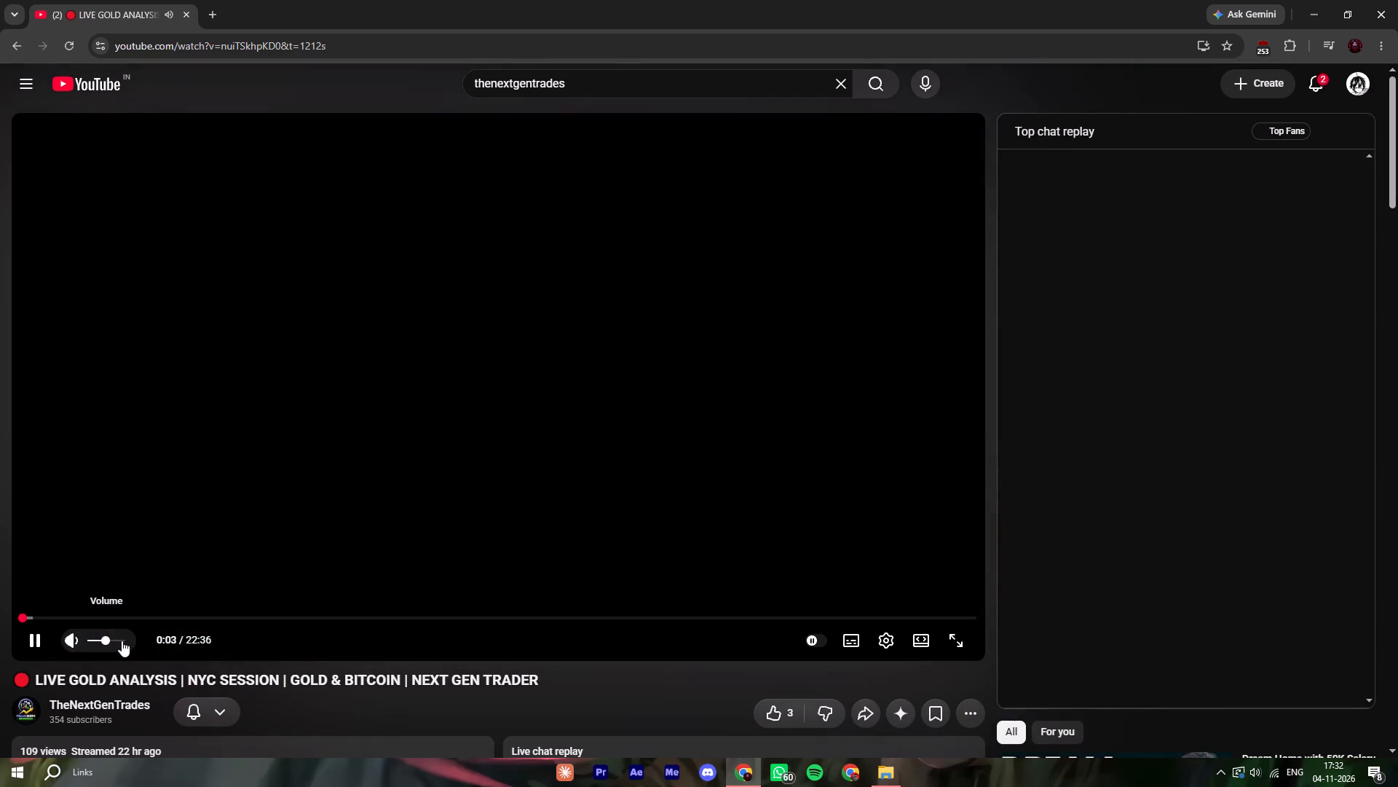
{"action": "left_click", "coordinate": [122, 641]}
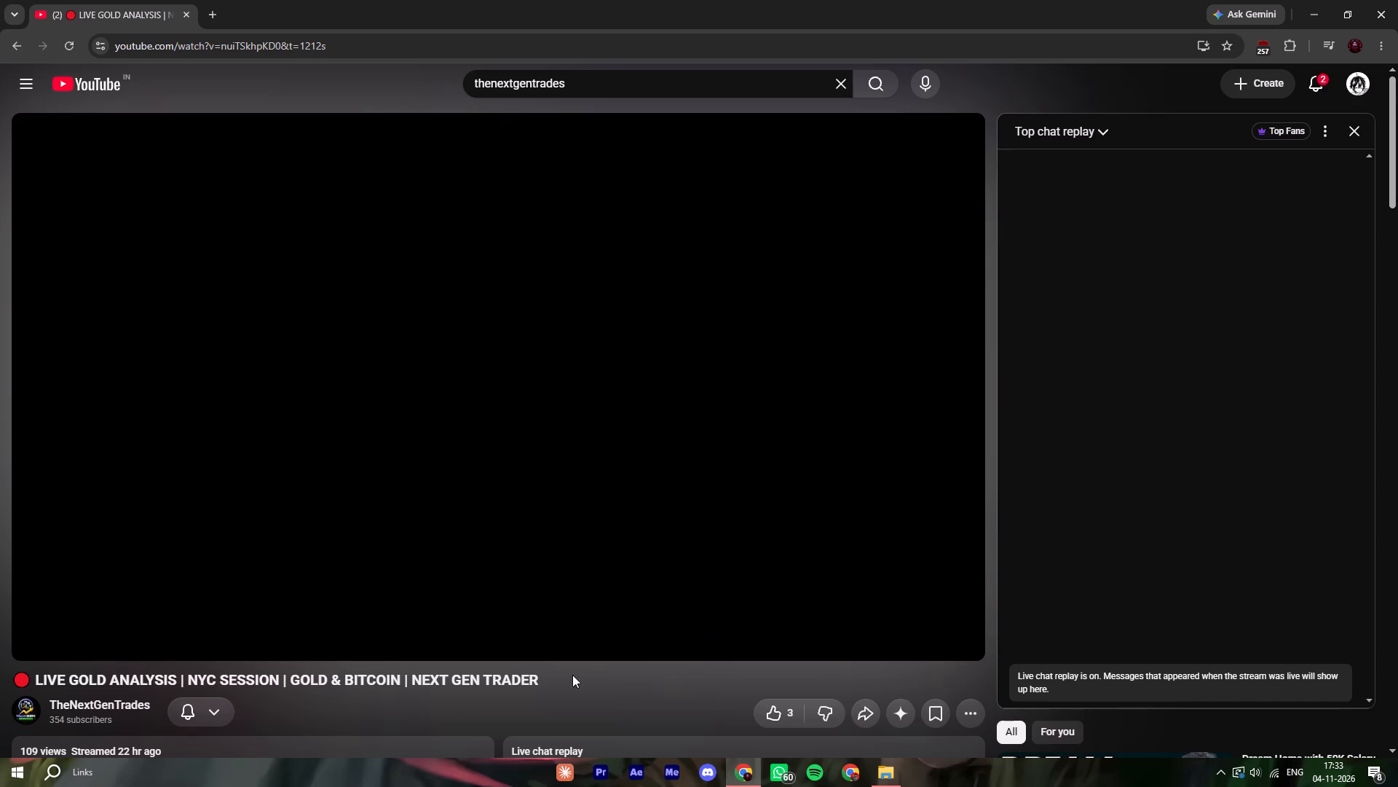
Like the NYC session stream.
{"action": "scroll", "coordinate": [516, 667], "scroll_direction": "down", "scroll_amount": 1}
{"action": "left_click", "coordinate": [780, 530]}
{"action": "scroll", "coordinate": [609, 552], "scroll_direction": "up", "scroll_amount": 1}
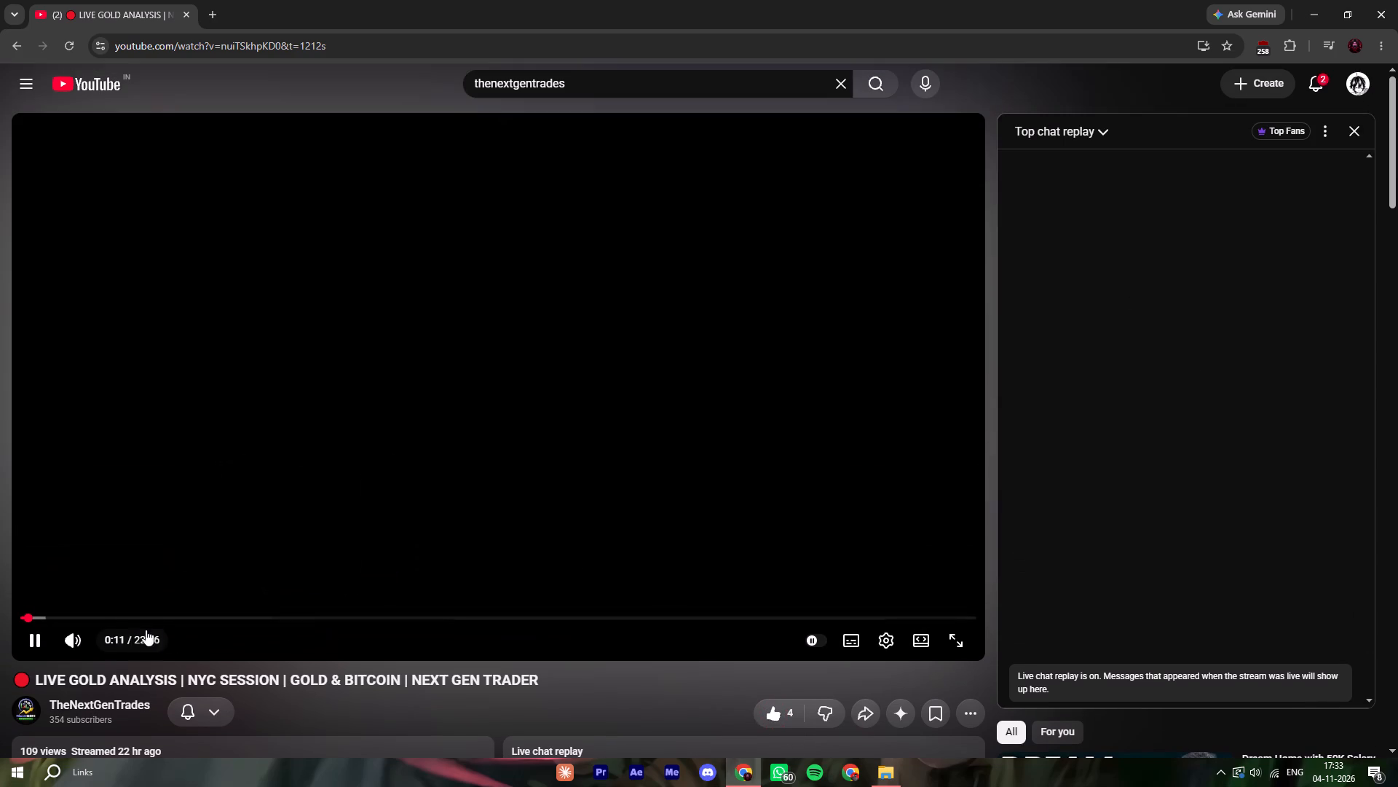
Skim forward through the stream replay in stages to about 6:15, examining the gold chart and the presenters.
{"action": "left_click", "coordinate": [82, 613]}
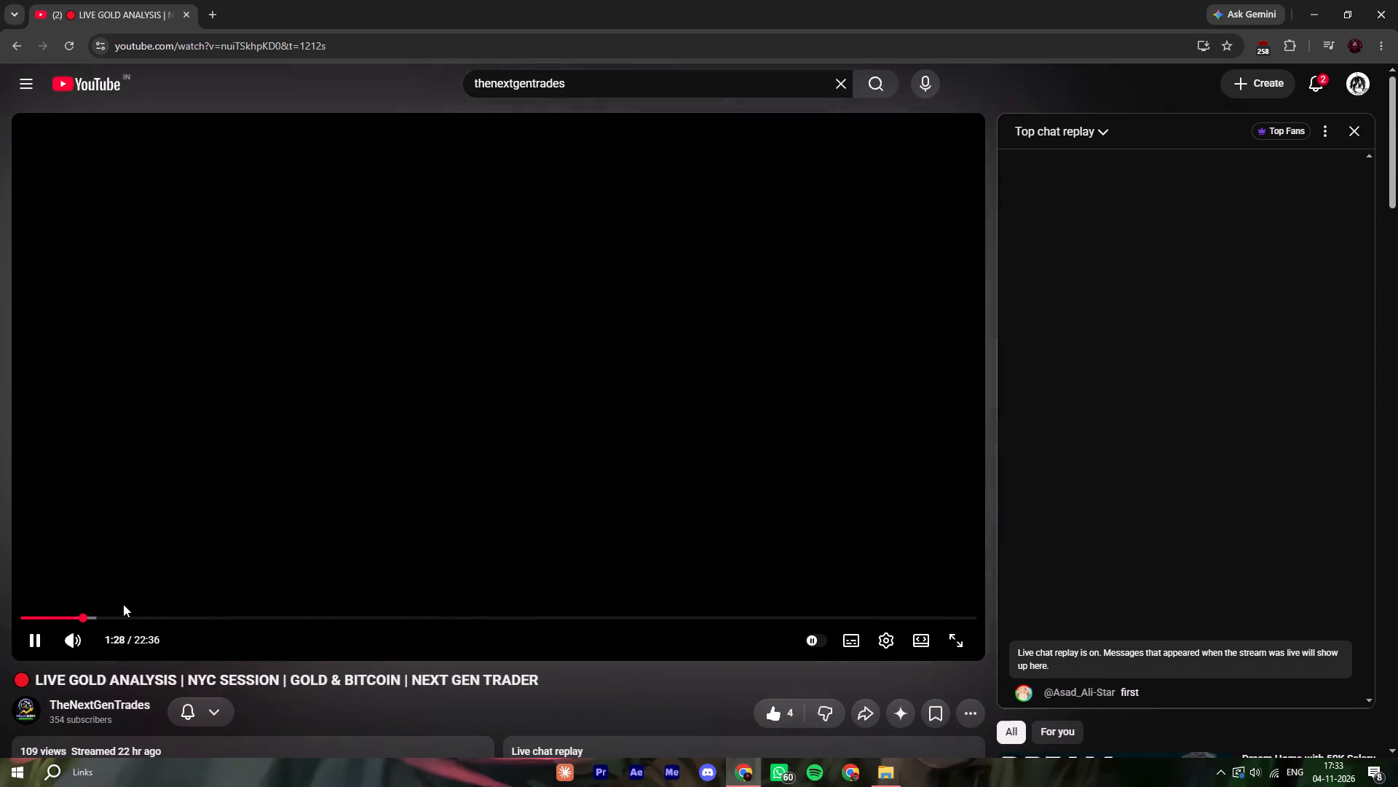
{"action": "left_click", "coordinate": [108, 621]}
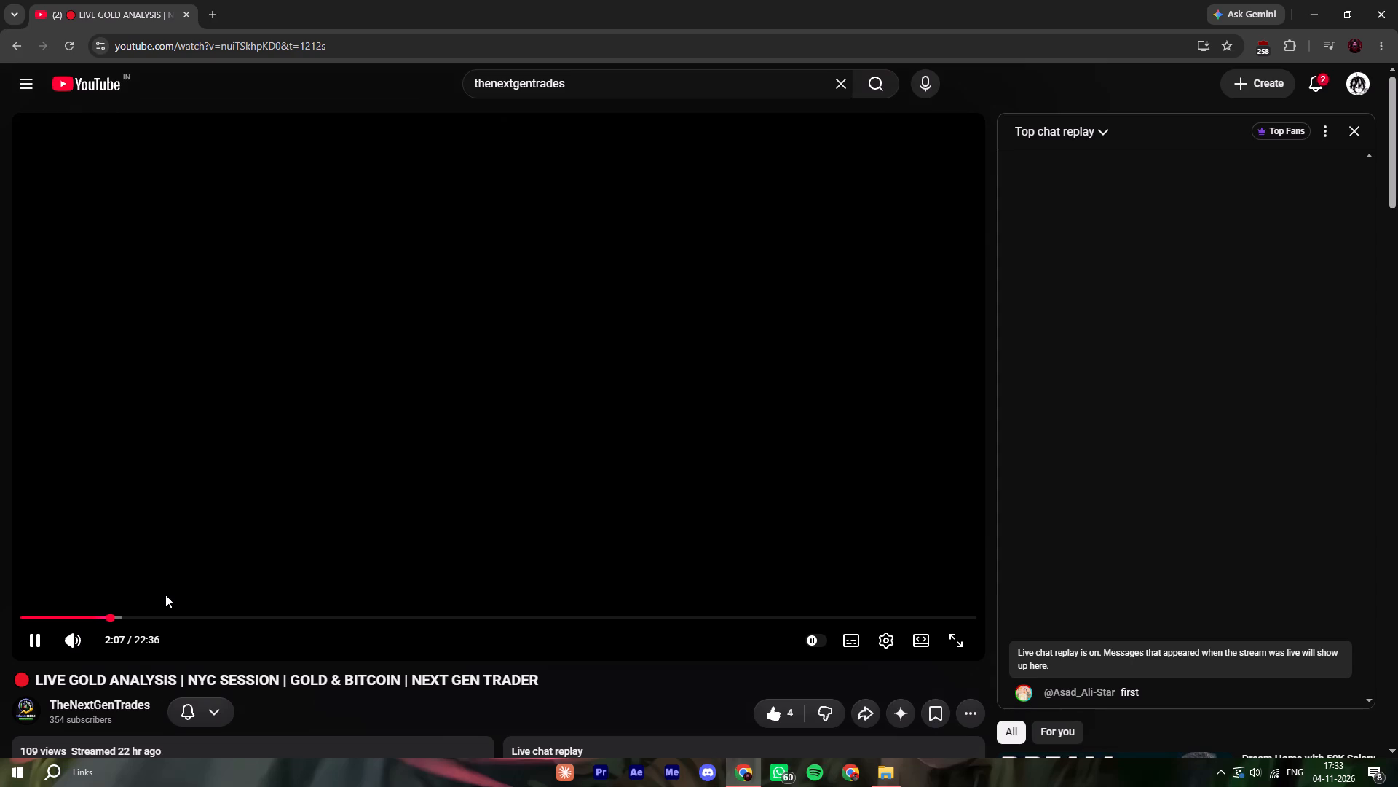
{"action": "left_click", "coordinate": [131, 616]}
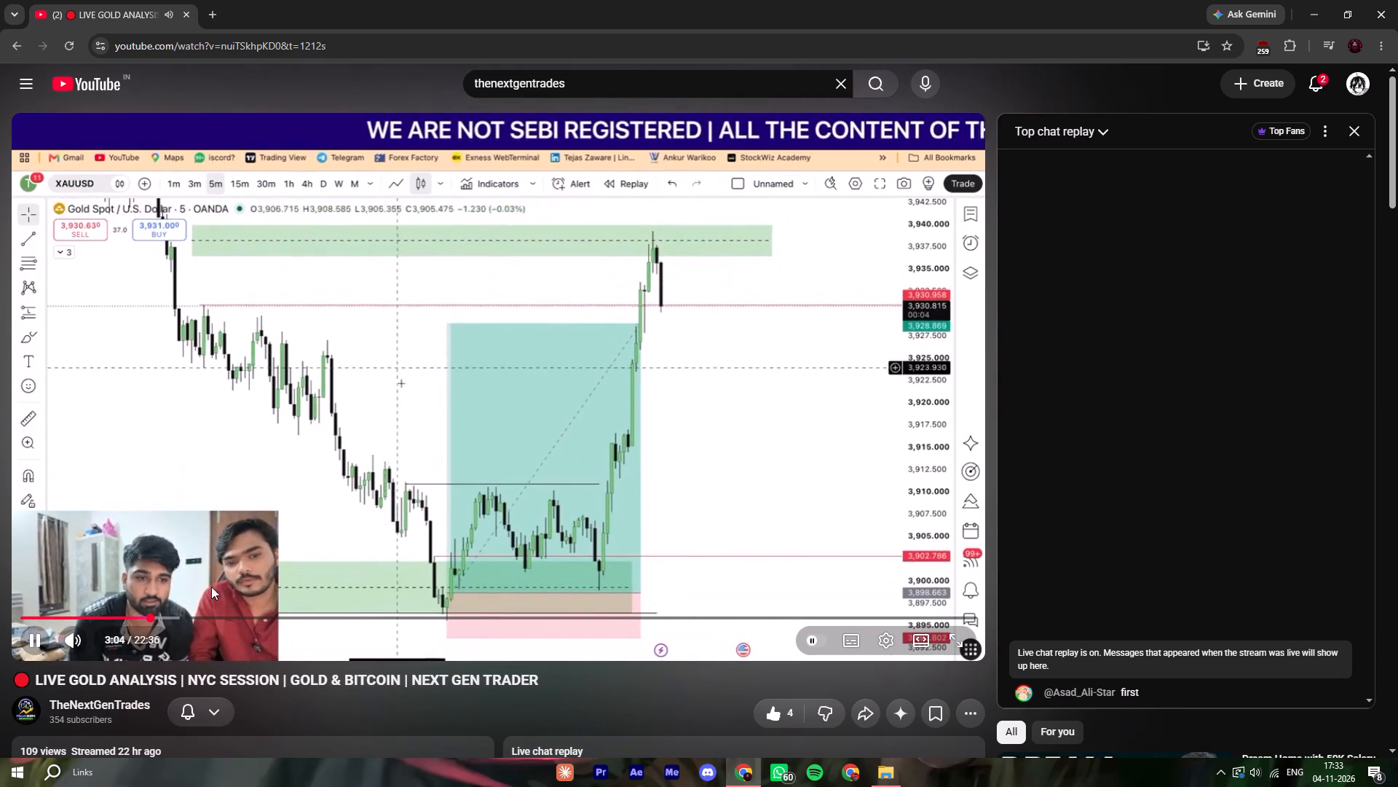
{"action": "left_click", "coordinate": [176, 614]}
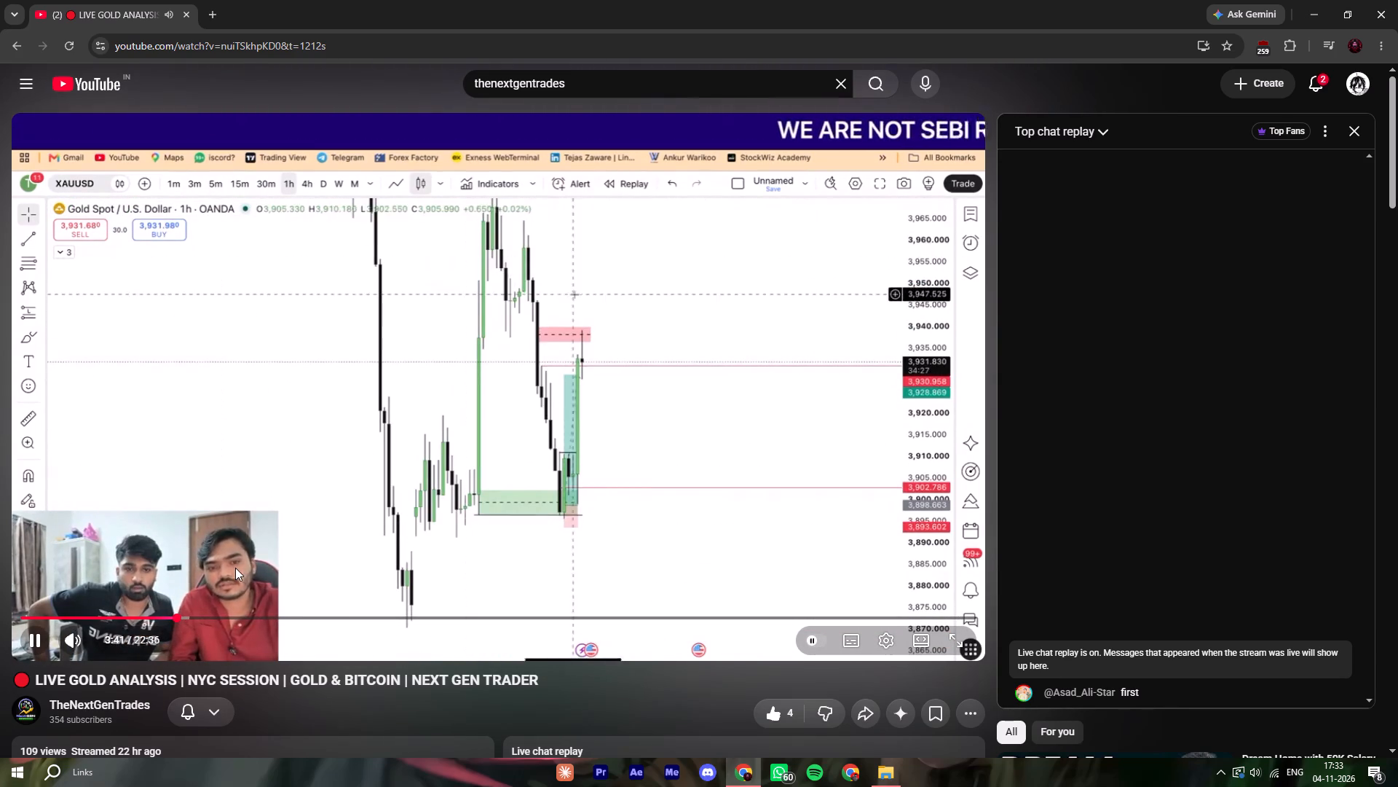
{"action": "left_click", "coordinate": [205, 615]}
{"action": "left_click", "coordinate": [285, 603]}
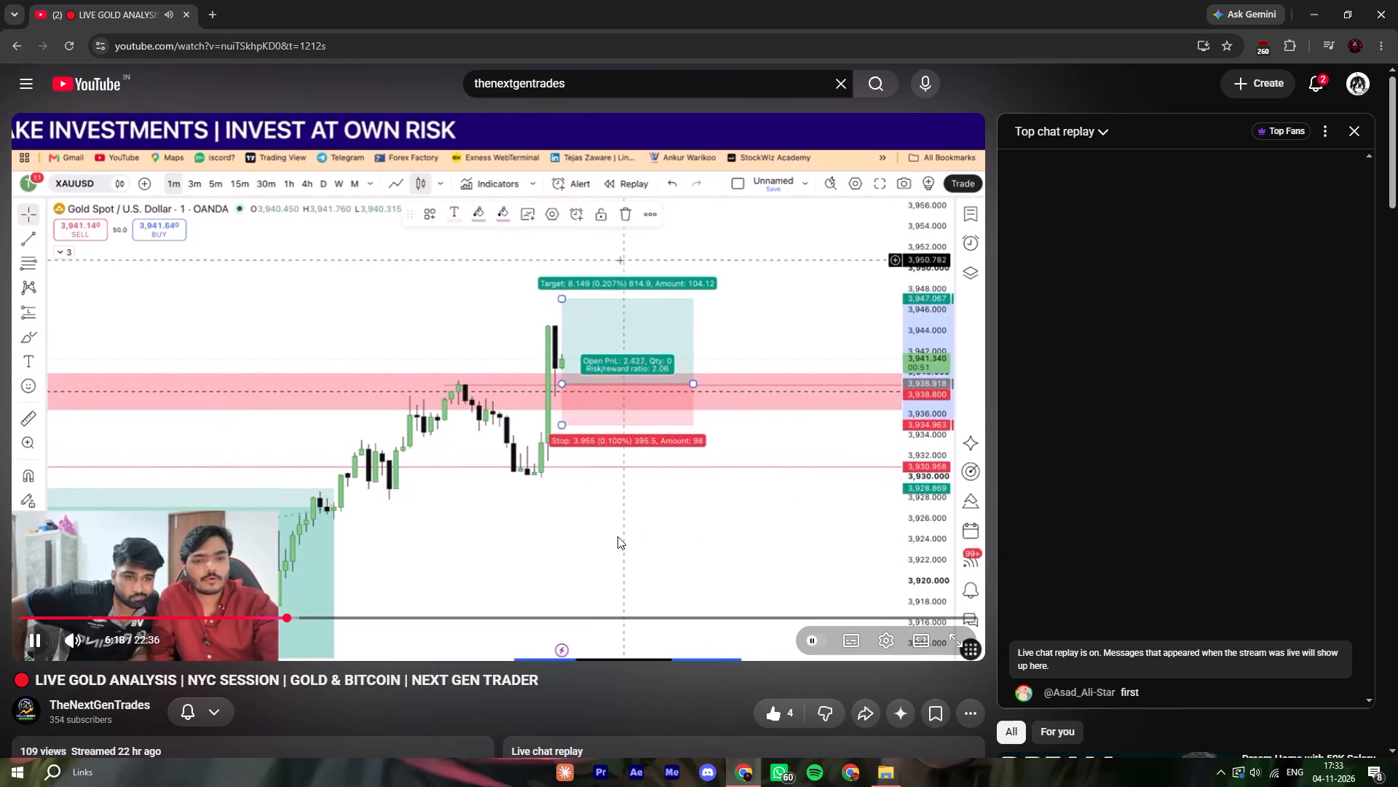
Launch OBS Studio from the Editing shortcuts folder and close the folder window.
{"action": "left_click", "coordinate": [0, 786]}
{"action": "left_click", "coordinate": [408, 464]}
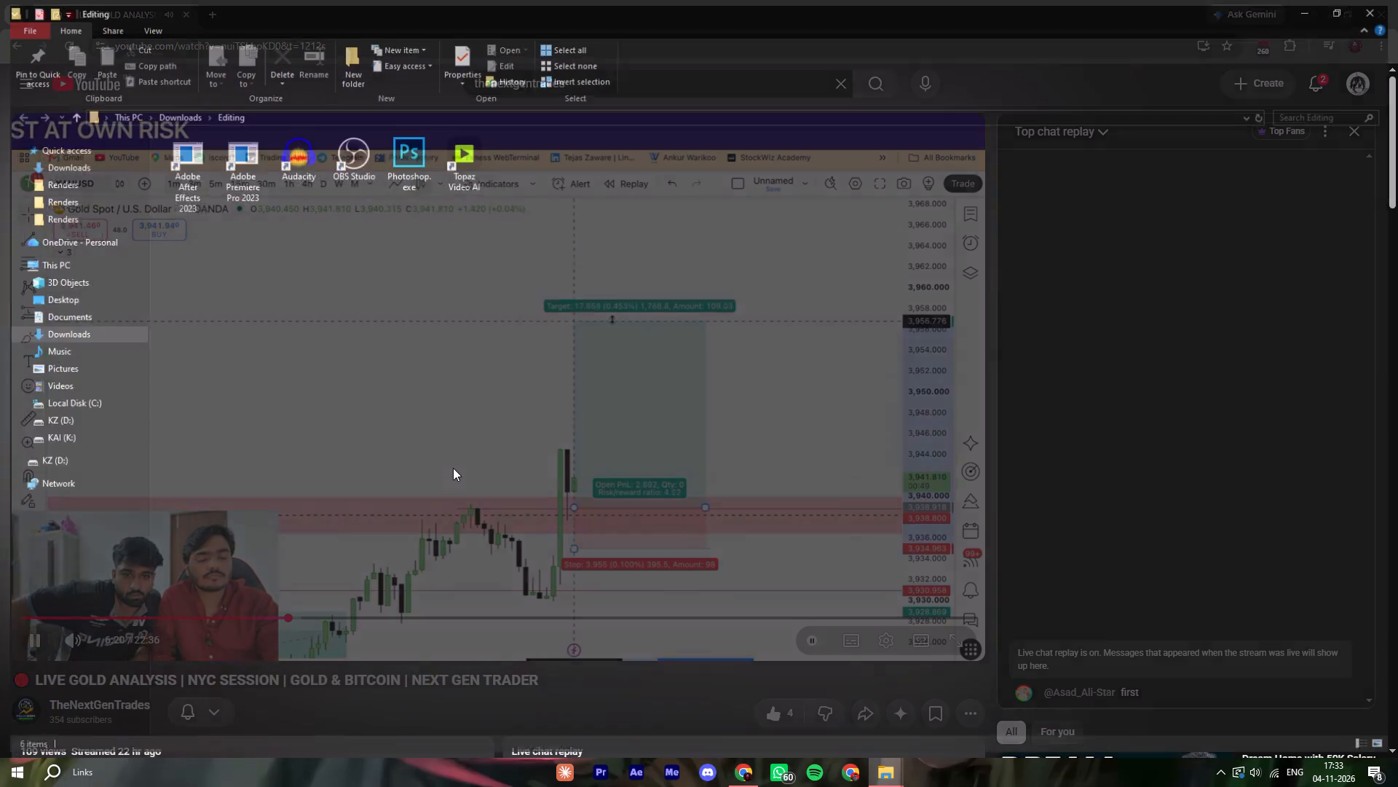
{"action": "double_click", "coordinate": [349, 171]}
{"action": "left_click", "coordinate": [1397, 0]}
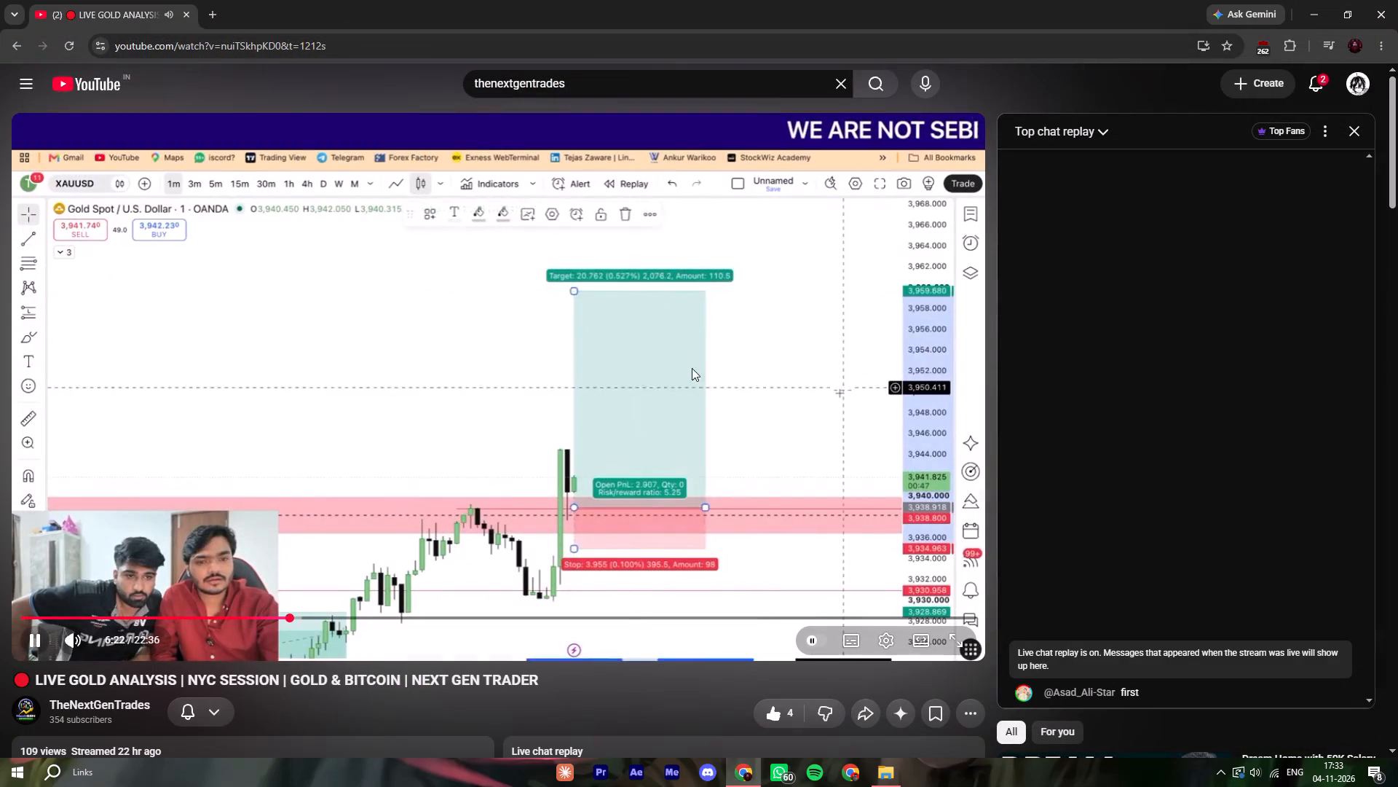
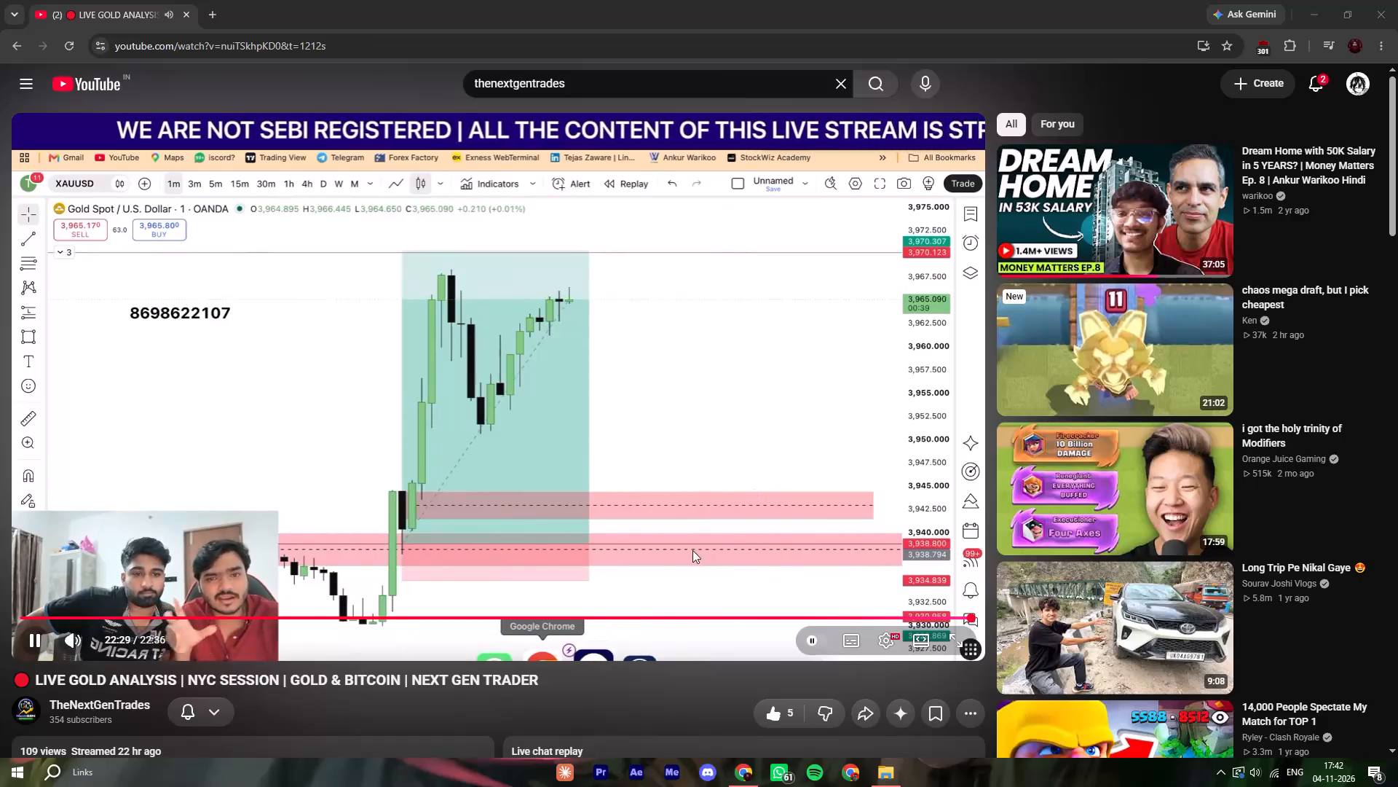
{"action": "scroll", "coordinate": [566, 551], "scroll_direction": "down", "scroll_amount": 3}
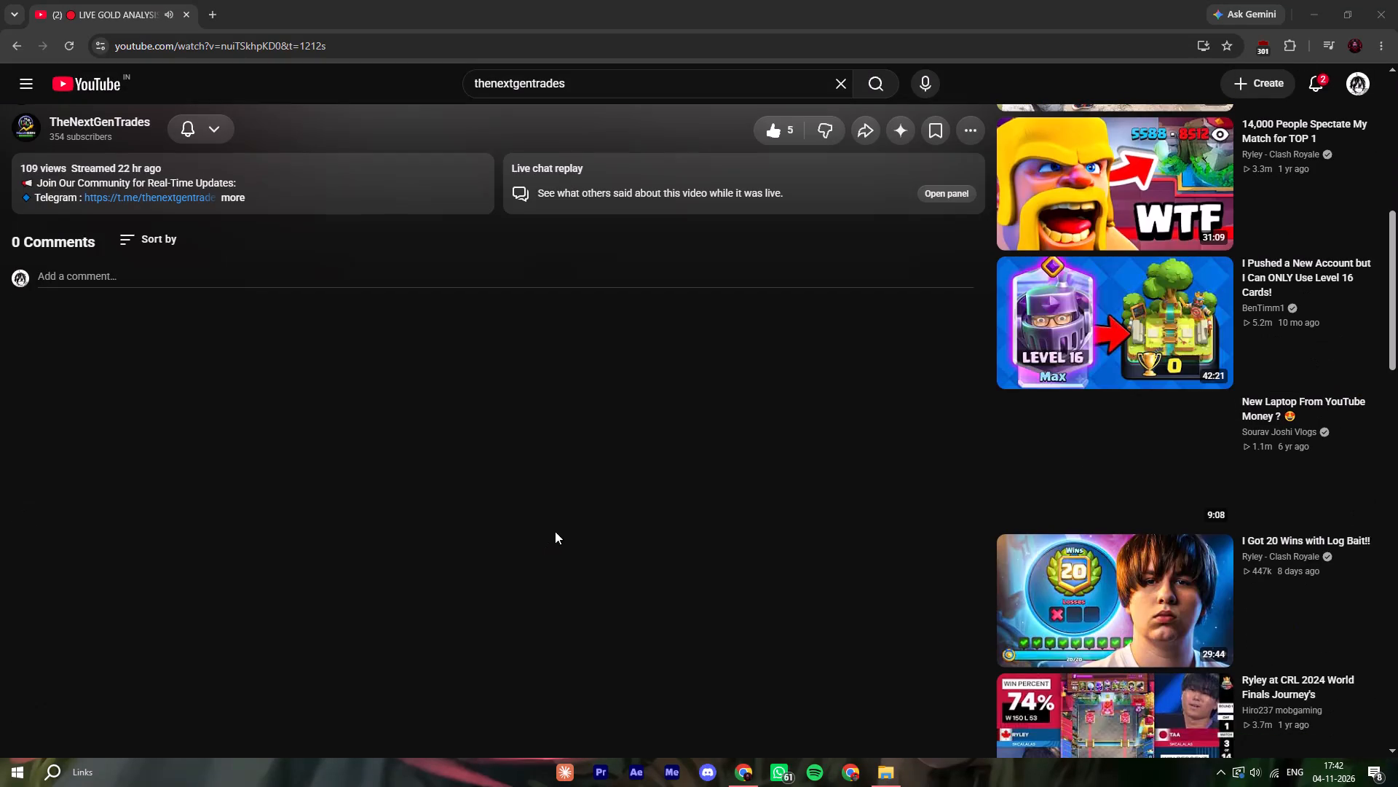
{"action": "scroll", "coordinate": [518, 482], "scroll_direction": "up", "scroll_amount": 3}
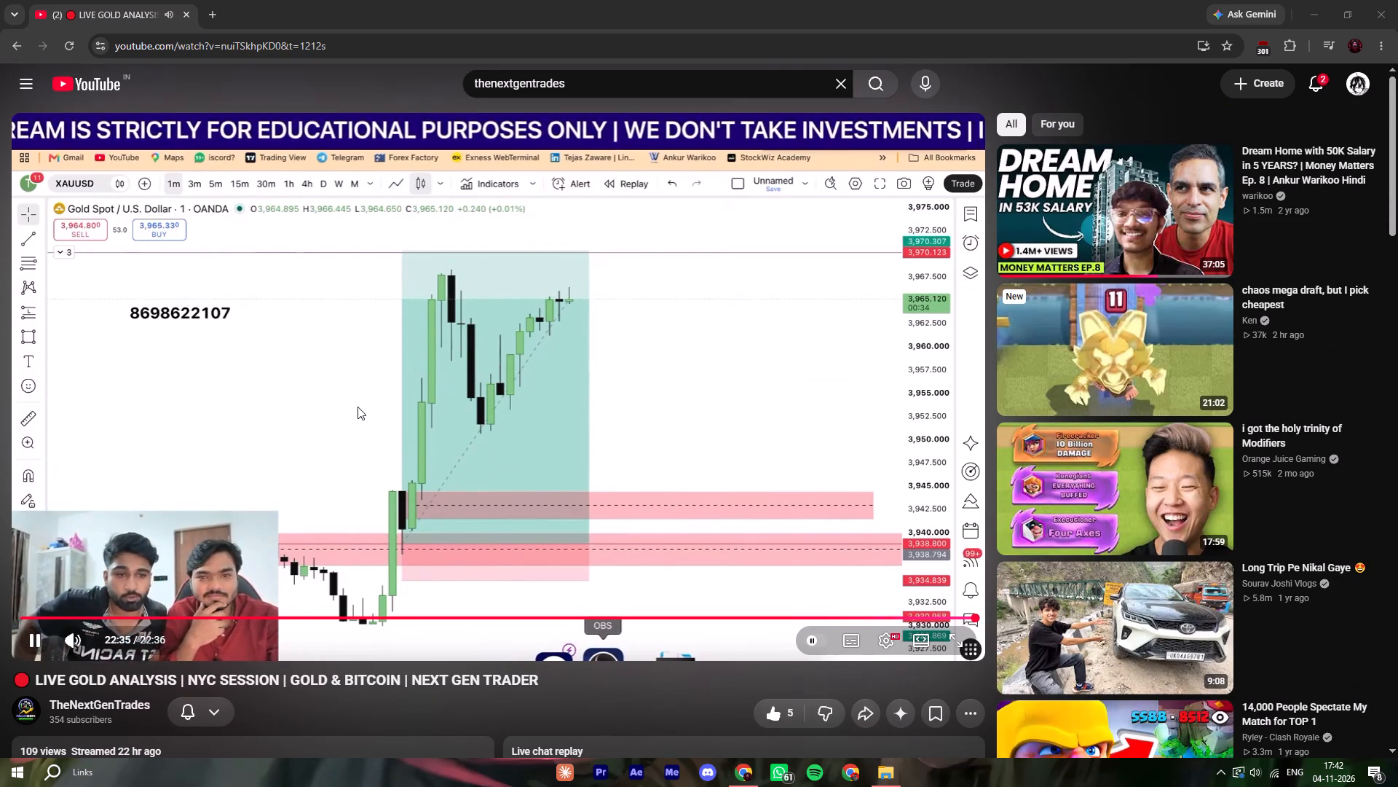
Close the browser window playing the stream replay.
{"action": "left_click", "coordinate": [1397, 17]}
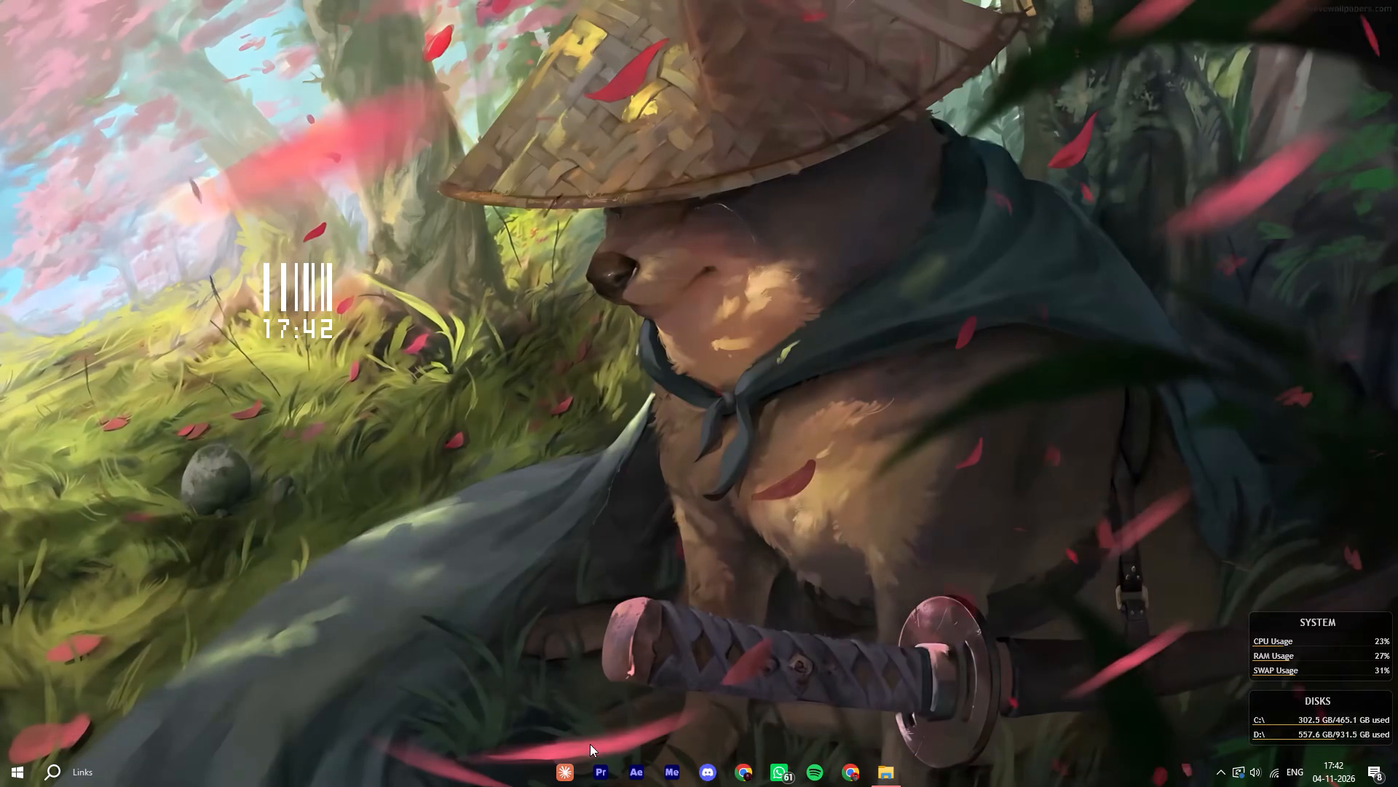
In File Explorer, open the Reel 17 folder on drive KZ (D:) under Client Works, Tejas Forex, Livestream.
{"action": "left_click", "coordinate": [887, 770]}
{"action": "left_click", "coordinate": [66, 418]}
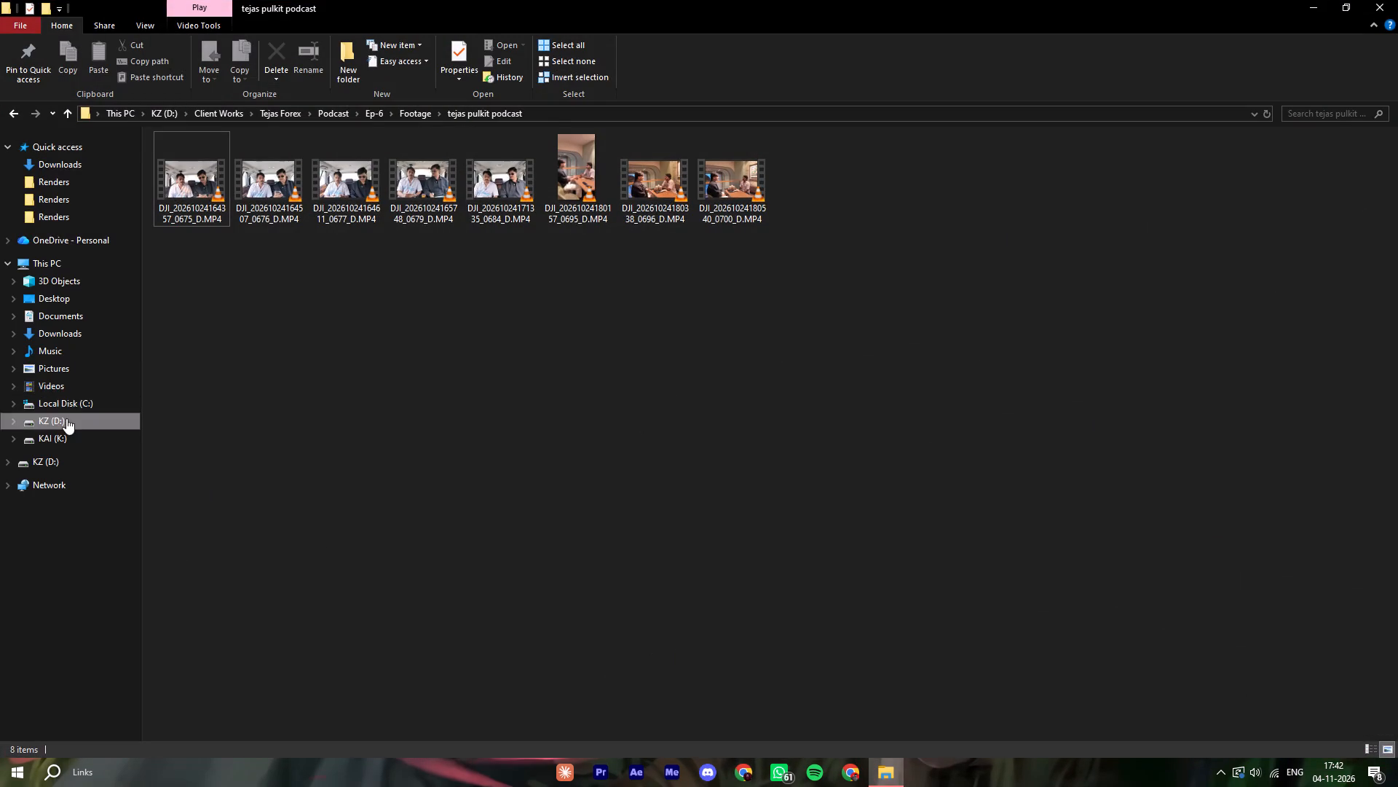
{"action": "left_click", "coordinate": [369, 160]}
{"action": "double_click", "coordinate": [213, 135]}
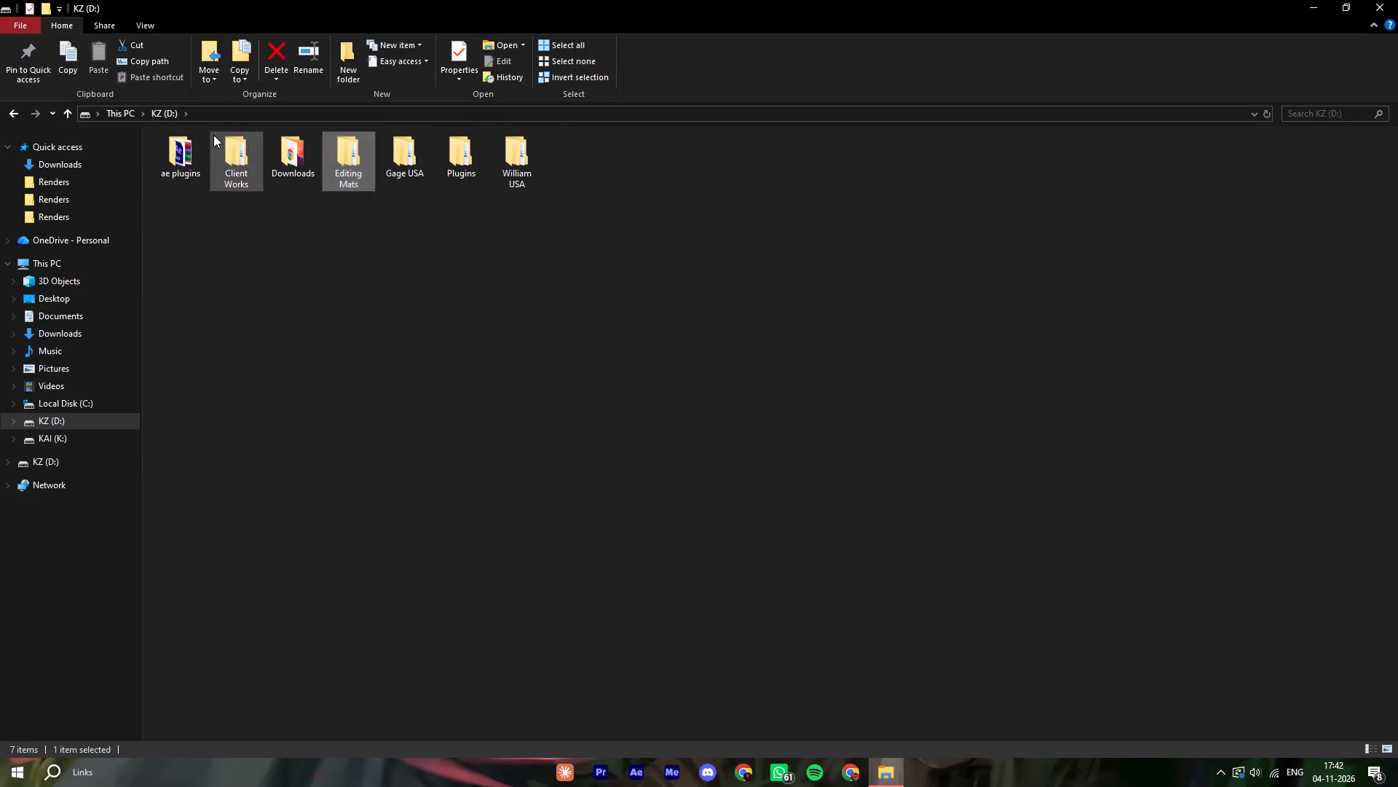
{"action": "left_click", "coordinate": [216, 272]}
{"action": "left_click", "coordinate": [221, 271]}
{"action": "left_click", "coordinate": [244, 254]}
{"action": "double_click", "coordinate": [223, 262]}
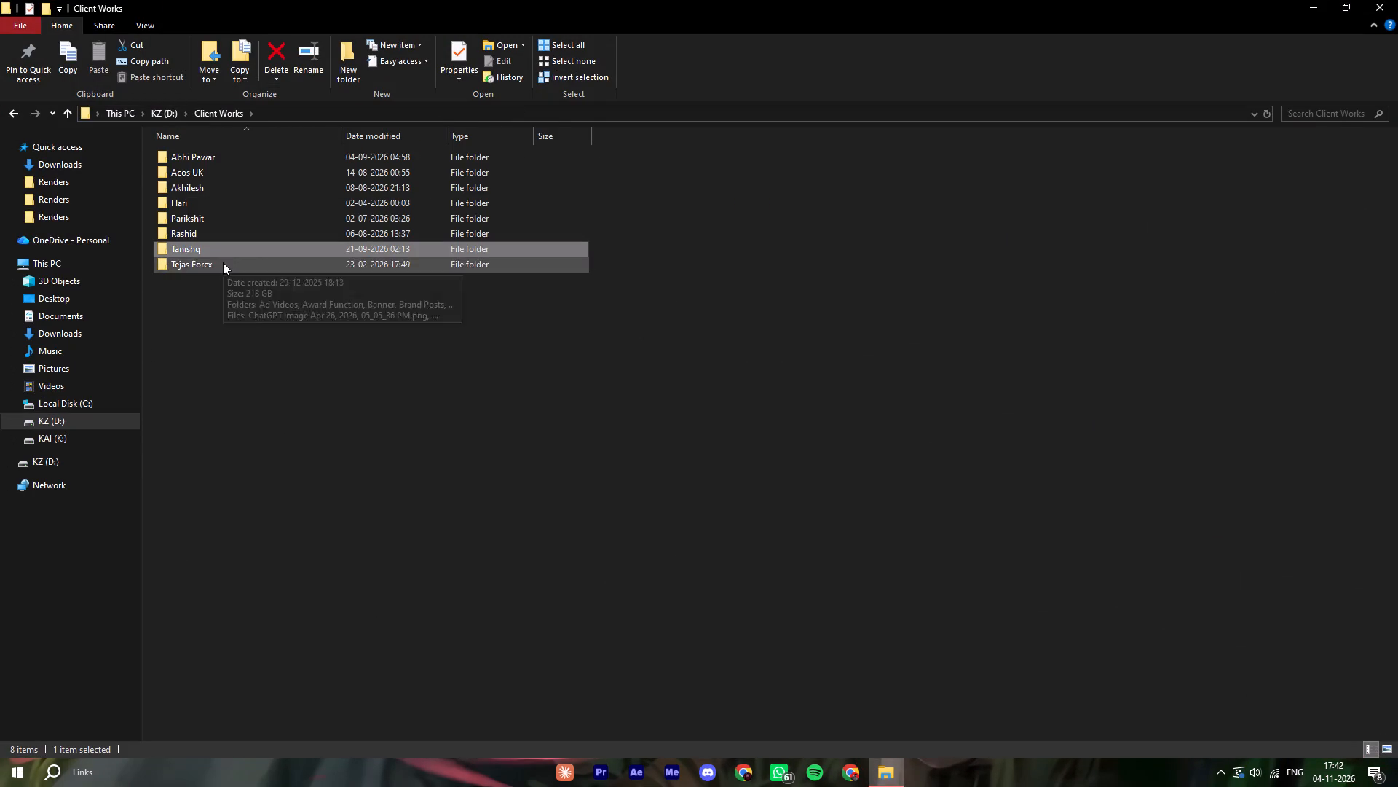
{"action": "double_click", "coordinate": [213, 253]}
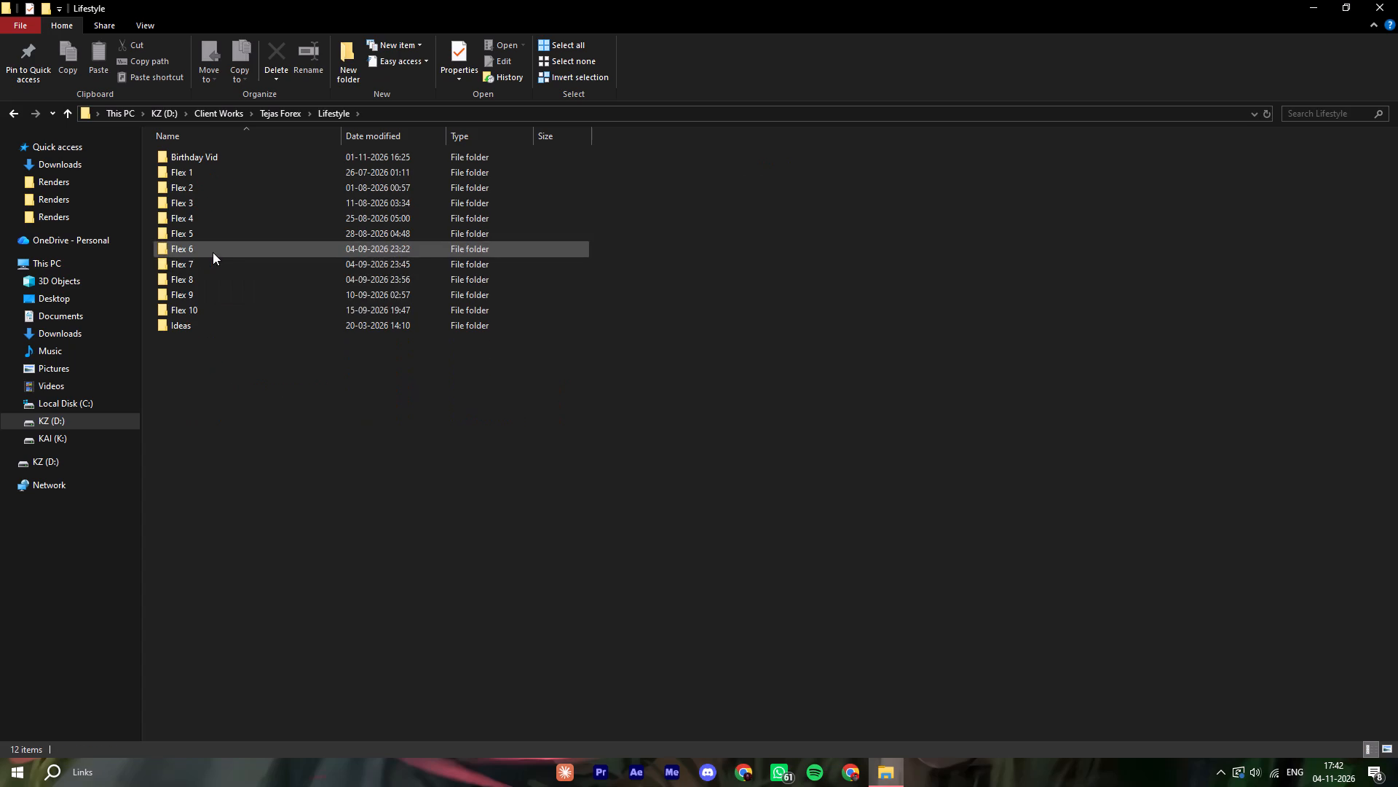
{"action": "left_click", "coordinate": [239, 262]}
{"action": "double_click", "coordinate": [226, 263]}
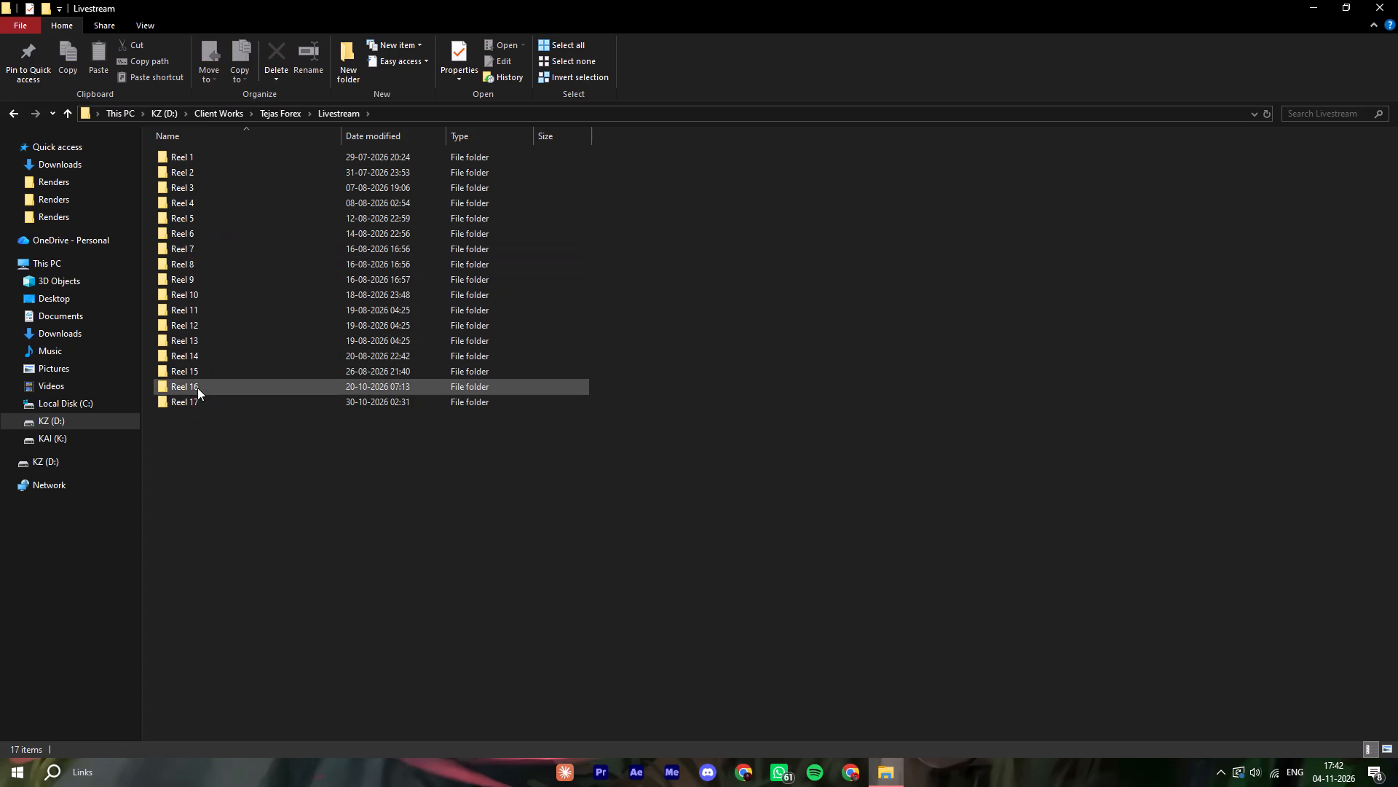
{"action": "double_click", "coordinate": [197, 388]}
{"action": "left_click", "coordinate": [212, 393]}
{"action": "double_click", "coordinate": [189, 409]}
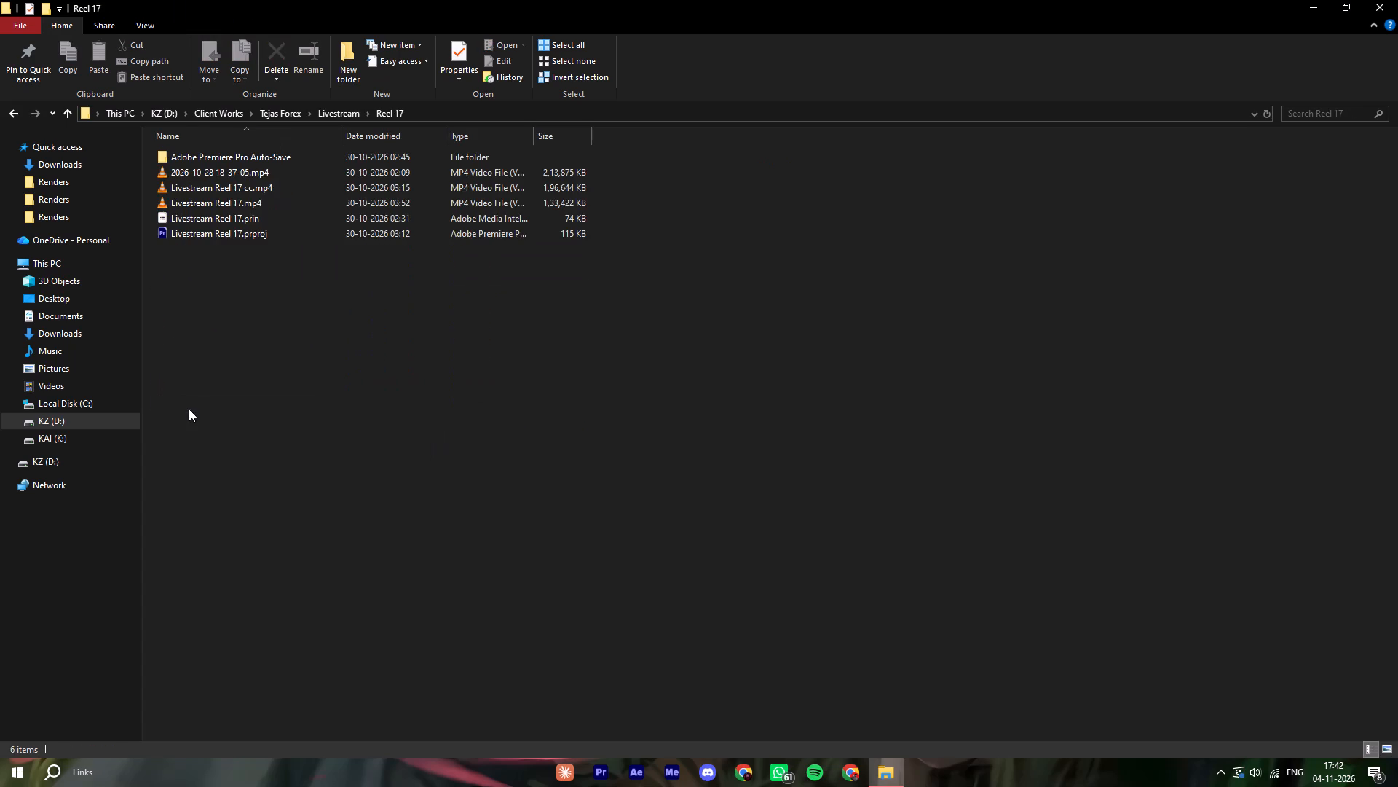
{"action": "left_click", "coordinate": [211, 402]}
{"action": "double_click", "coordinate": [182, 399]}
Preview the finished video Livestream Reel 17.mp4 briefly and close the player.
{"action": "double_click", "coordinate": [274, 208]}
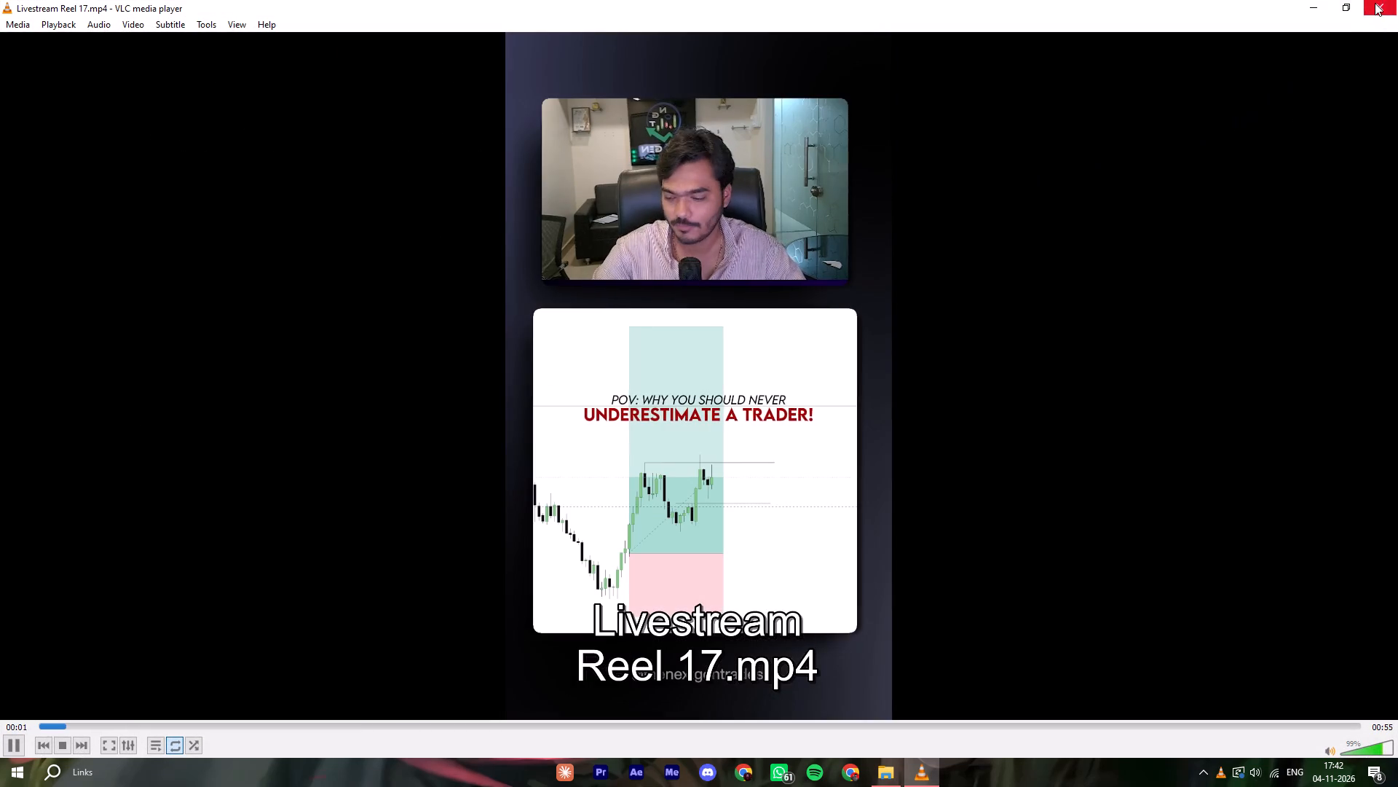
{"action": "left_click", "coordinate": [1375, 3]}
Open the Premiere Pro project Livestream Reel 17.prproj from the Reel 17 folder.
{"action": "left_click", "coordinate": [339, 219]}
{"action": "double_click", "coordinate": [280, 228]}
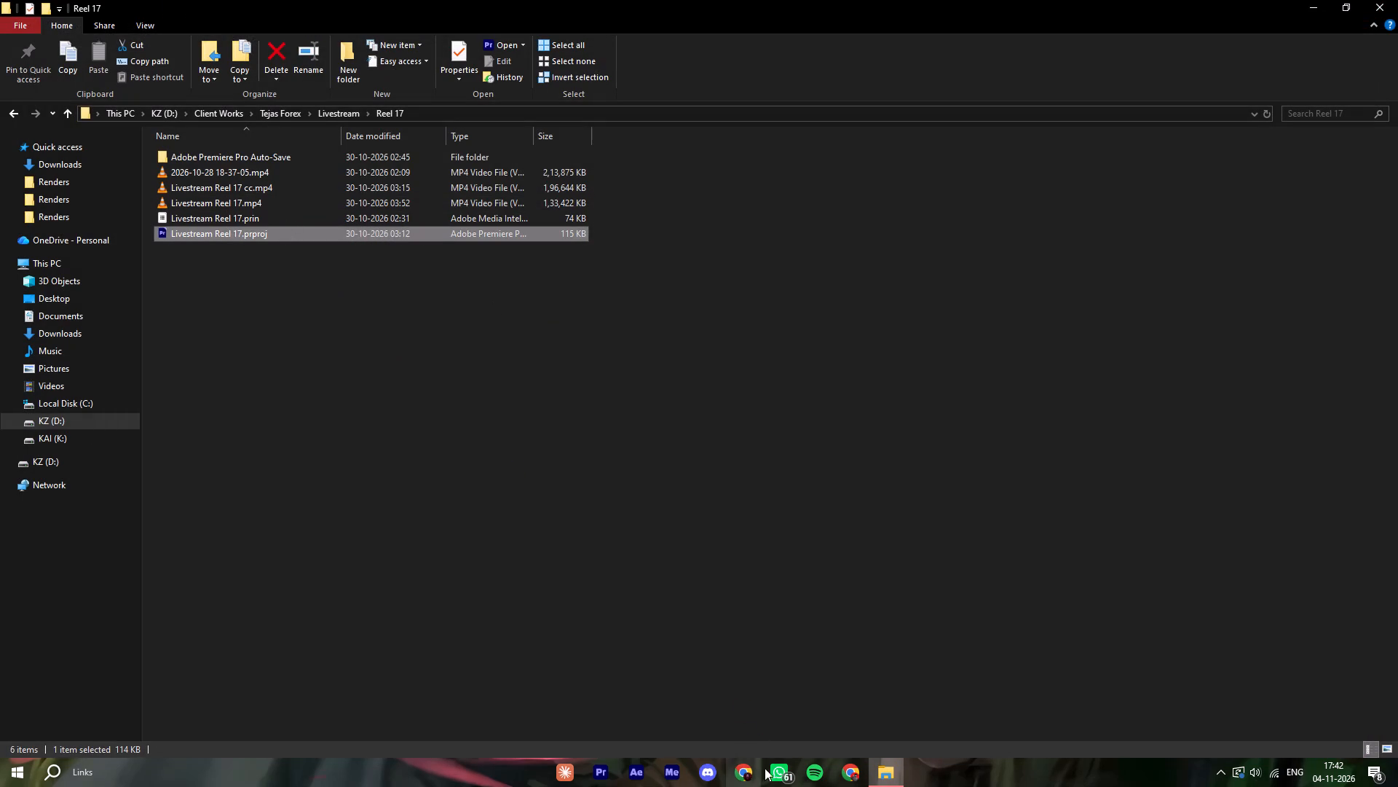
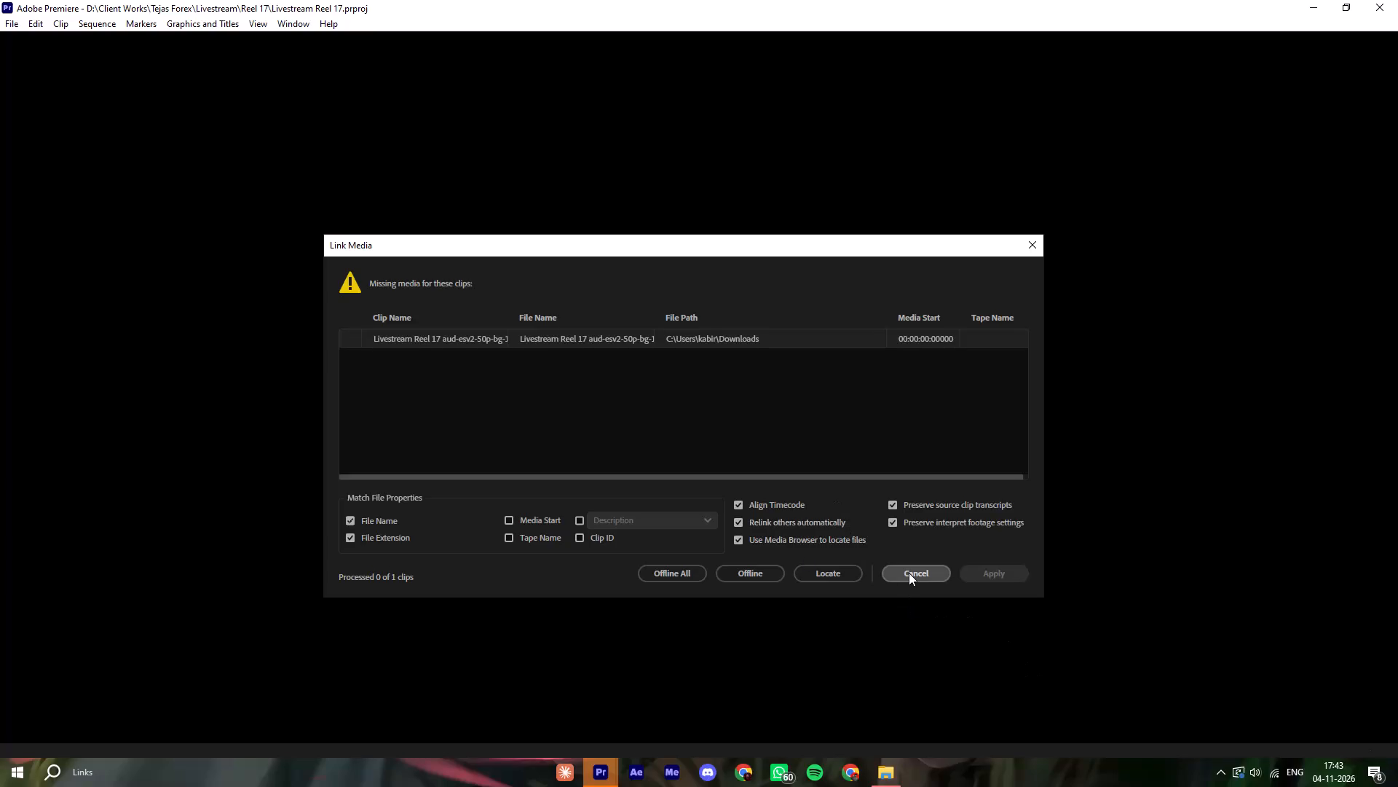
Start locating the missing Livestream Reel 17 audio WAV file, browsing to the Downloads folder on drive D: (KZ).
{"action": "left_click", "coordinate": [842, 568]}
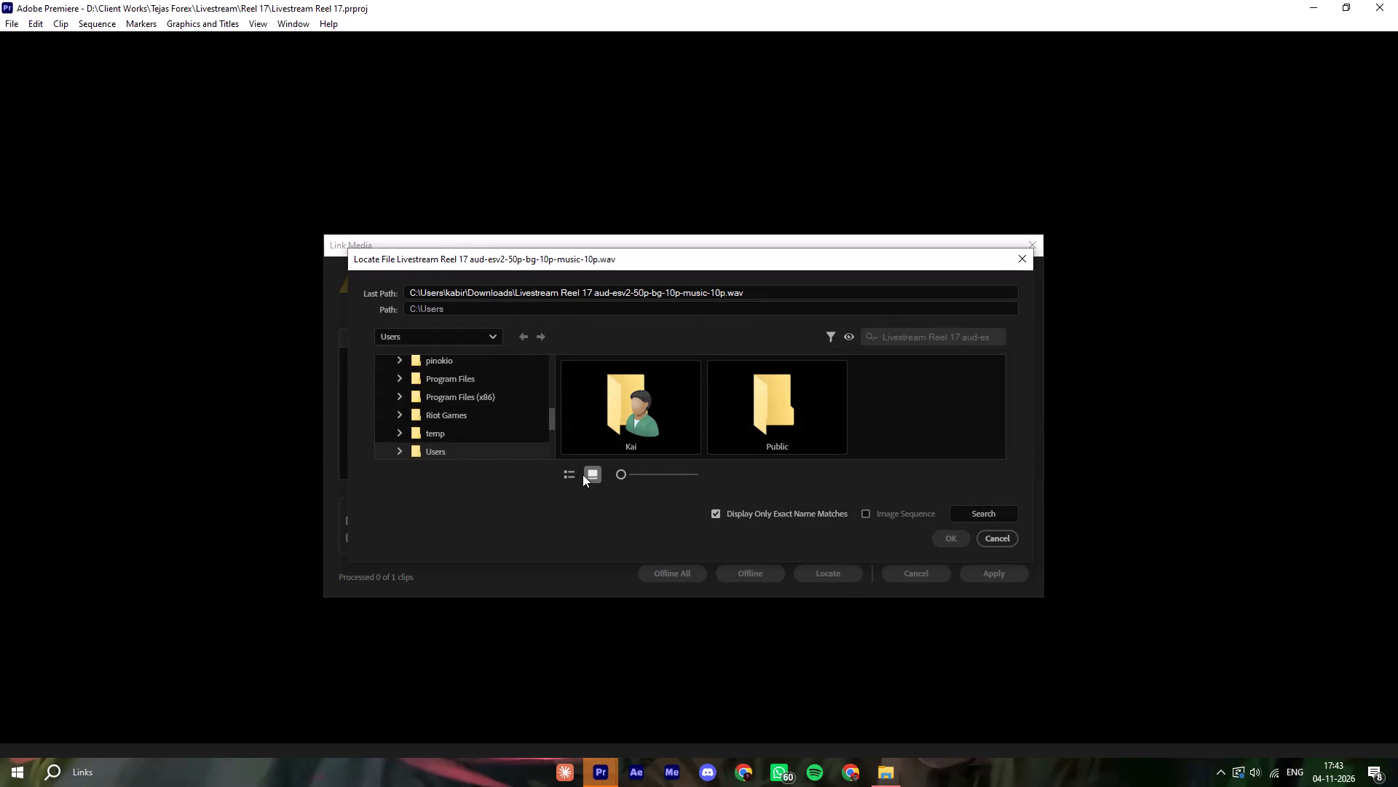
{"action": "scroll", "coordinate": [456, 424], "scroll_direction": "down", "scroll_amount": 14}
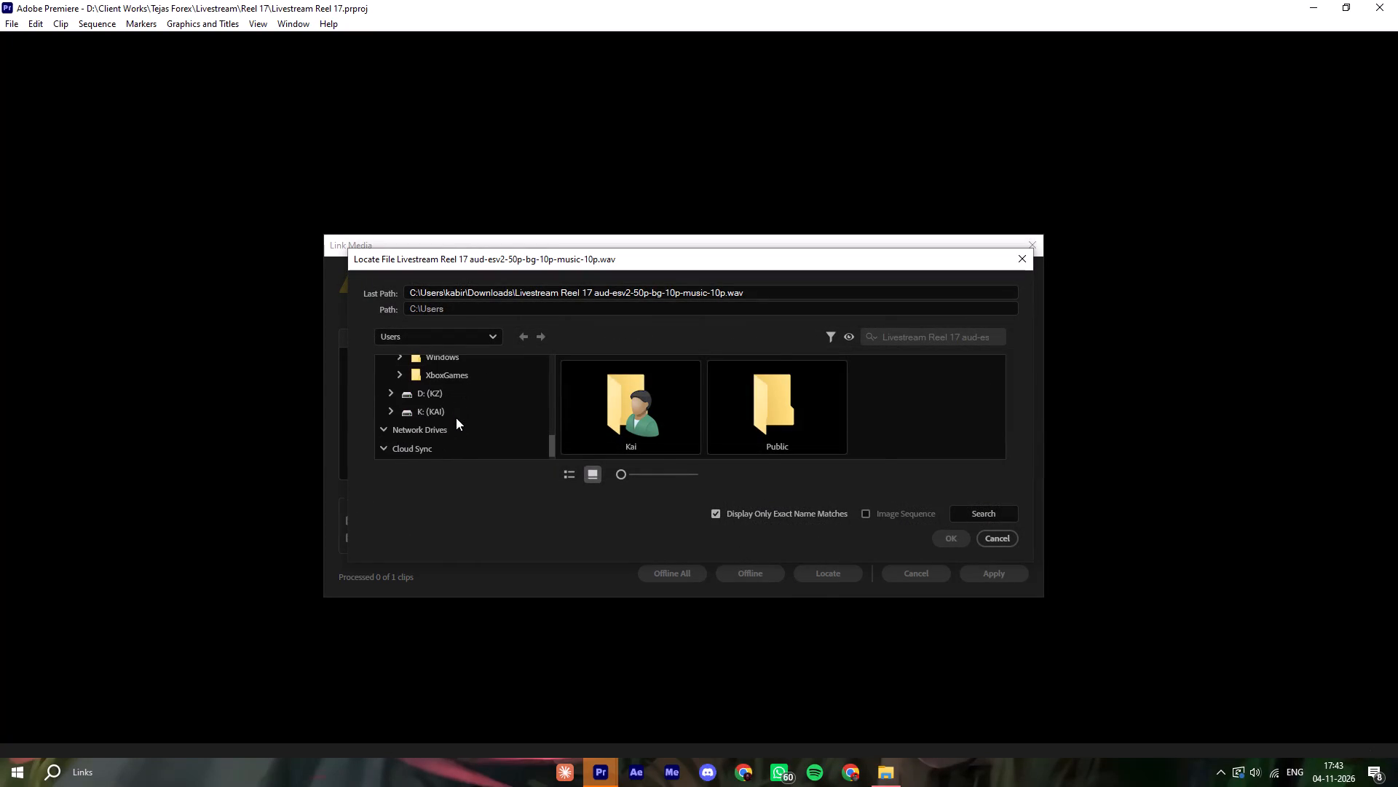
{"action": "left_click", "coordinate": [451, 396]}
{"action": "double_click", "coordinate": [850, 407]}
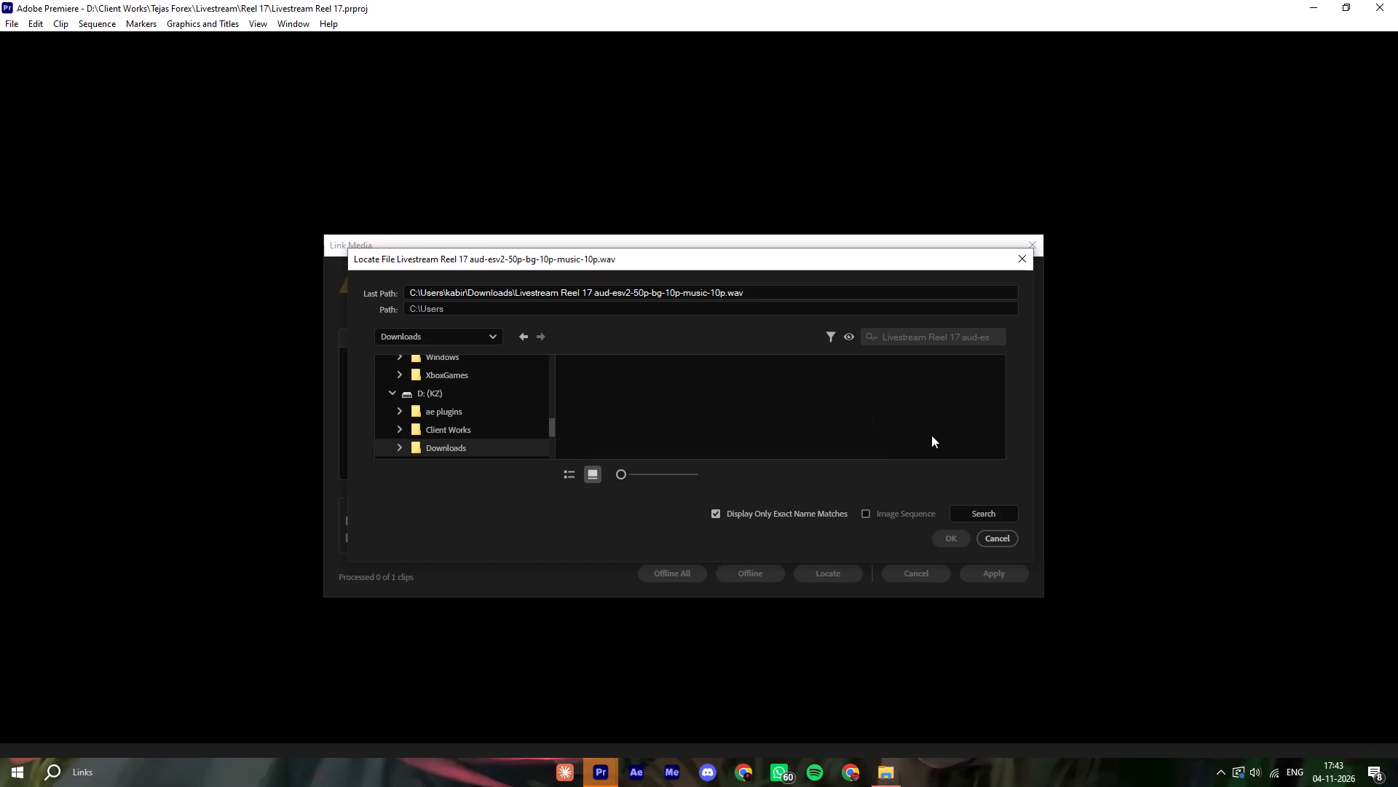
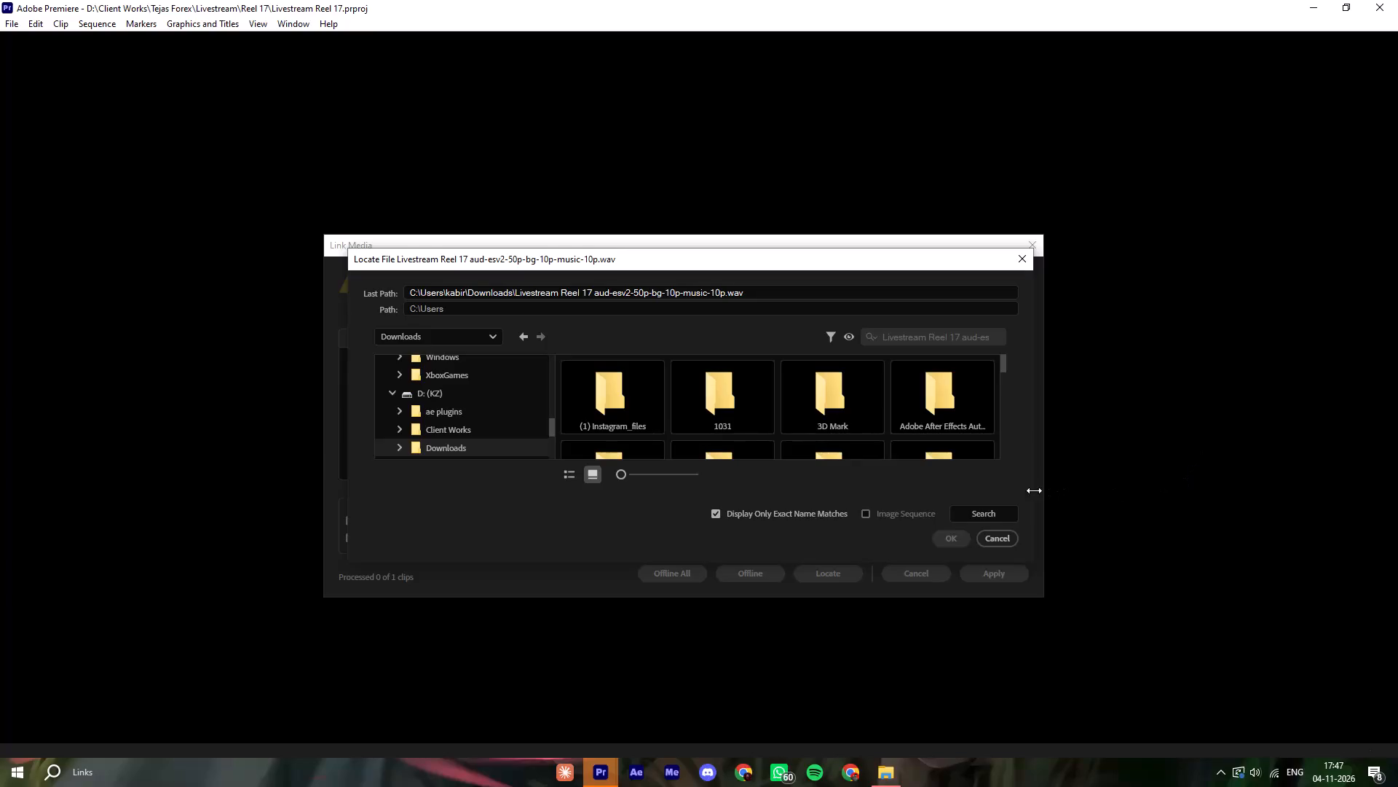
Search the Downloads folder on drive D: (KZ) for the missing Livestream Reel 17 WAV and relink the clip to the file.
{"action": "left_click", "coordinate": [993, 507]}
{"action": "left_click", "coordinate": [941, 540]}
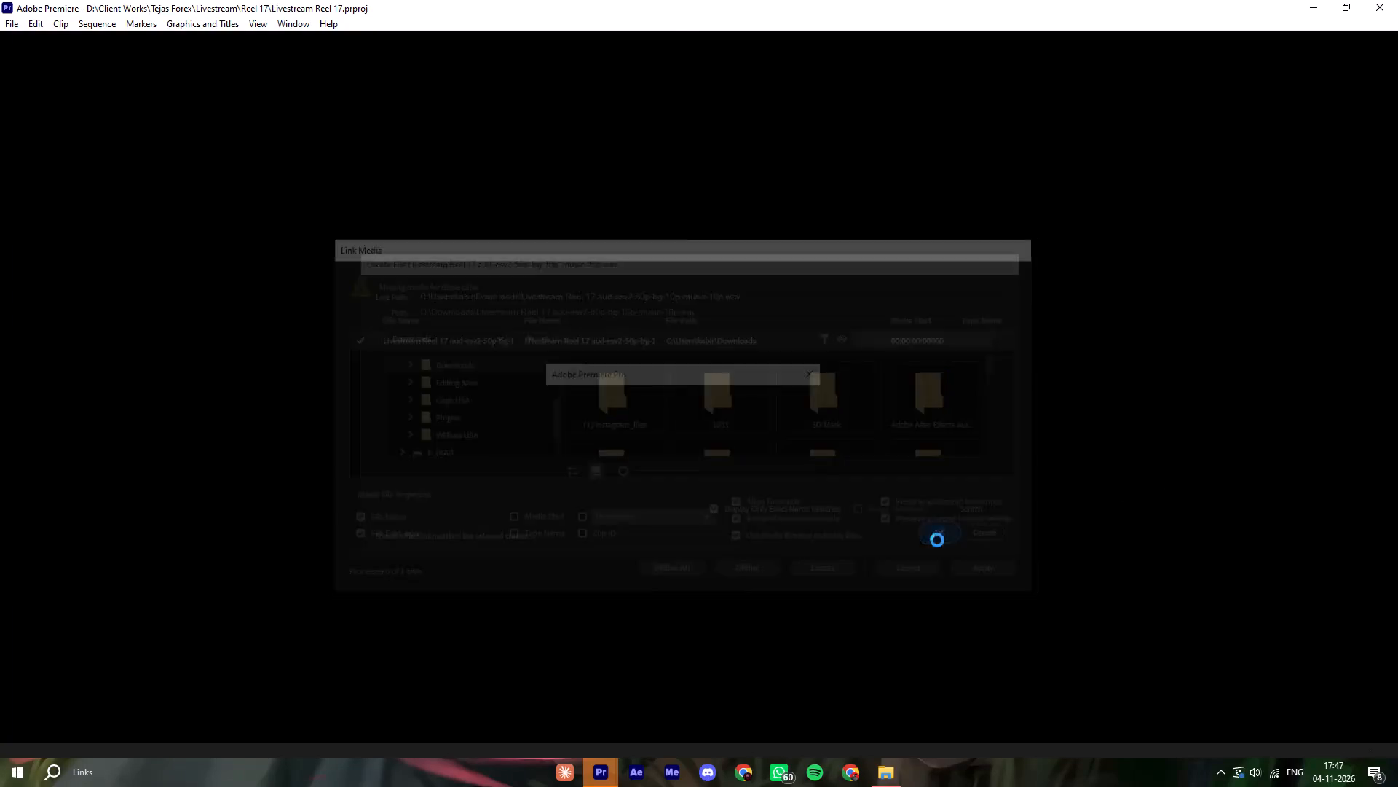
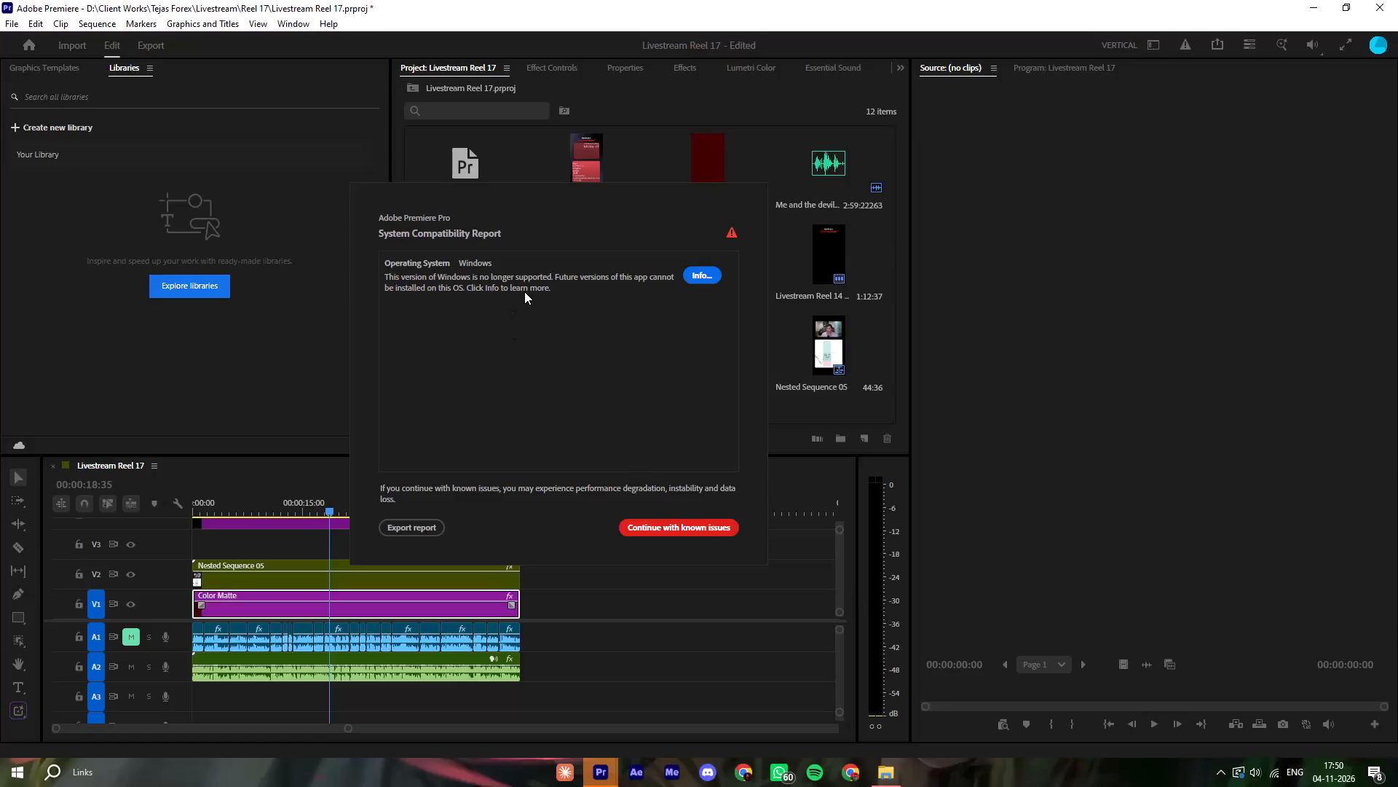
Dismiss the compatibility report, continuing with known issues, and move the Livestream Reel 17 playhead to the start.
{"action": "left_click", "coordinate": [698, 522]}
{"action": "left_click", "coordinate": [591, 558]}
{"action": "left_click_drag", "start_coordinate": [312, 495], "coordinate": [4, 512]}
{"action": "left_click", "coordinate": [654, 582]}
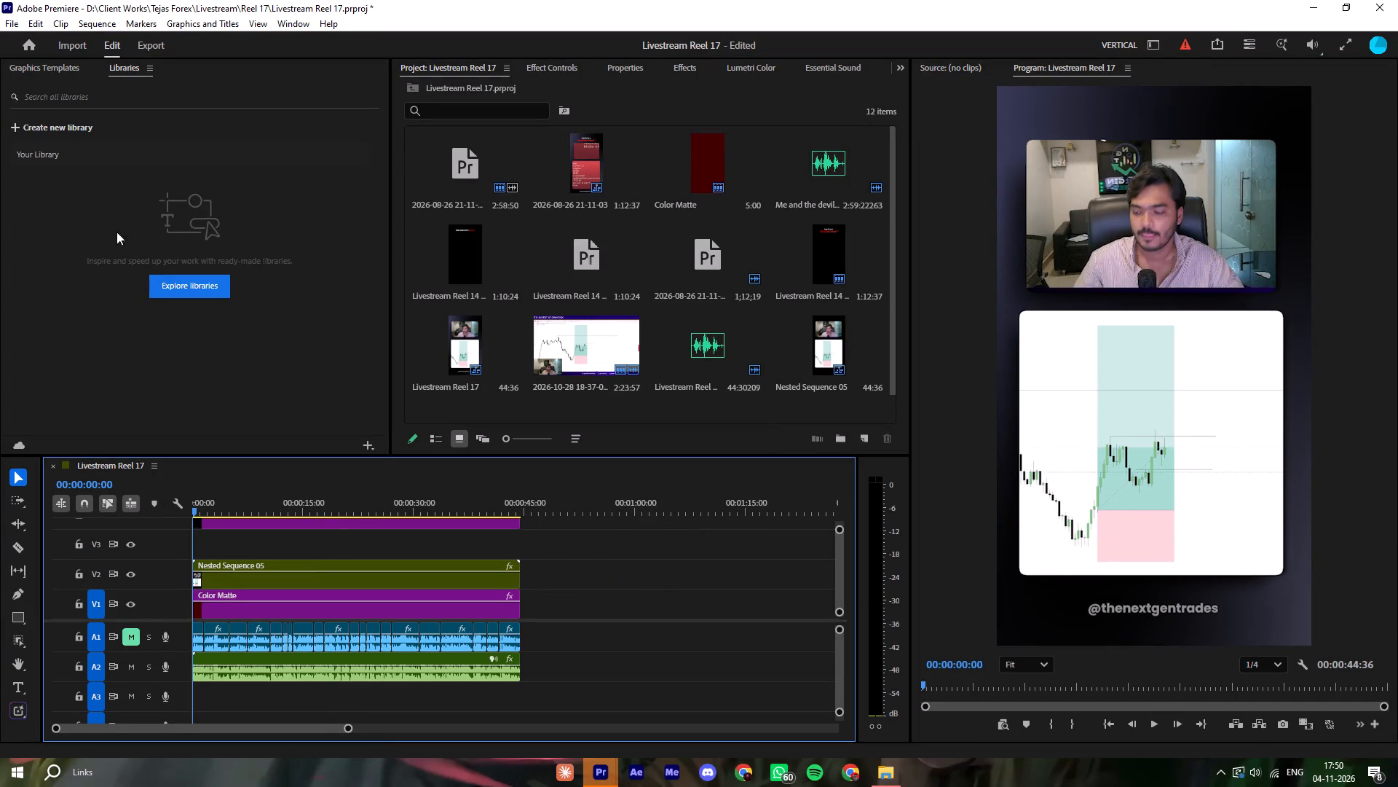
Create a new sequence named Livestream NYC Reel from the HD 1080p 59.94 fps preset.
{"action": "left_click", "coordinate": [0, 17]}
{"action": "left_click", "coordinate": [58, 42]}
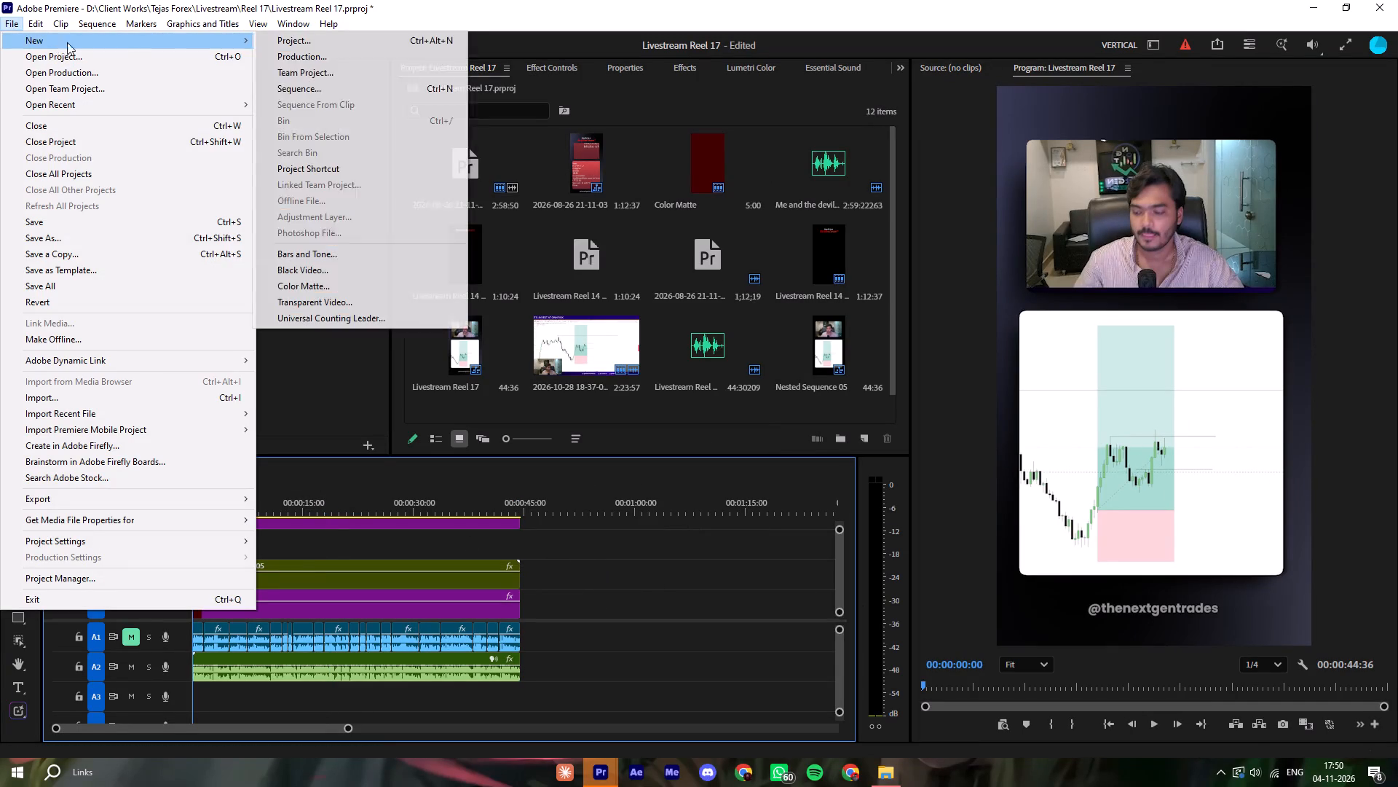
{"action": "left_click", "coordinate": [282, 90]}
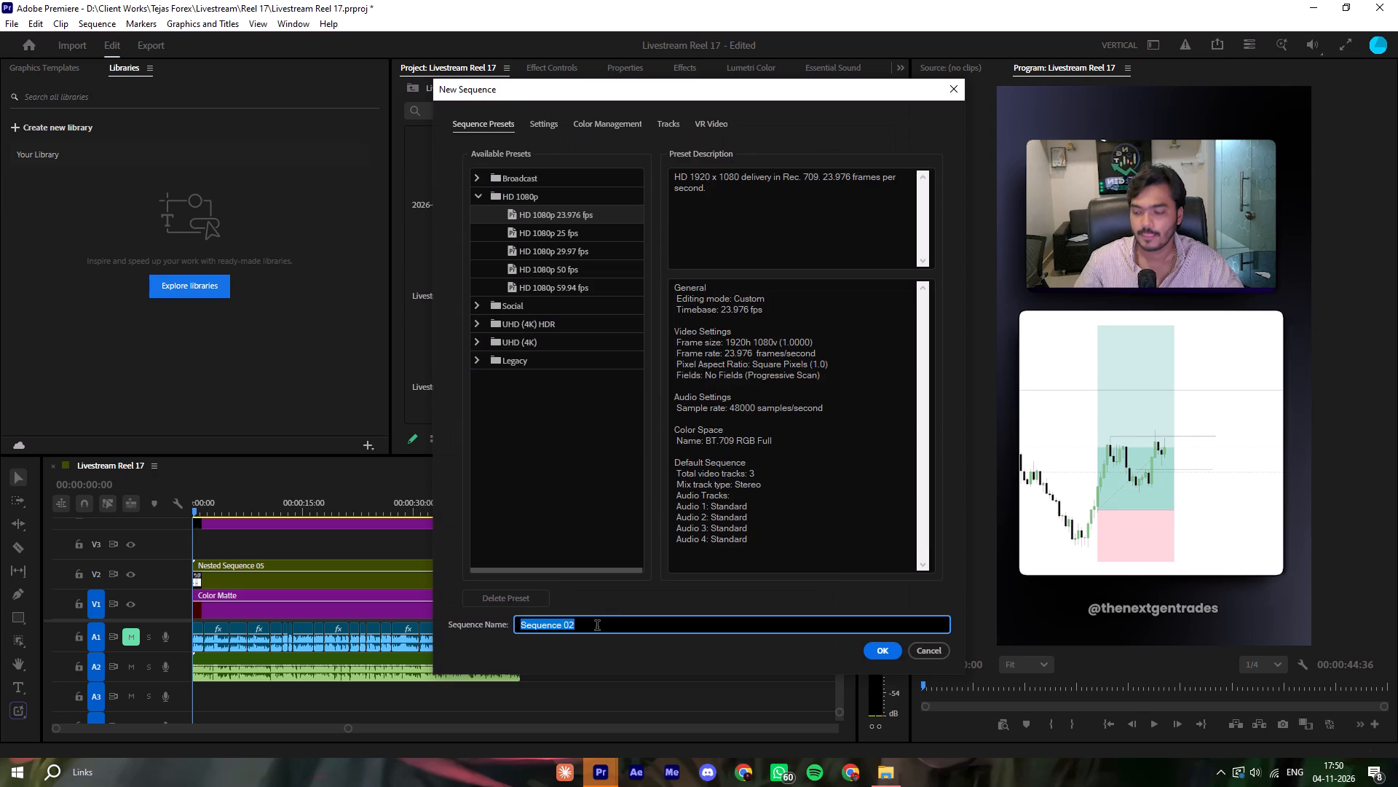
{"action": "type", "text": "Liev"}
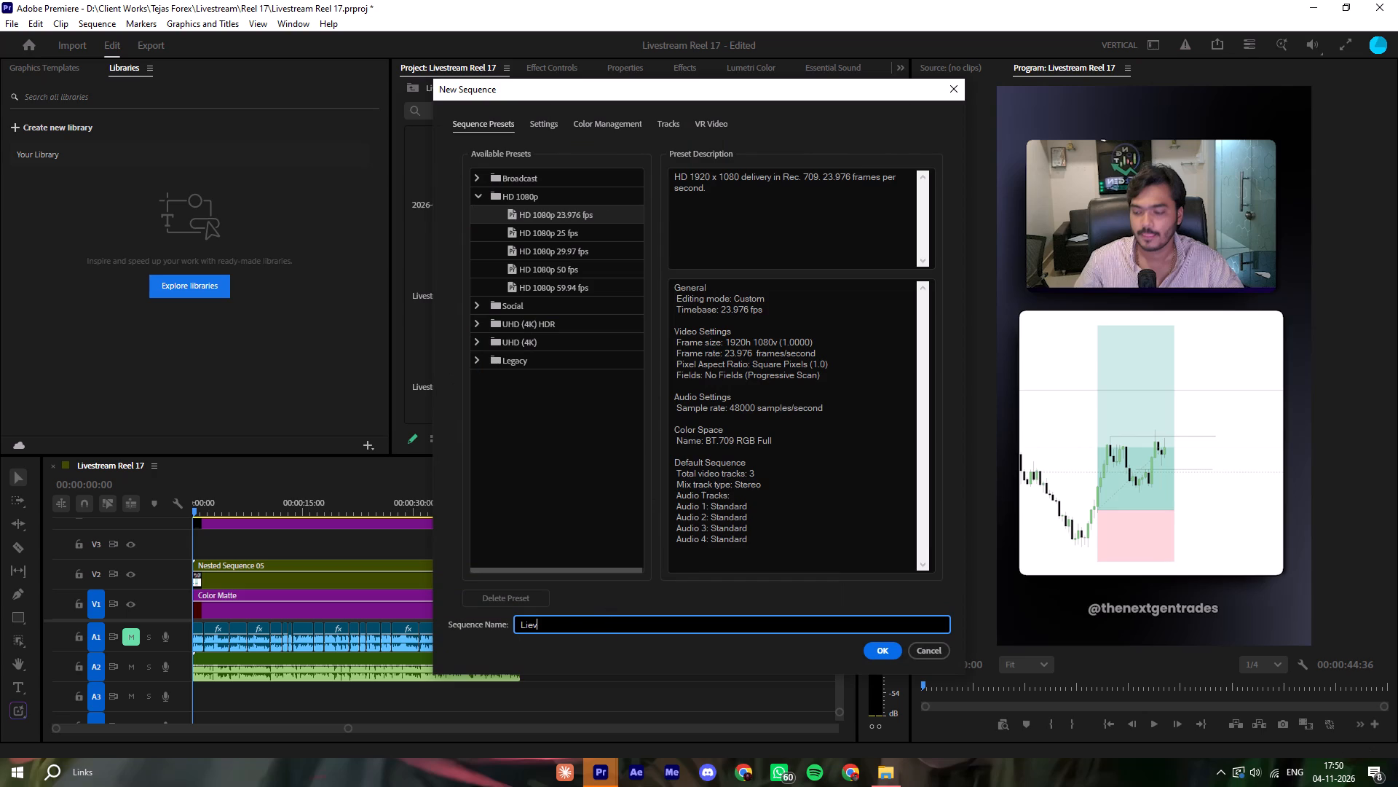
{"action": "key", "text": "BackSpace"}
{"action": "key", "text": "BackSpace"}
{"action": "type", "text": "vestream NYC Reel"}
{"action": "left_click", "coordinate": [561, 286]}
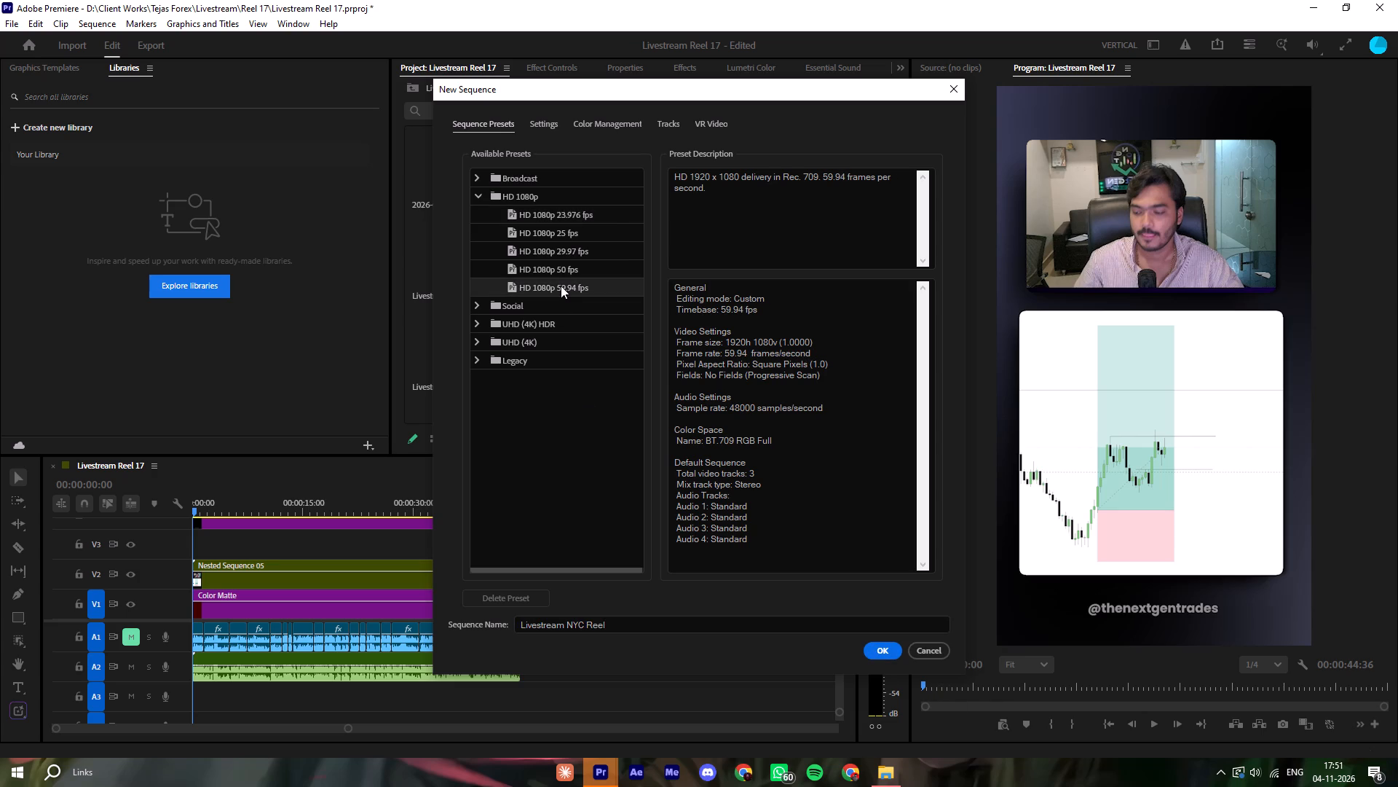
{"action": "left_click", "coordinate": [869, 646]}
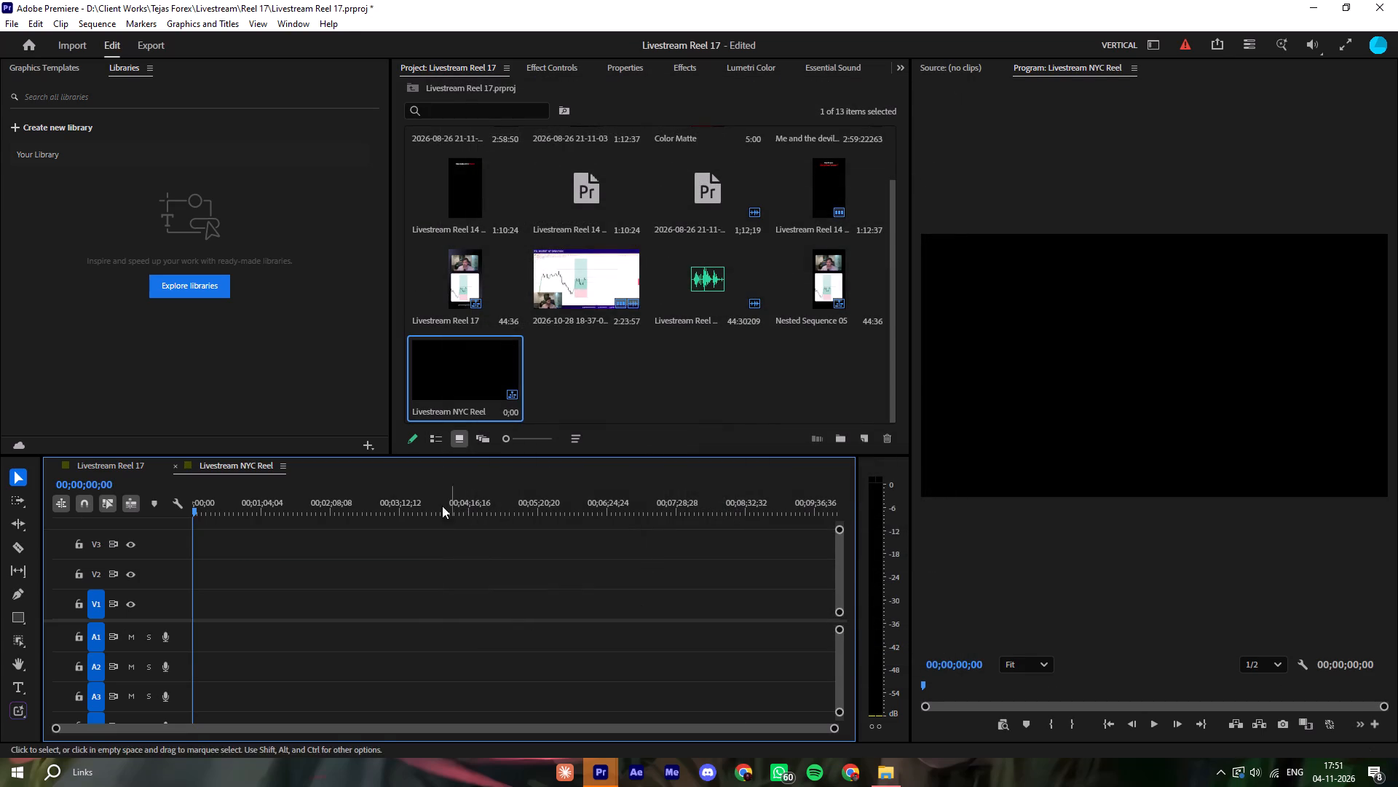
Configure the new sequence as 1080 by 1920 at 60.00 frames/second, with H.264 as the video preview codec.
{"action": "left_click", "coordinate": [111, 31]}
{"action": "left_click", "coordinate": [100, 19]}
{"action": "left_click", "coordinate": [116, 37]}
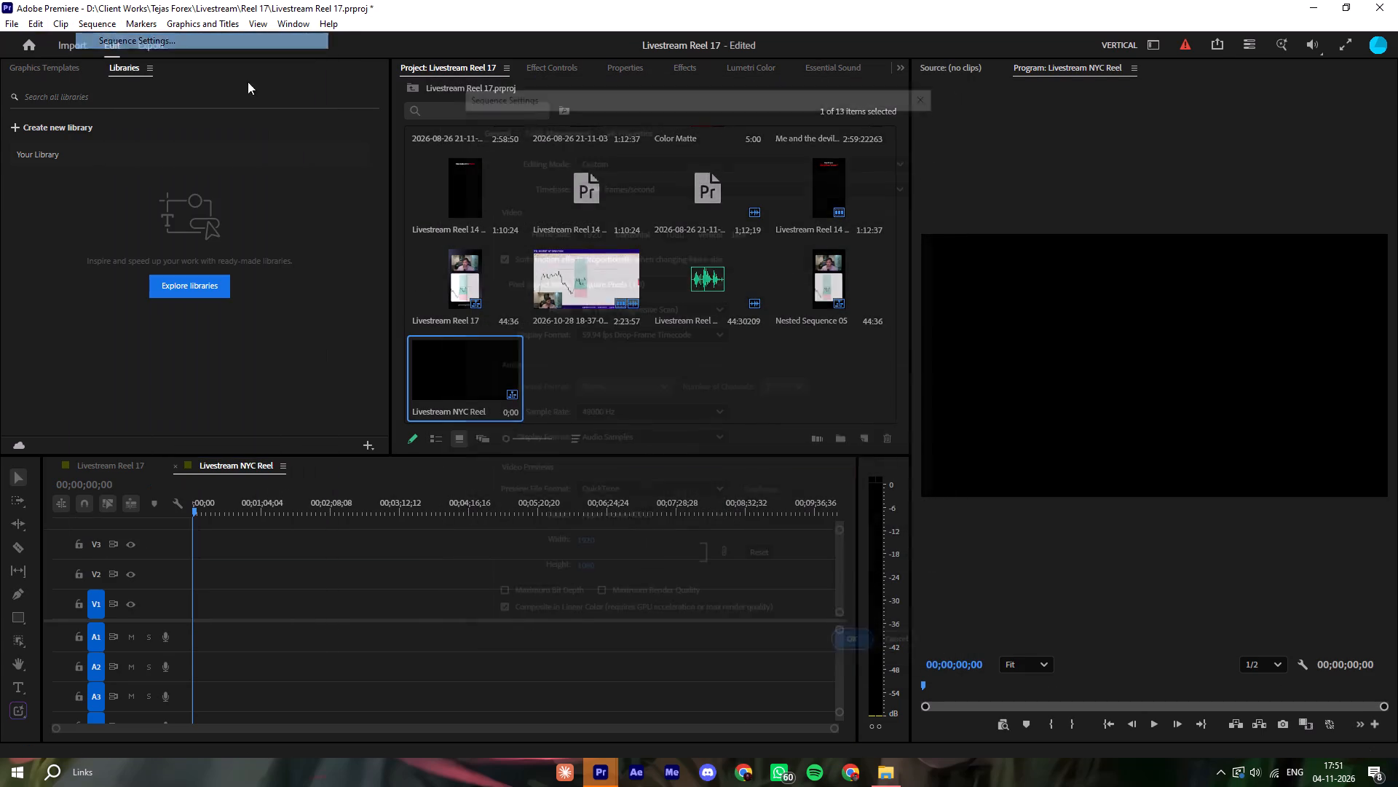
{"action": "double_click", "coordinate": [591, 222]}
{"action": "double_click", "coordinate": [590, 229]}
{"action": "key", "text": "1"}
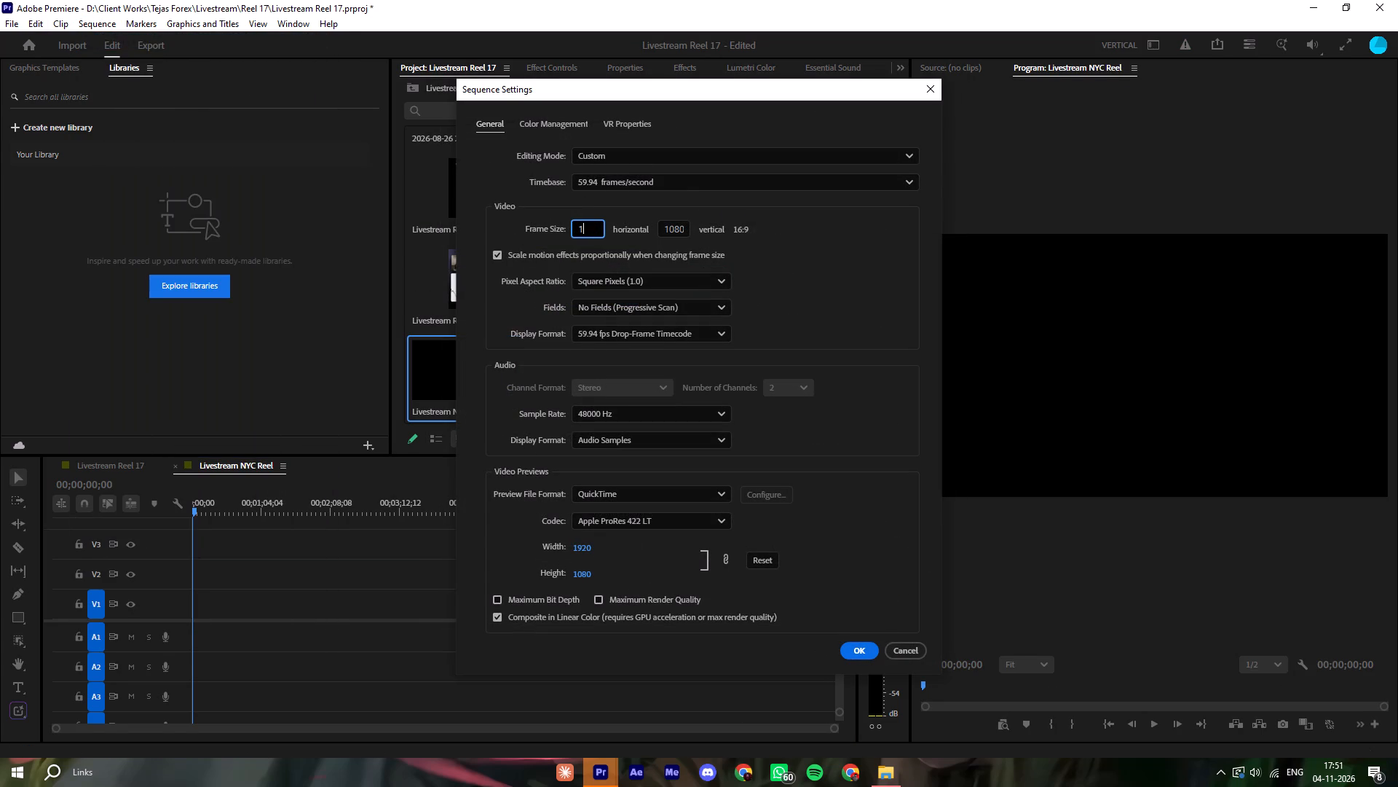
{"action": "type", "text": "080"}
{"action": "key", "text": "Tab"}
{"action": "type", "text": "1920"}
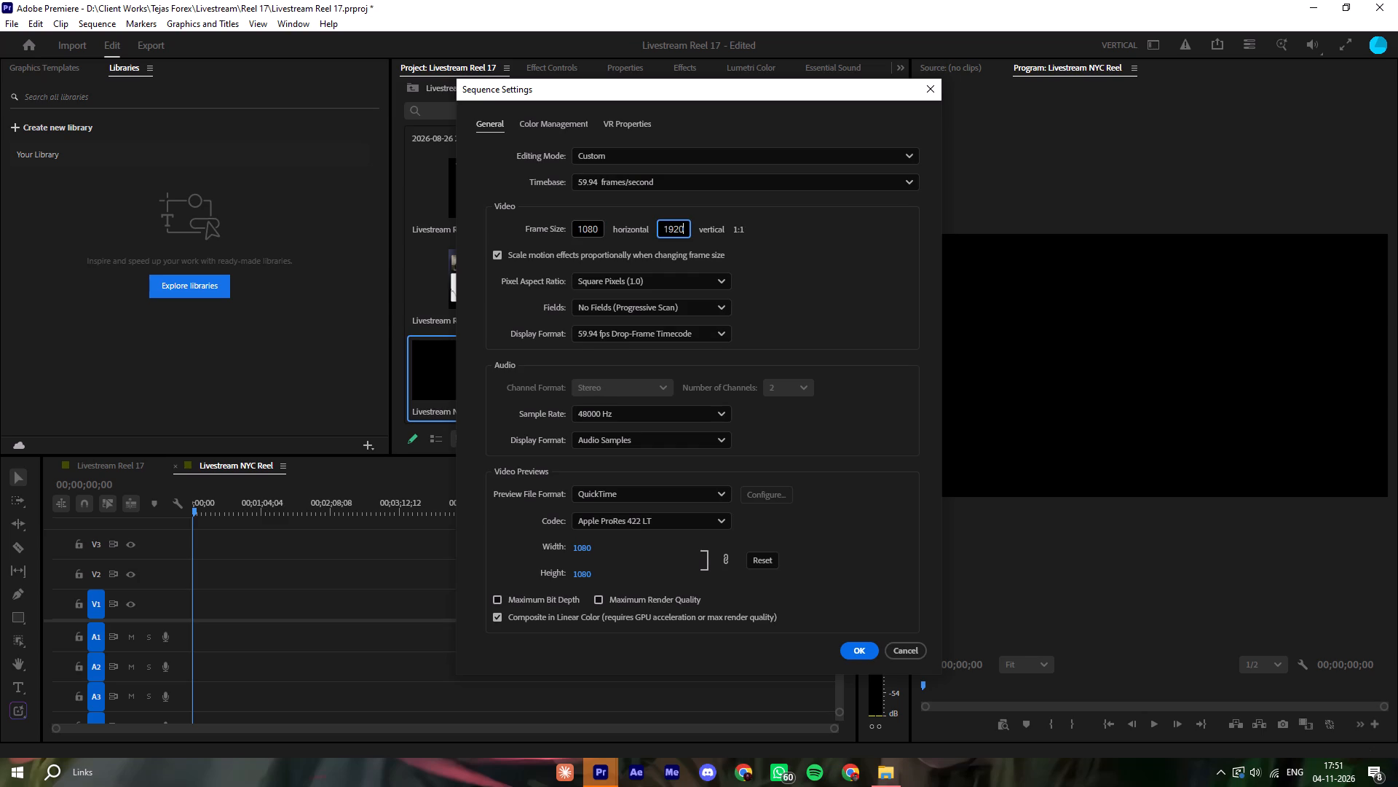
{"action": "left_click_drag", "start_coordinate": [604, 192], "coordinate": [621, 182]}
{"action": "left_click", "coordinate": [621, 182]}
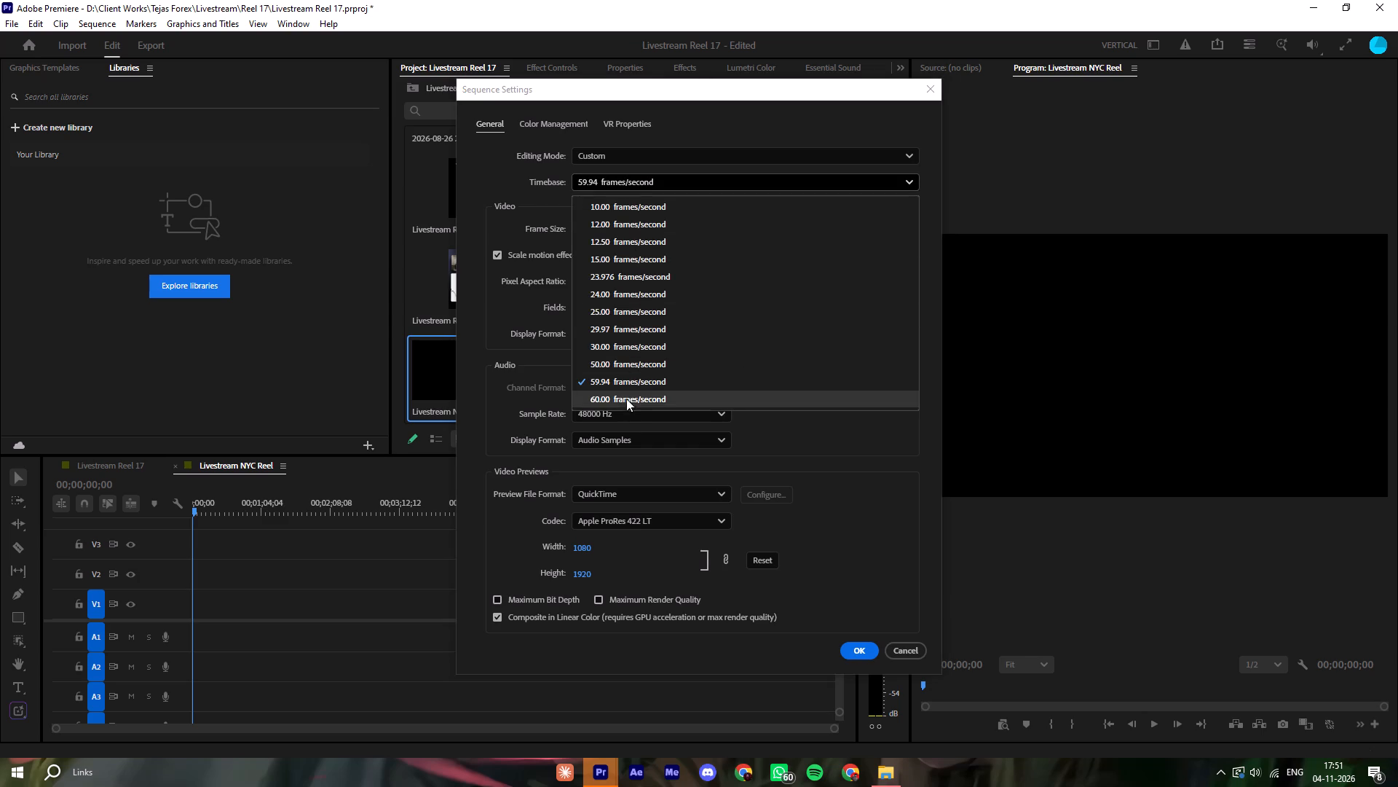
{"action": "left_click", "coordinate": [626, 399]}
{"action": "left_click_drag", "start_coordinate": [858, 657], "coordinate": [727, 606]}
{"action": "left_click", "coordinate": [675, 525]}
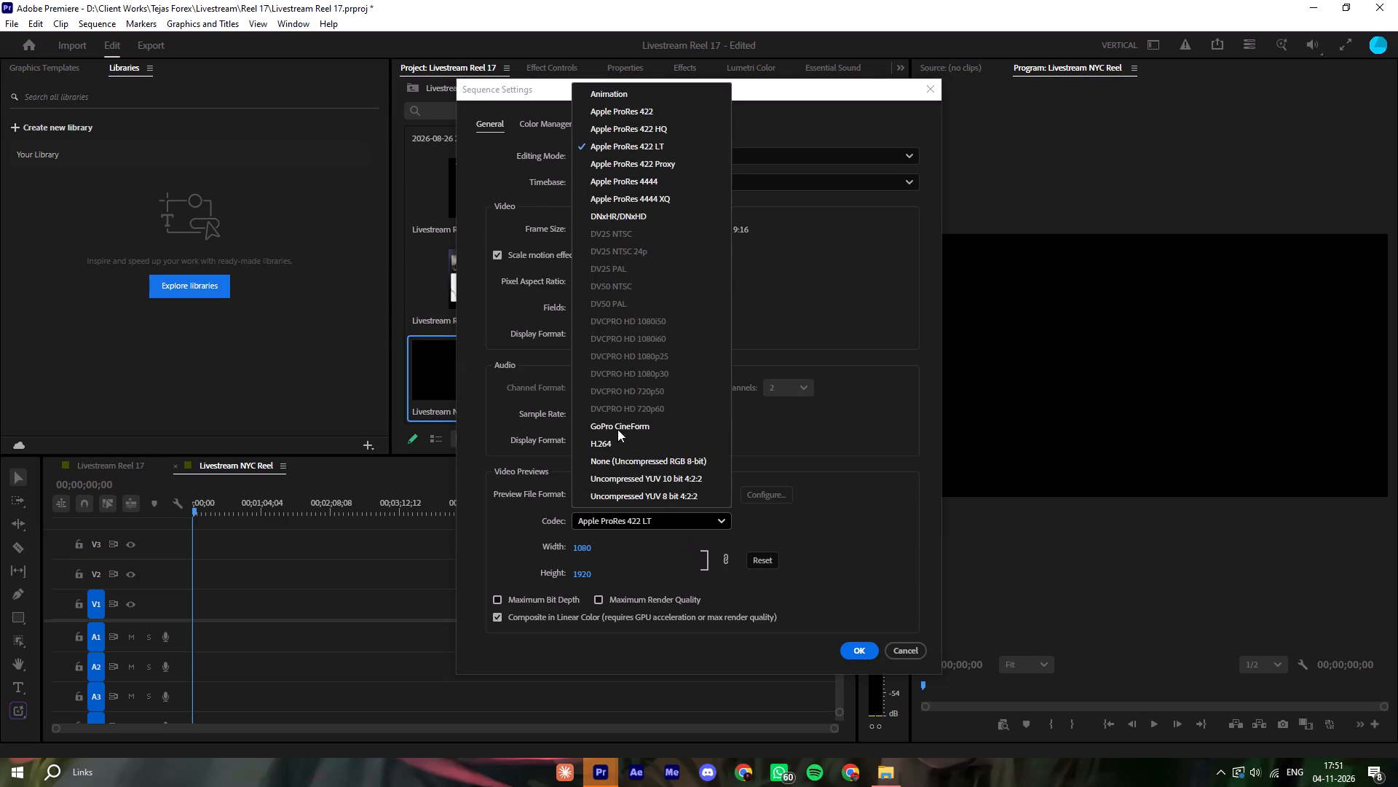
{"action": "left_click", "coordinate": [620, 450]}
{"action": "left_click", "coordinate": [840, 644]}
{"action": "left_click", "coordinate": [537, 584]}
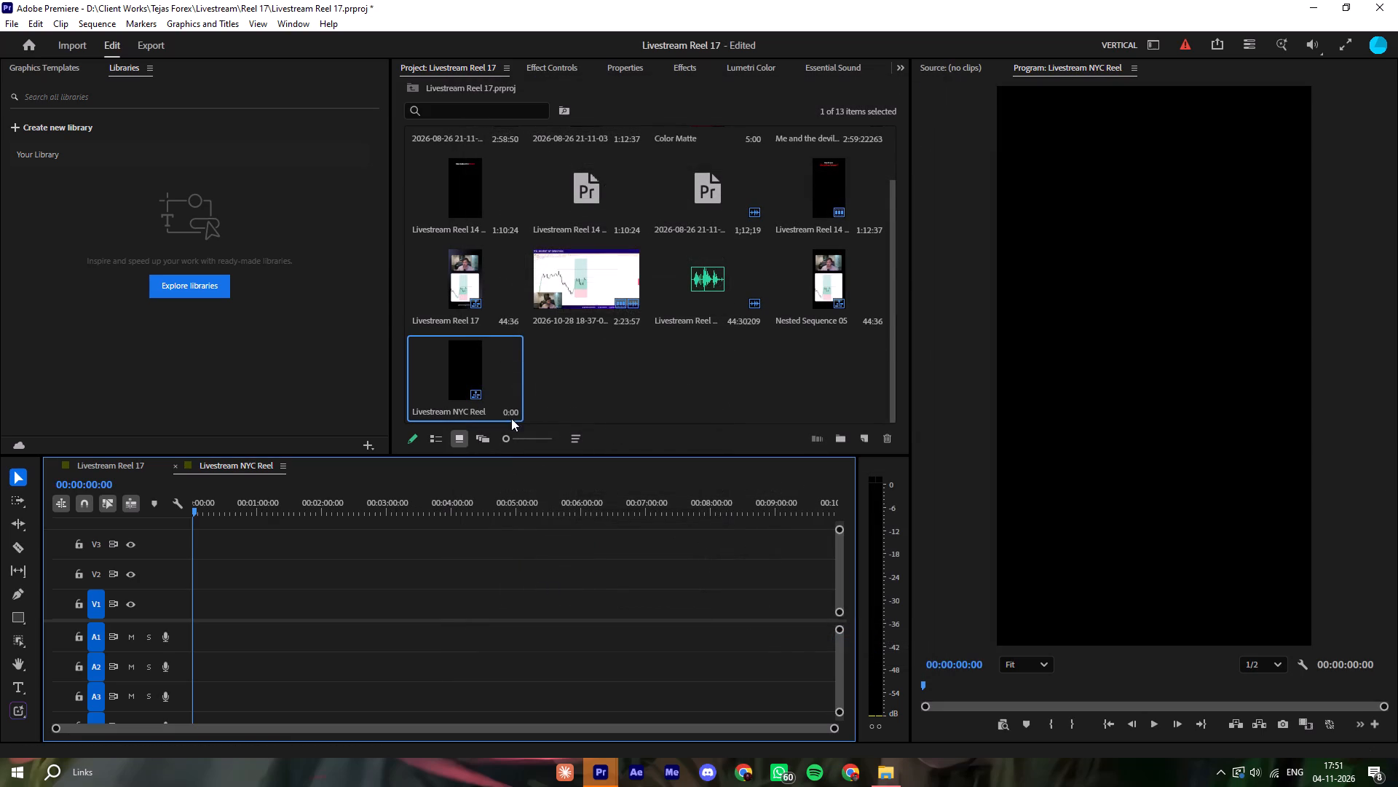
{"action": "double_click", "coordinate": [654, 343]}
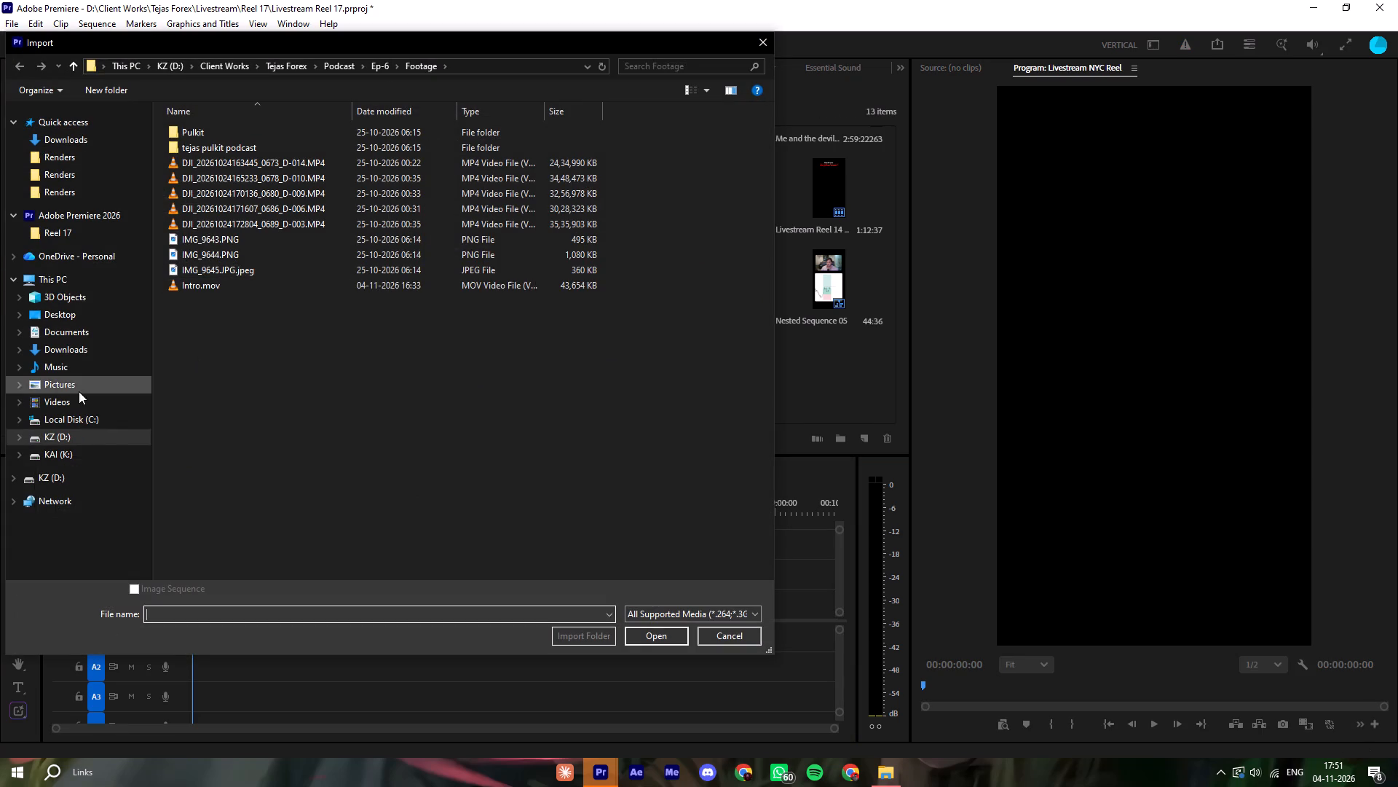
{"action": "left_click", "coordinate": [79, 391]}
{"action": "left_click", "coordinate": [68, 401]}
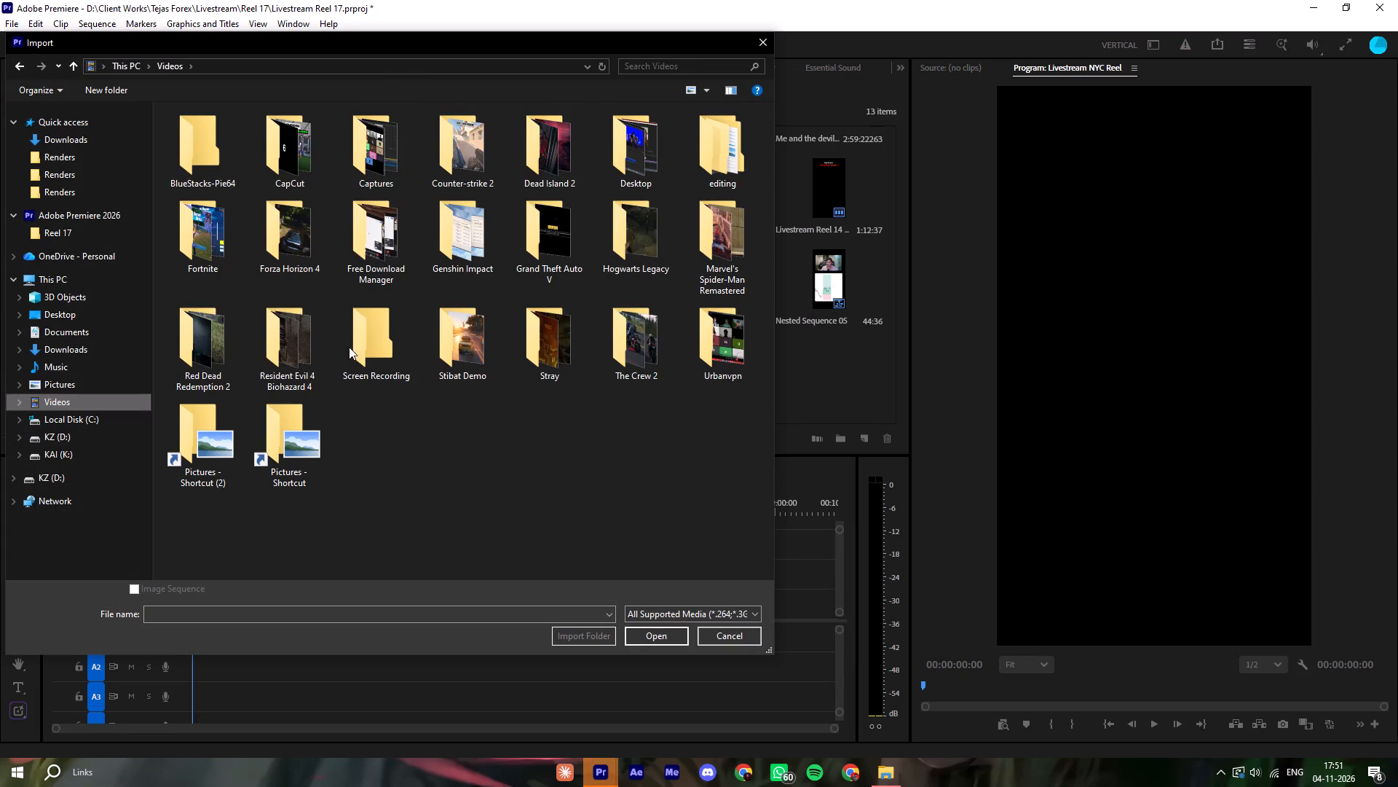
{"action": "double_click", "coordinate": [358, 375]}
{"action": "left_click", "coordinate": [192, 163]}
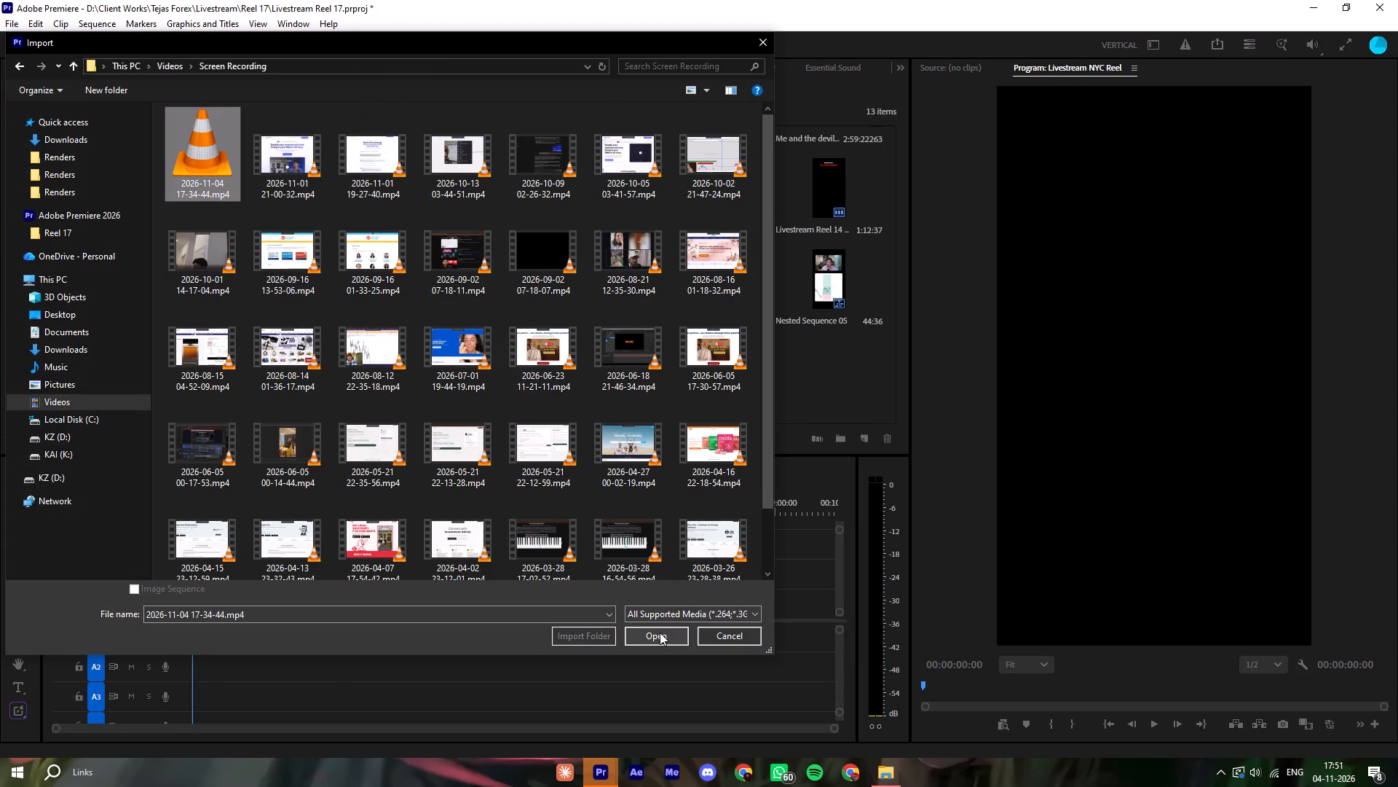
{"action": "left_click", "coordinate": [660, 633]}
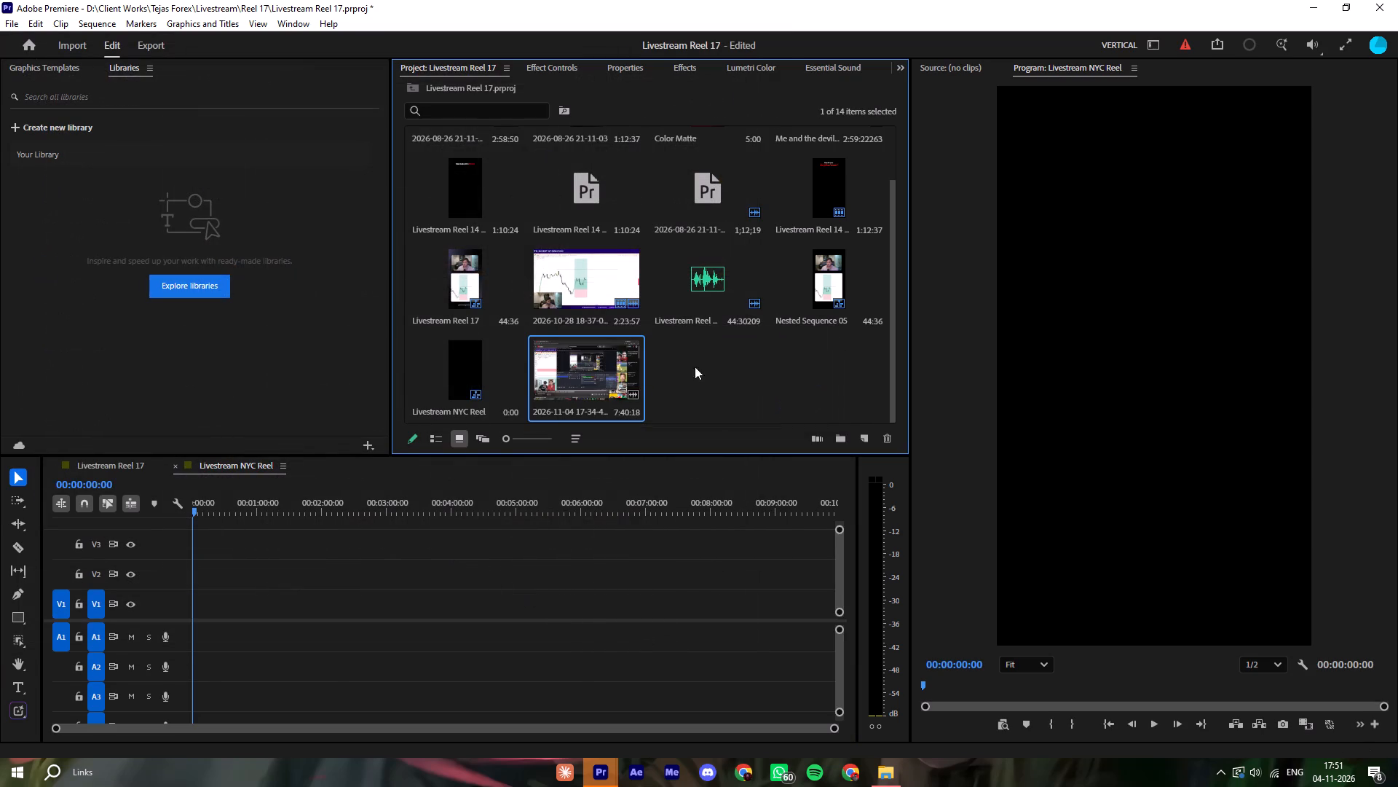
{"action": "left_click", "coordinate": [712, 370]}
Place the imported recording at the start of tracks V1 and A1, keeping the existing sequence settings.
{"action": "left_click_drag", "start_coordinate": [579, 367], "coordinate": [181, 603]}
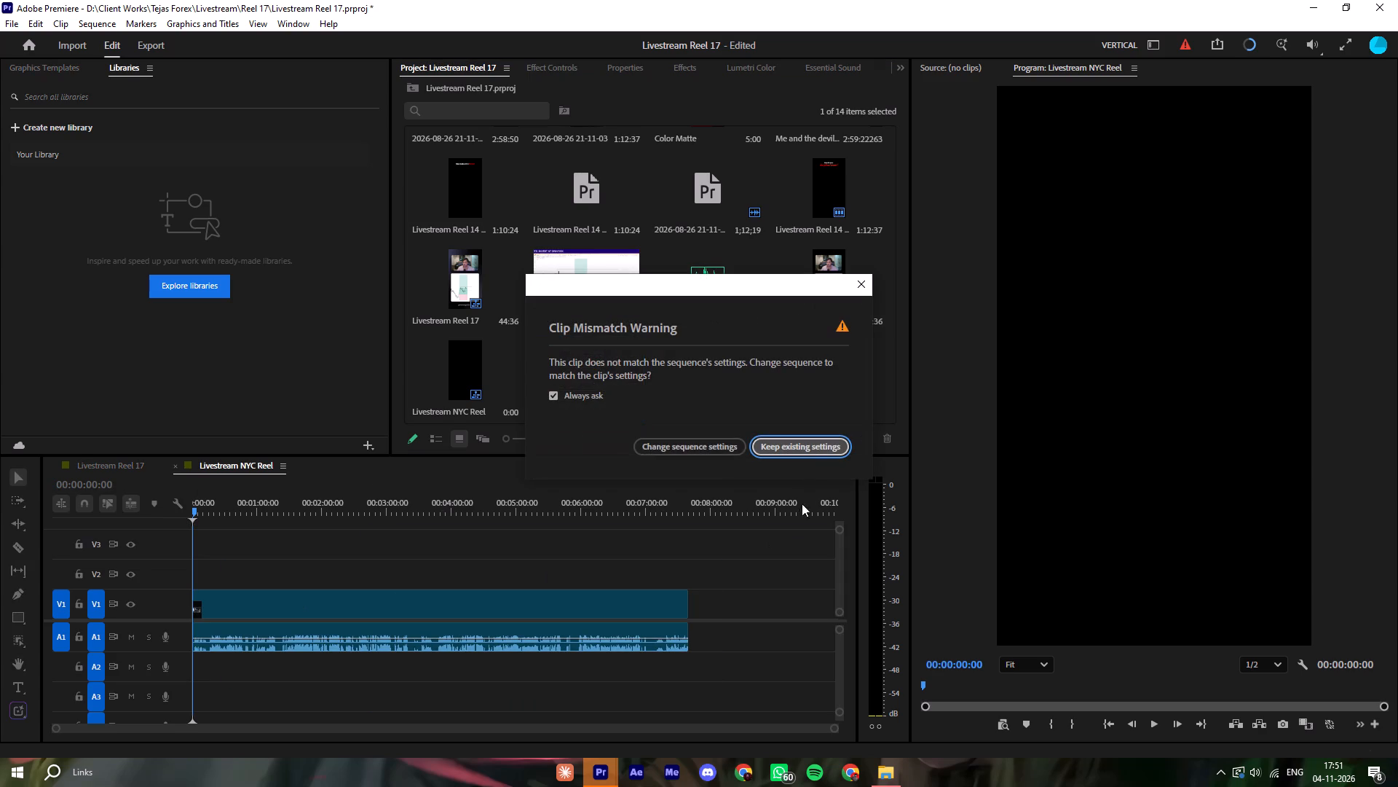
{"action": "left_click", "coordinate": [801, 445]}
{"action": "key", "text": "space"}
Scale the recording to 196 and position it at 1860, 197 to frame the two speakers' webcam view.
{"action": "left_click", "coordinate": [267, 600]}
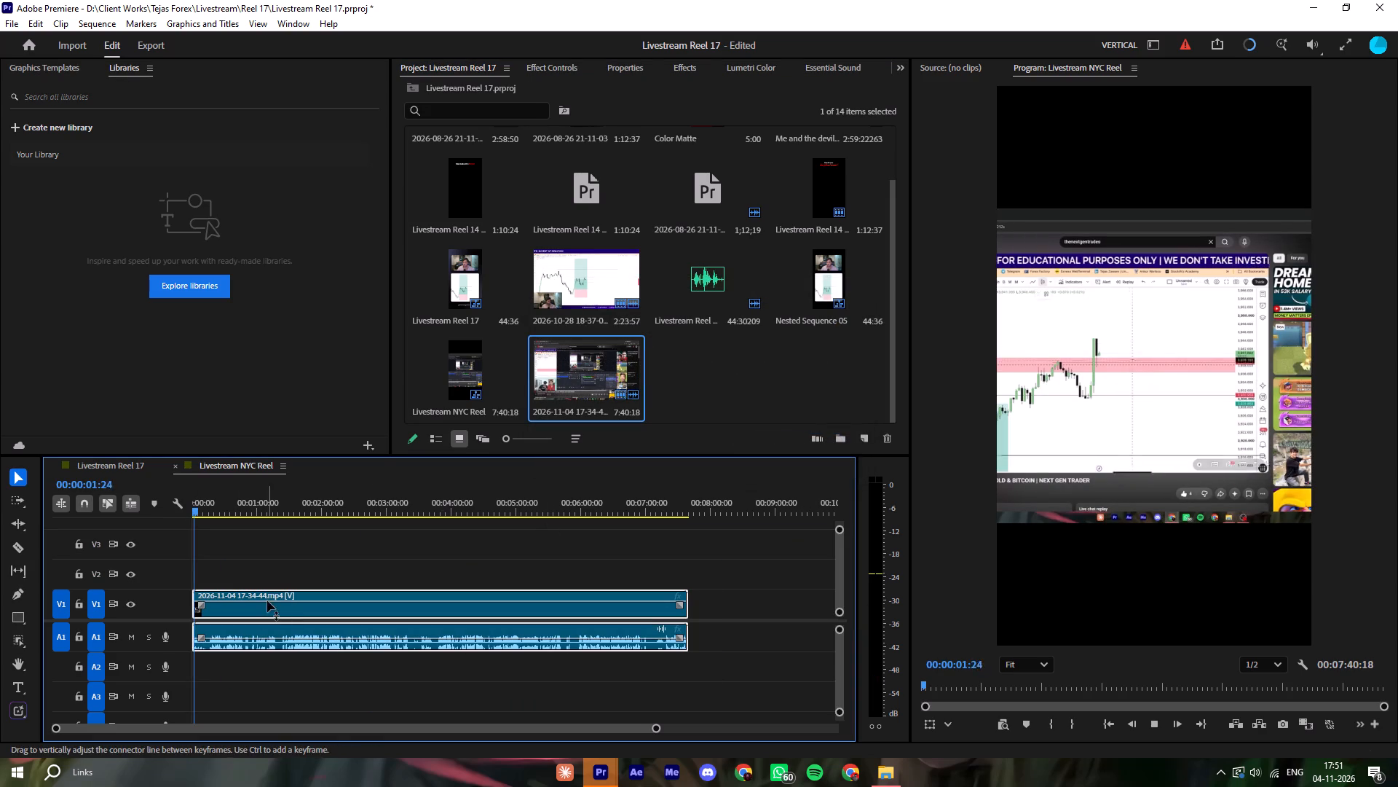
{"action": "left_click", "coordinate": [560, 69]}
{"action": "key", "text": "space"}
{"action": "left_click_drag", "start_coordinate": [554, 171], "coordinate": [599, 173]}
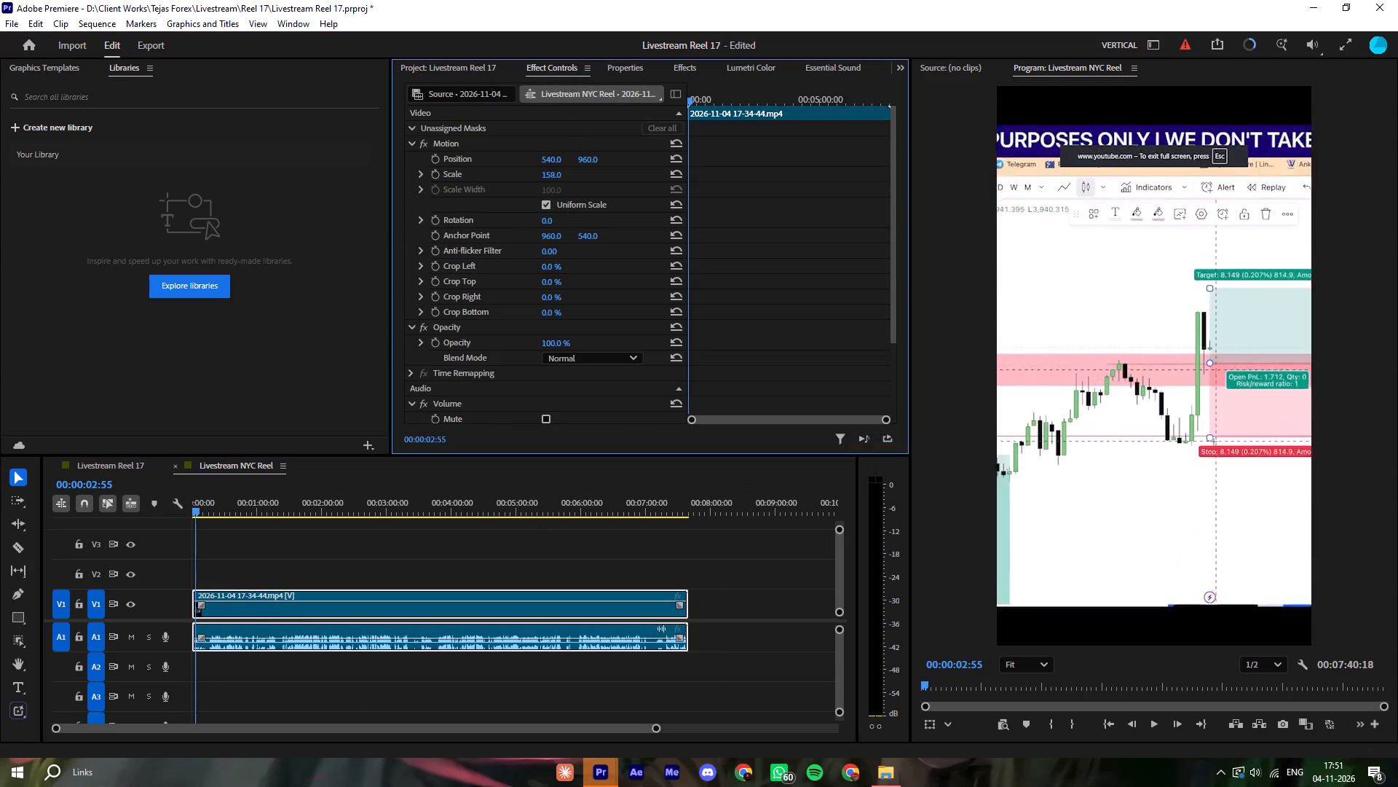
{"action": "left_click_drag", "start_coordinate": [599, 173], "coordinate": [626, 174]}
{"action": "left_click_drag", "start_coordinate": [554, 160], "coordinate": [623, 163]}
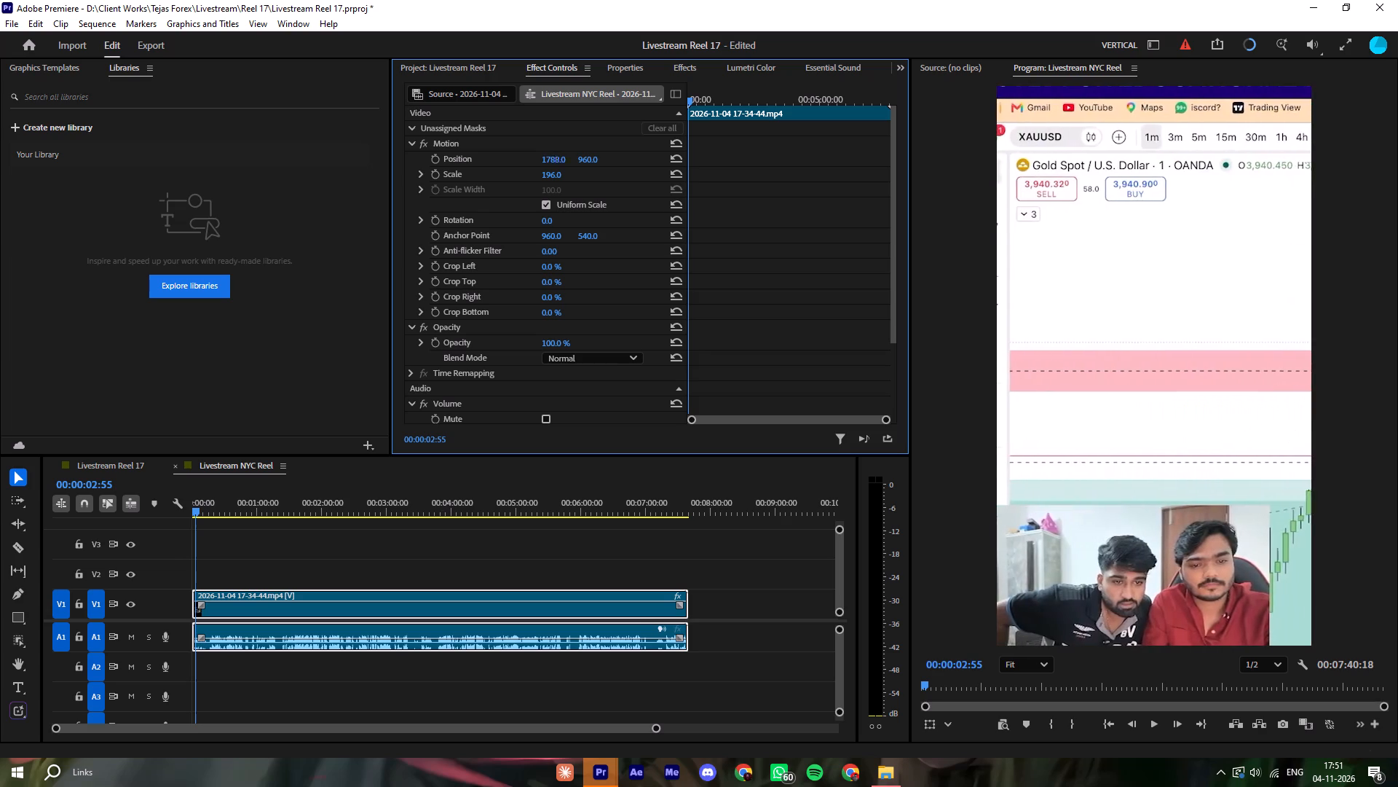
{"action": "left_click_drag", "start_coordinate": [623, 163], "coordinate": [674, 160]}
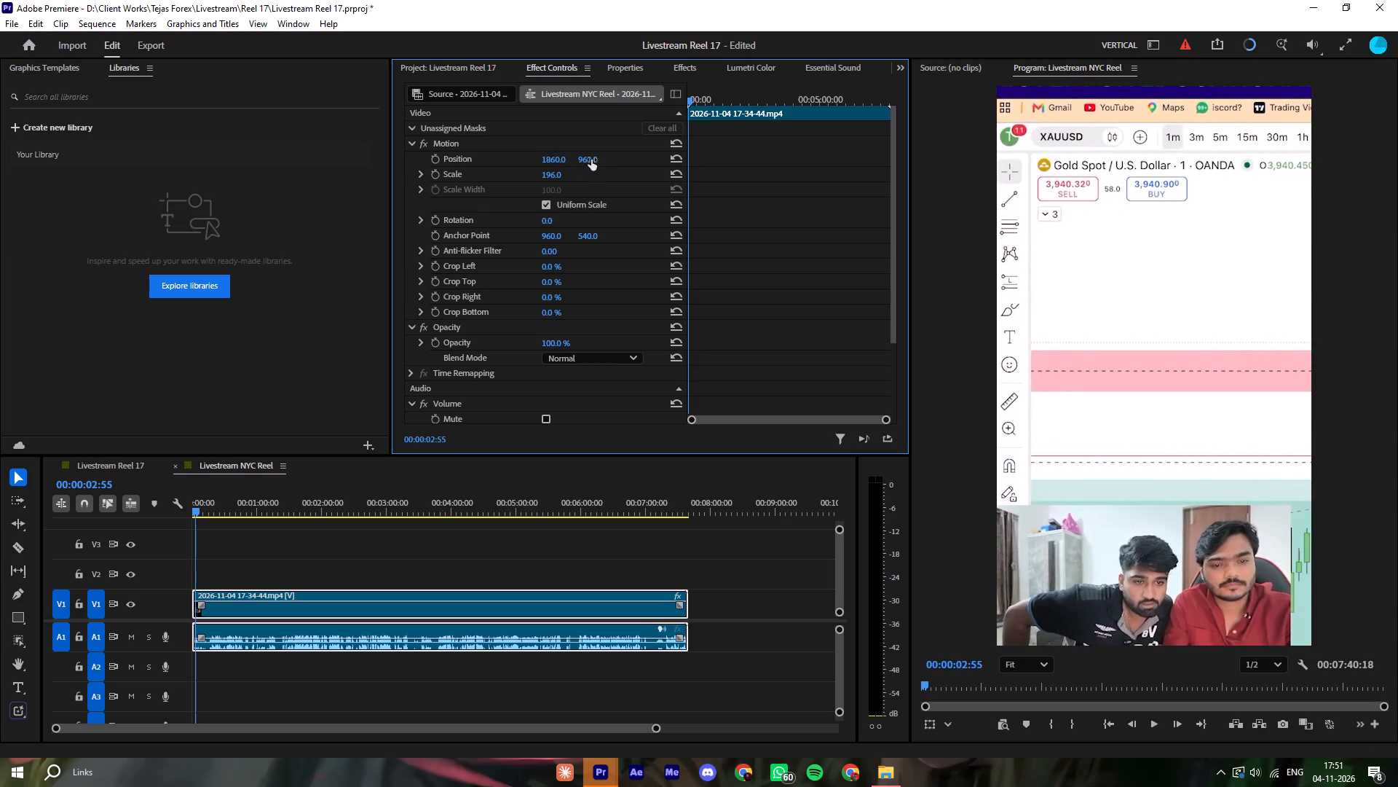
{"action": "left_click_drag", "start_coordinate": [588, 152], "coordinate": [108, 184]}
{"action": "left_click_drag", "start_coordinate": [582, 160], "coordinate": [26, 155]}
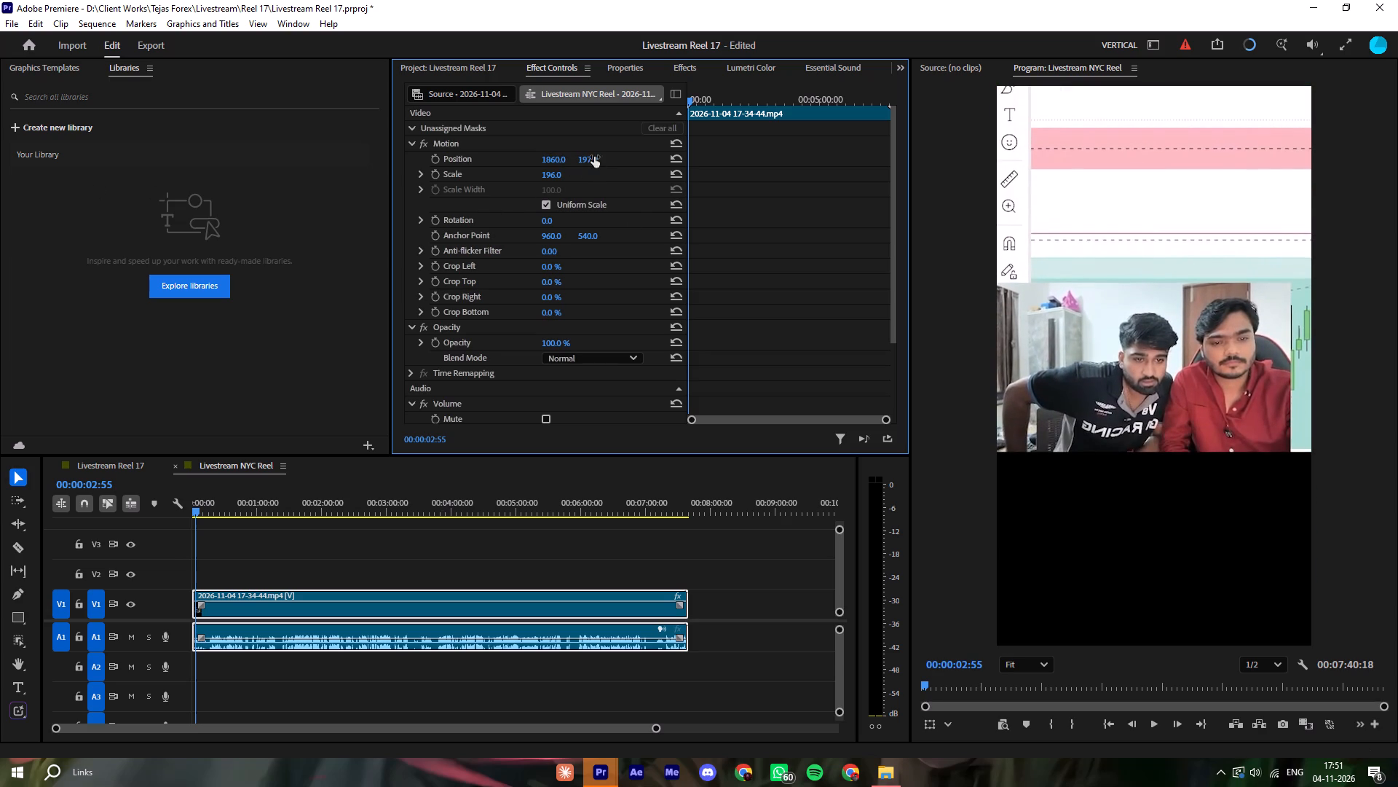
{"action": "key", "text": "space"}
{"action": "key", "text": "space"}
Set the program preview's playback resolution to Full.
{"action": "left_click", "coordinate": [1280, 659]}
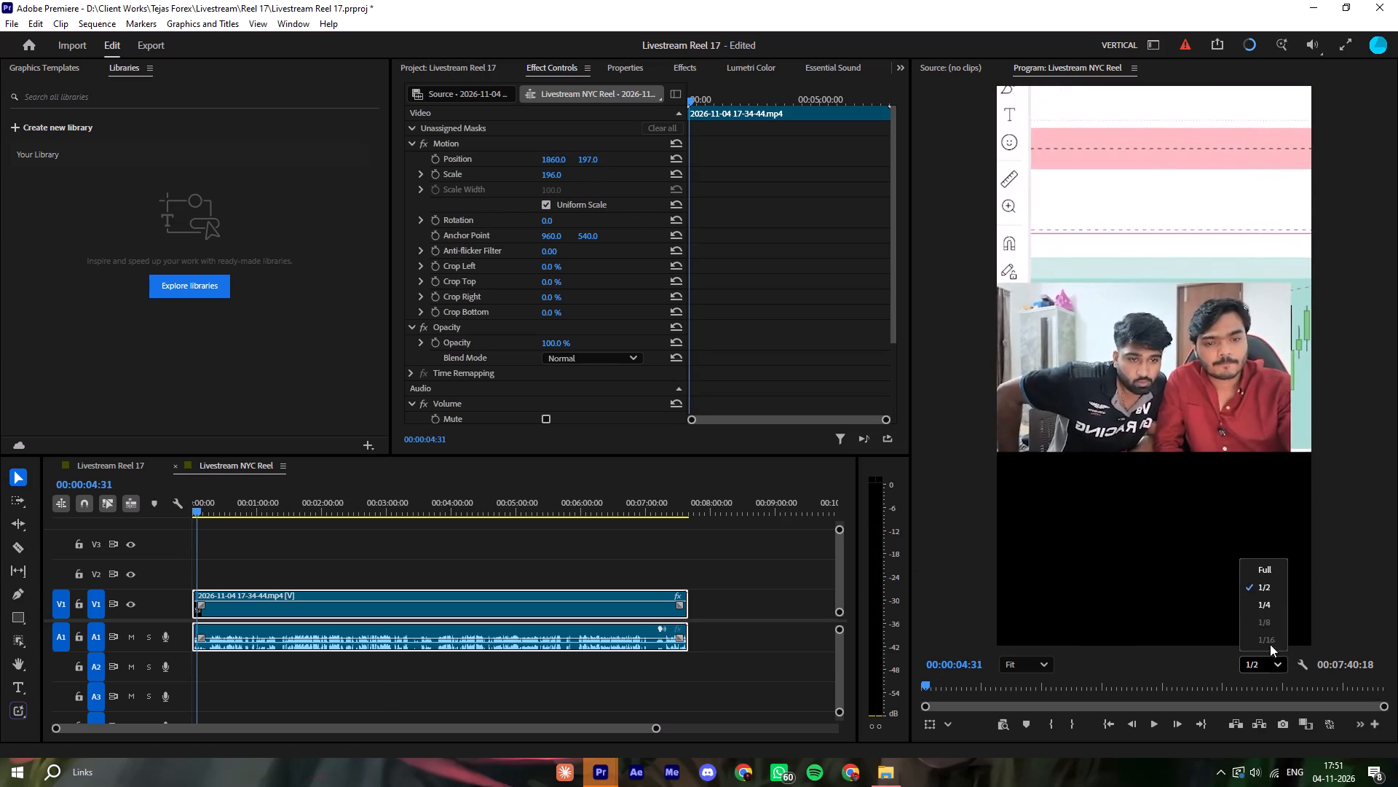
{"action": "left_click", "coordinate": [1268, 570]}
{"action": "key", "text": "space"}
Play through the opening to find where the reel should begin, and ripple-trim about 16.5 seconds off the recording's start.
{"action": "left_click", "coordinate": [379, 568]}
{"action": "left_click", "coordinate": [379, 568]}
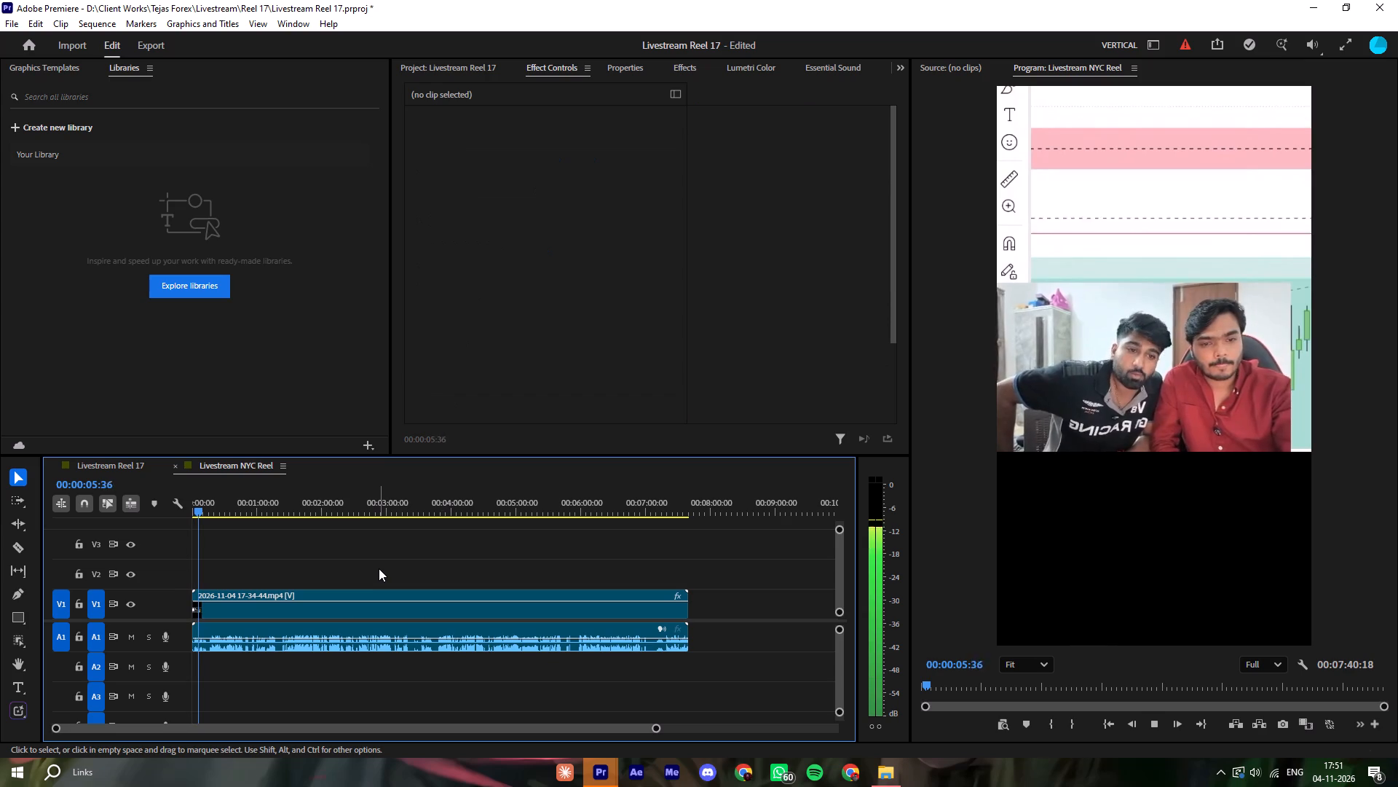
{"action": "type", "text": "=="}
{"action": "key", "text": "equal"}
{"action": "type", "text": "=="}
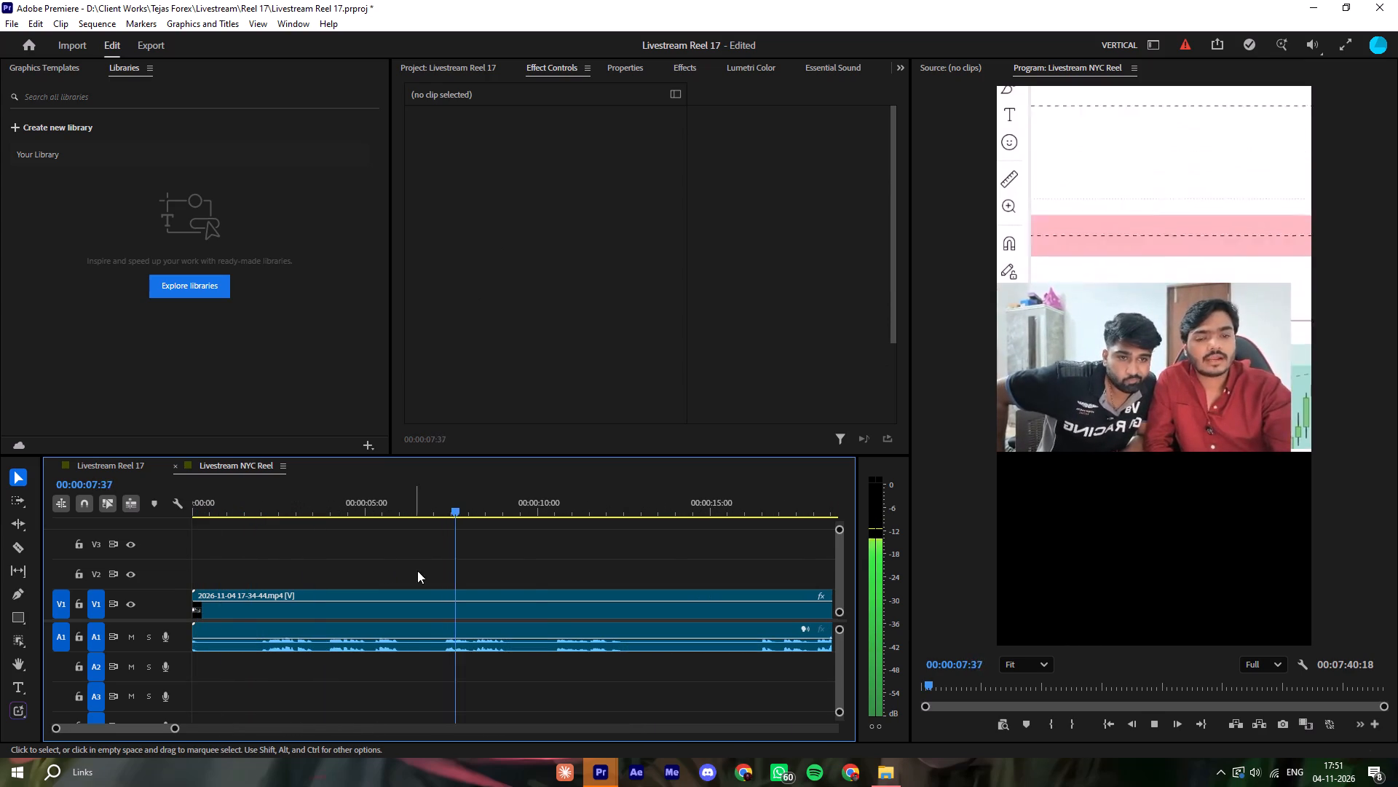
{"action": "left_click", "coordinate": [529, 584]}
{"action": "type", "text": "--="}
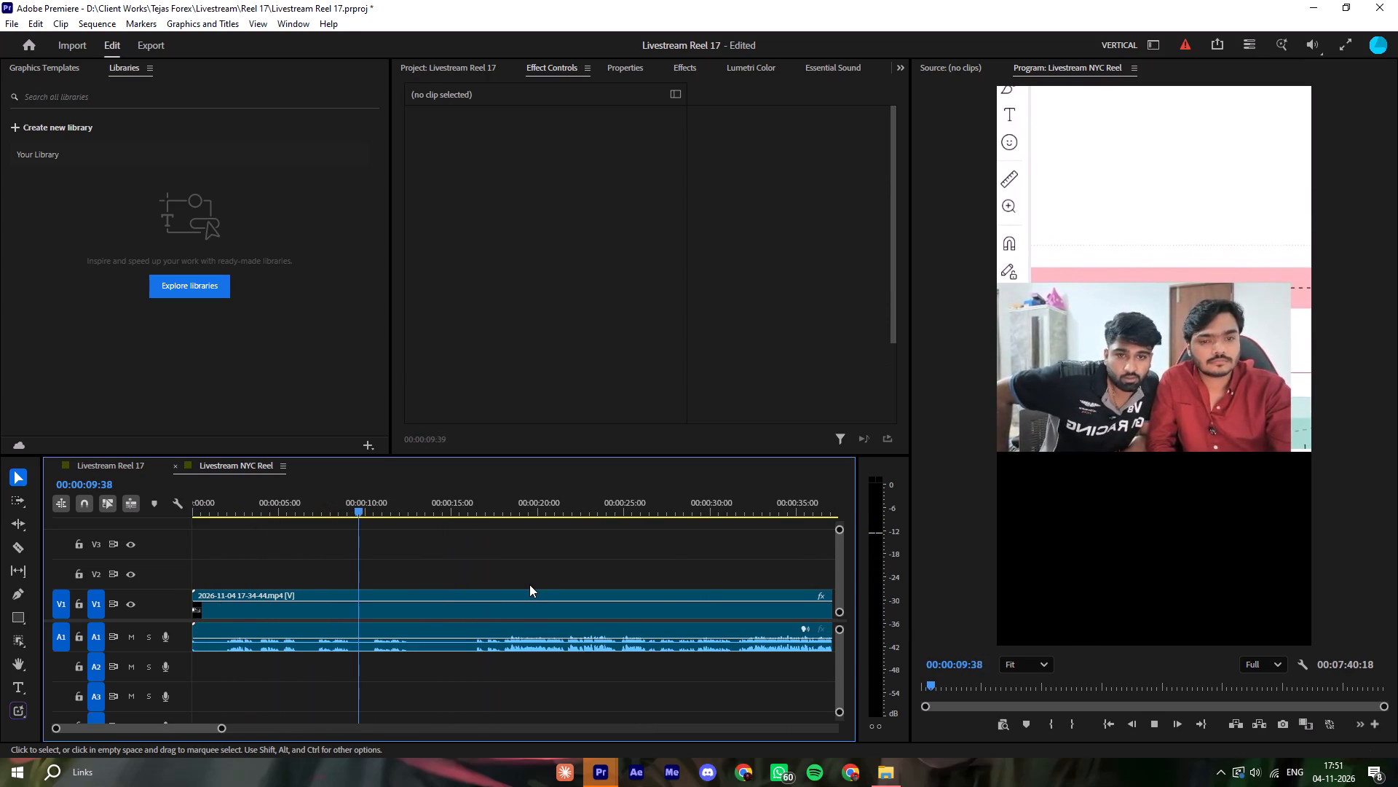
{"action": "left_click", "coordinate": [529, 584]}
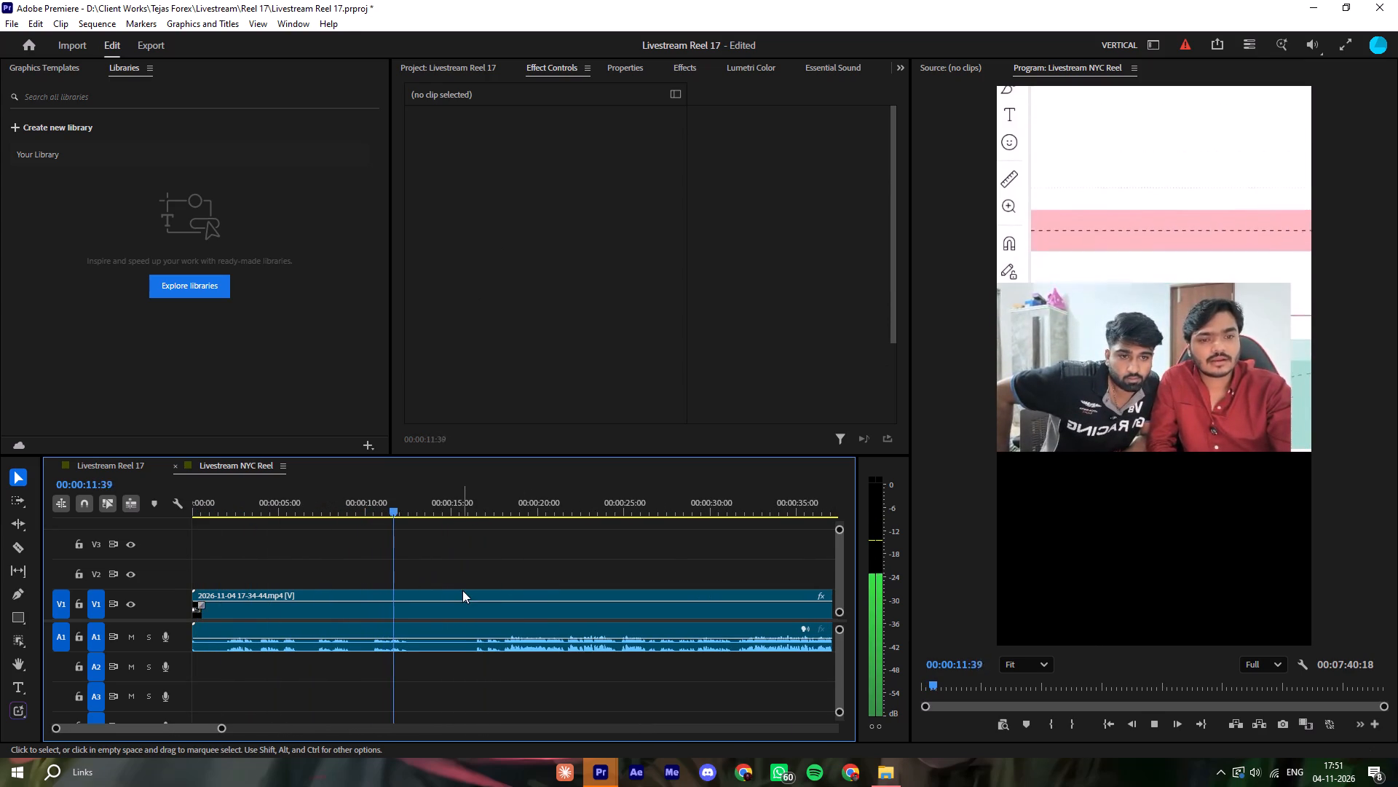
{"action": "left_click", "coordinate": [470, 500]}
{"action": "key", "text": "space"}
{"action": "left_click", "coordinate": [527, 557]}
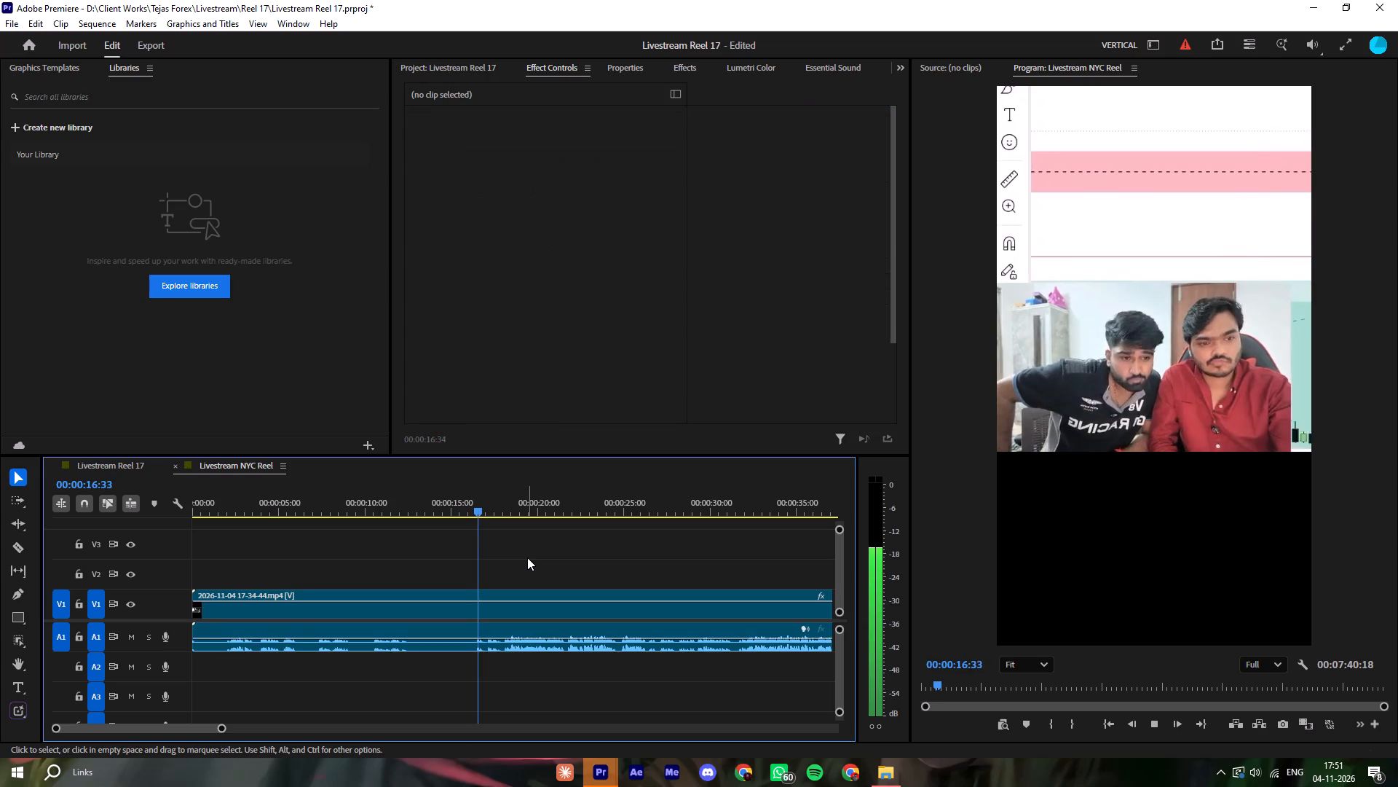
{"action": "key", "text": "equal"}
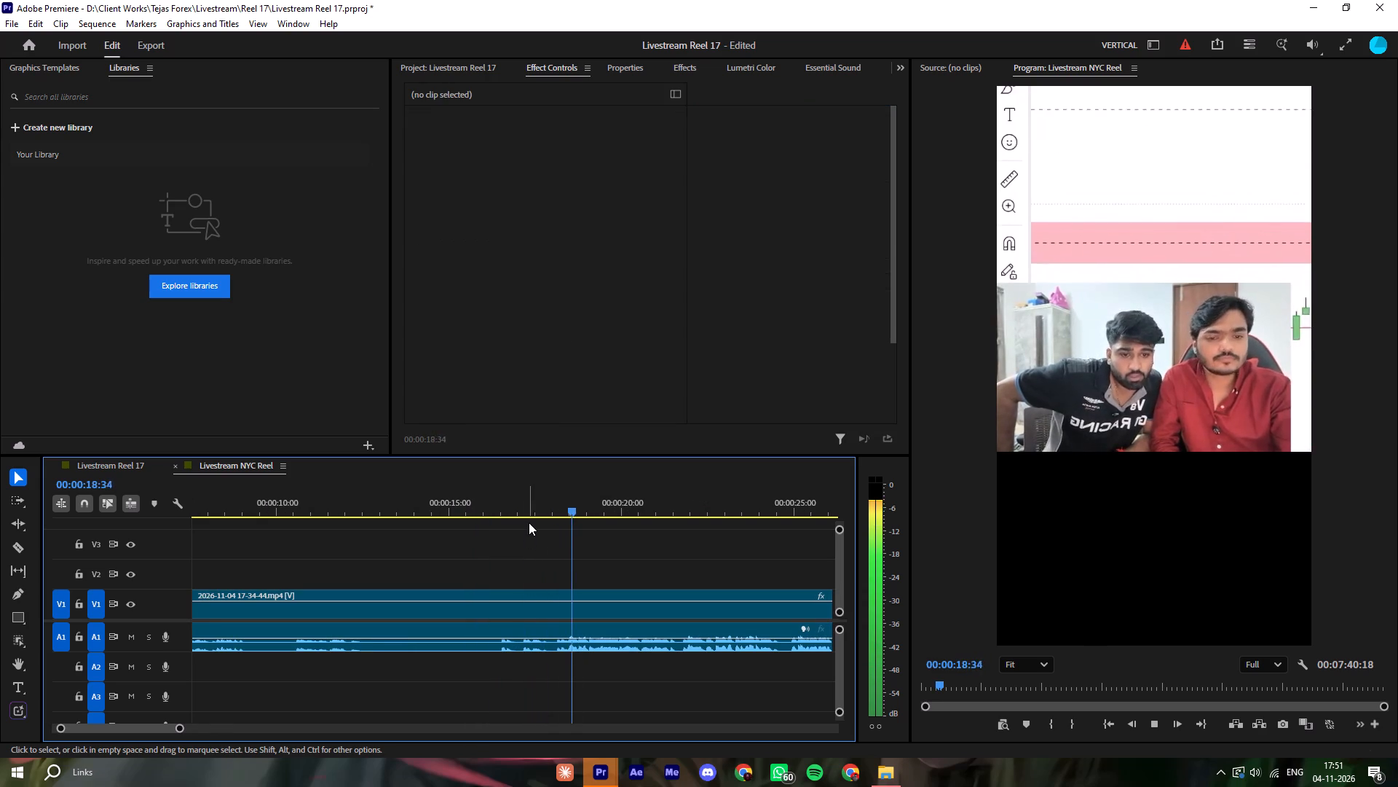
{"action": "left_click_drag", "start_coordinate": [496, 512], "coordinate": [502, 537]}
{"action": "key", "text": "q"}
Cut the recording at 00:00:00:25 and ripple-trim about 11 frames right after the cut.
{"action": "key", "text": "space"}
{"action": "key", "text": "space"}
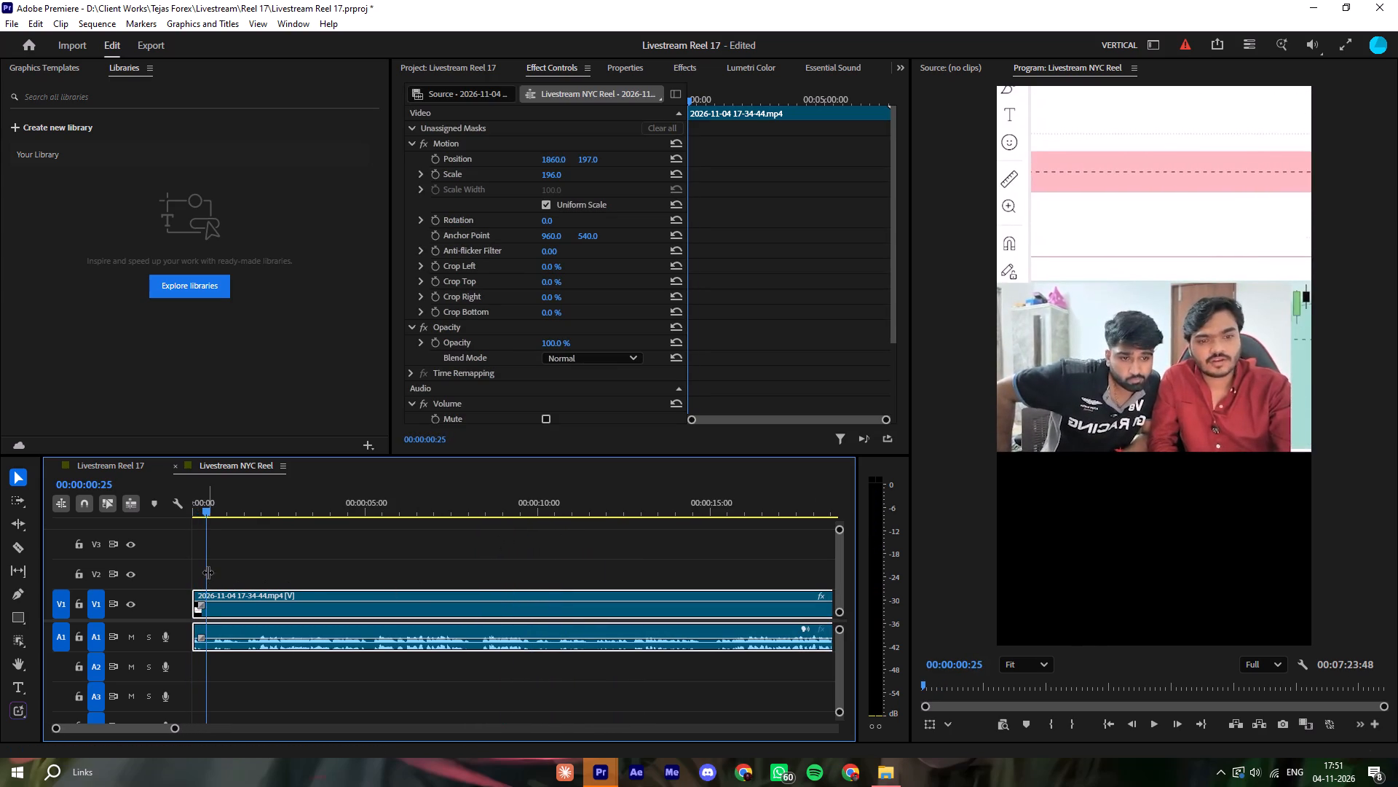
{"action": "key", "text": "ctrl+k"}
{"action": "key", "text": "space"}
{"action": "key", "text": "space"}
{"action": "left_click_drag", "start_coordinate": [213, 558], "coordinate": [213, 568]}
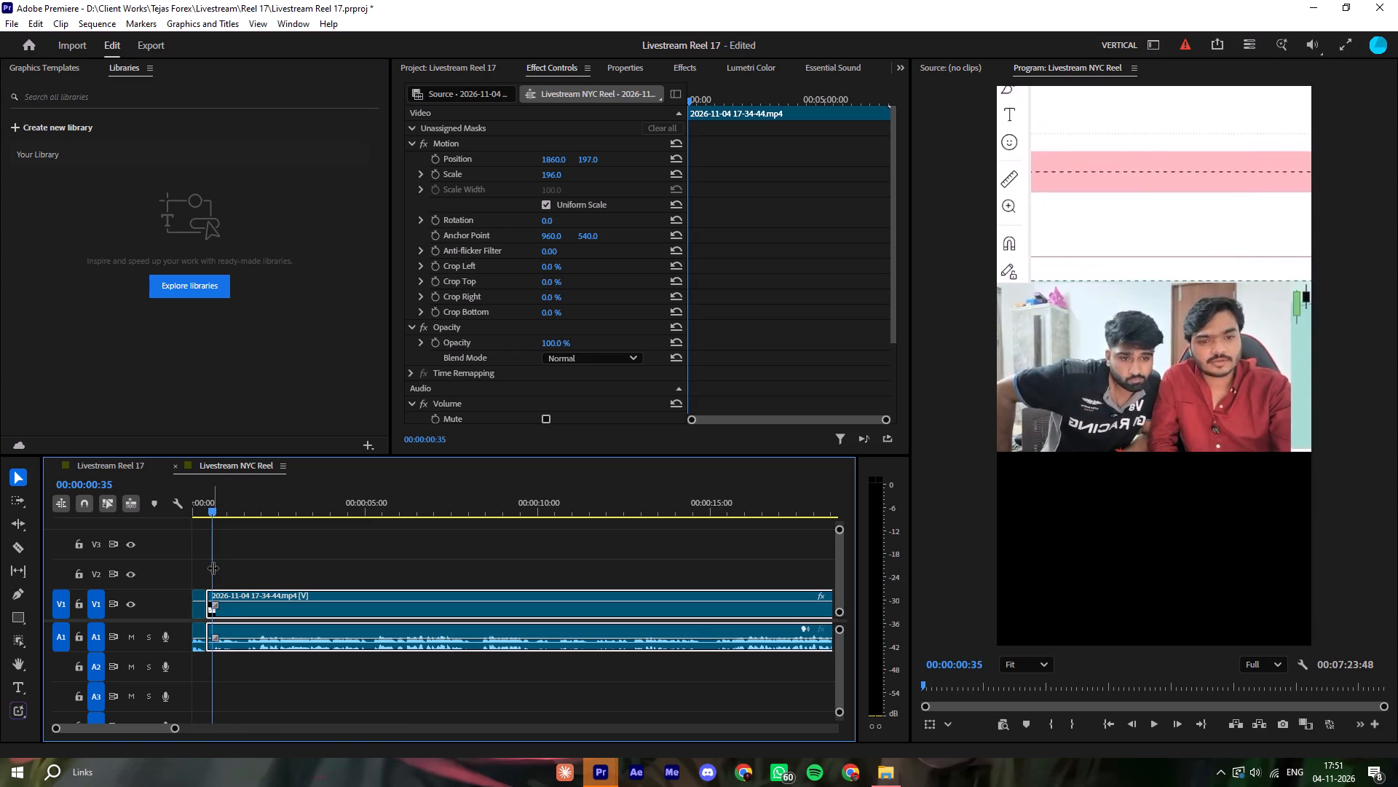
{"action": "left_click_drag", "start_coordinate": [213, 568], "coordinate": [213, 568]}
{"action": "type", "text": "q"}
Cut the recording at 00:00:01:05 and ripple-trim about 19 frames right after the cut.
{"action": "key", "text": "space"}
{"action": "key", "text": "space"}
{"action": "key", "text": "ctrl+k"}
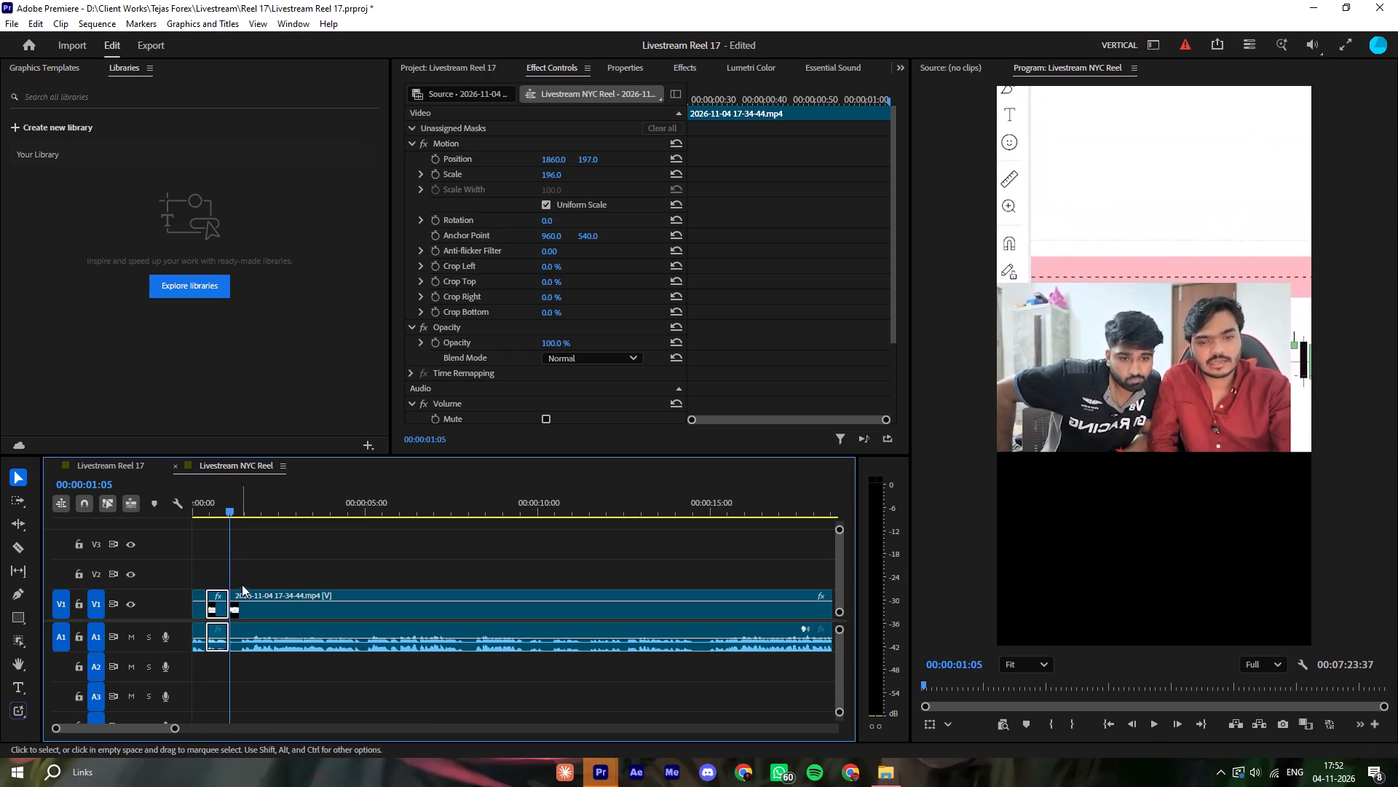
{"action": "key", "text": "space"}
{"action": "key", "text": "space"}
{"action": "left_click_drag", "start_coordinate": [237, 567], "coordinate": [241, 576]}
{"action": "key", "text": "q"}
Cut the recording at 00:00:07:35 and ripple-trim about 16 frames right after the cut.
{"action": "key", "text": "space"}
{"action": "left_click", "coordinate": [303, 555]}
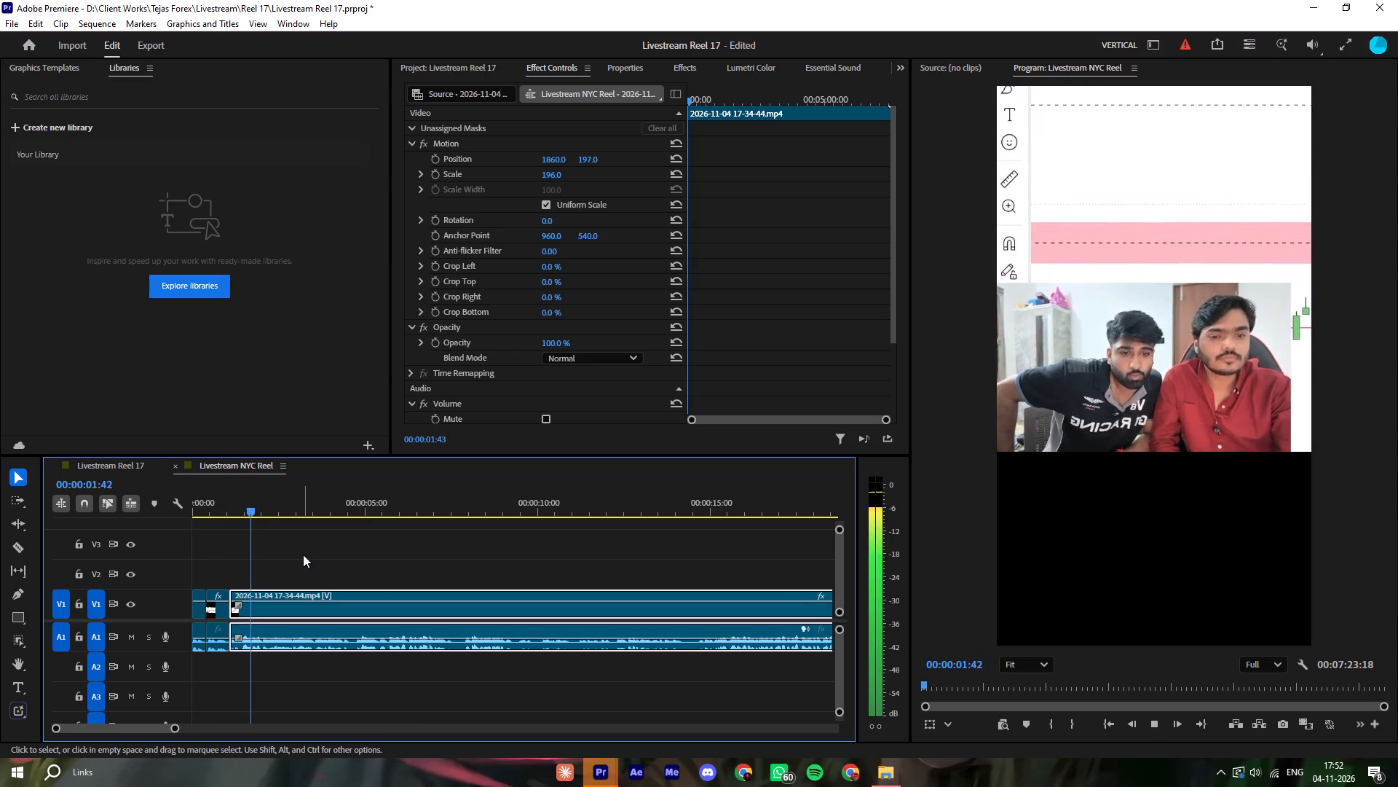
{"action": "left_click", "coordinate": [368, 551]}
{"action": "left_click", "coordinate": [457, 549]}
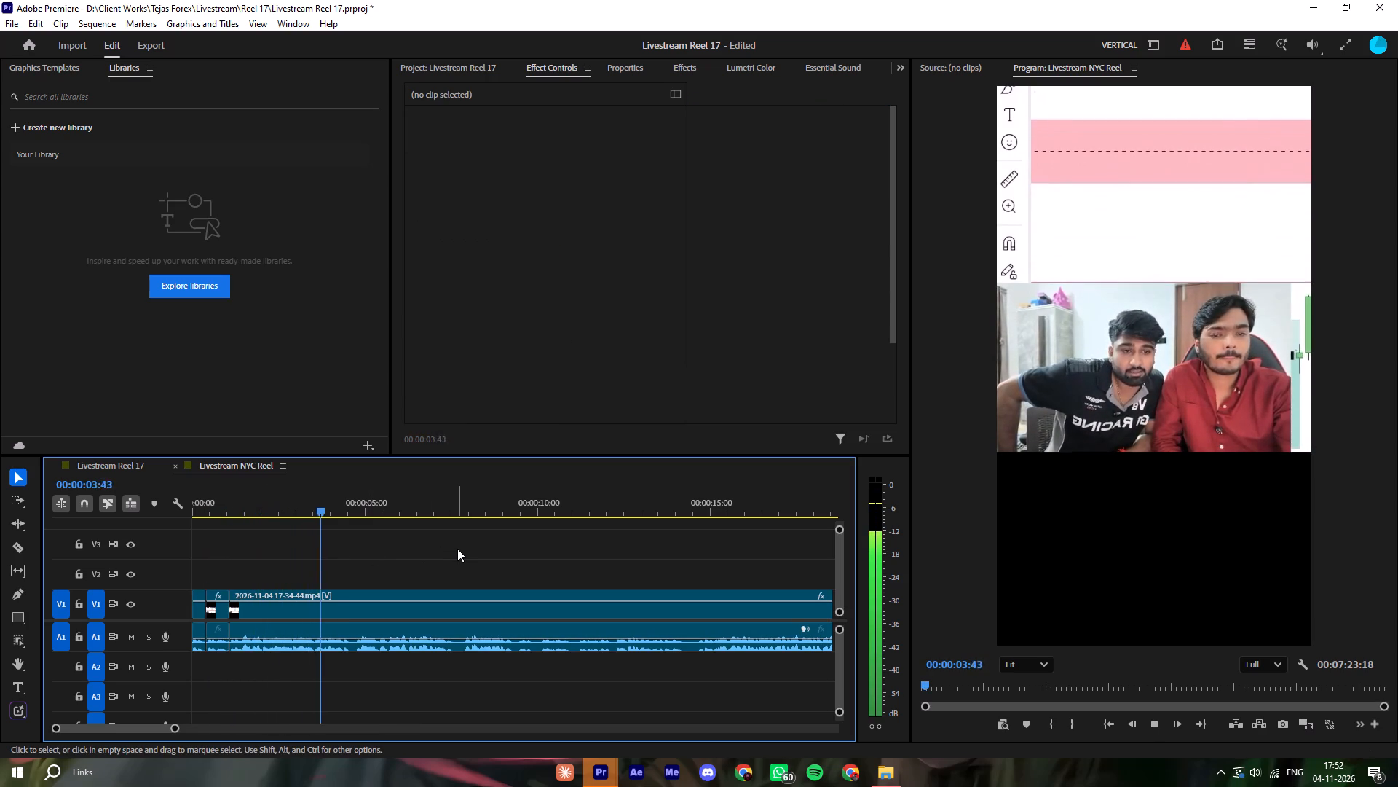
{"action": "left_click", "coordinate": [469, 553]}
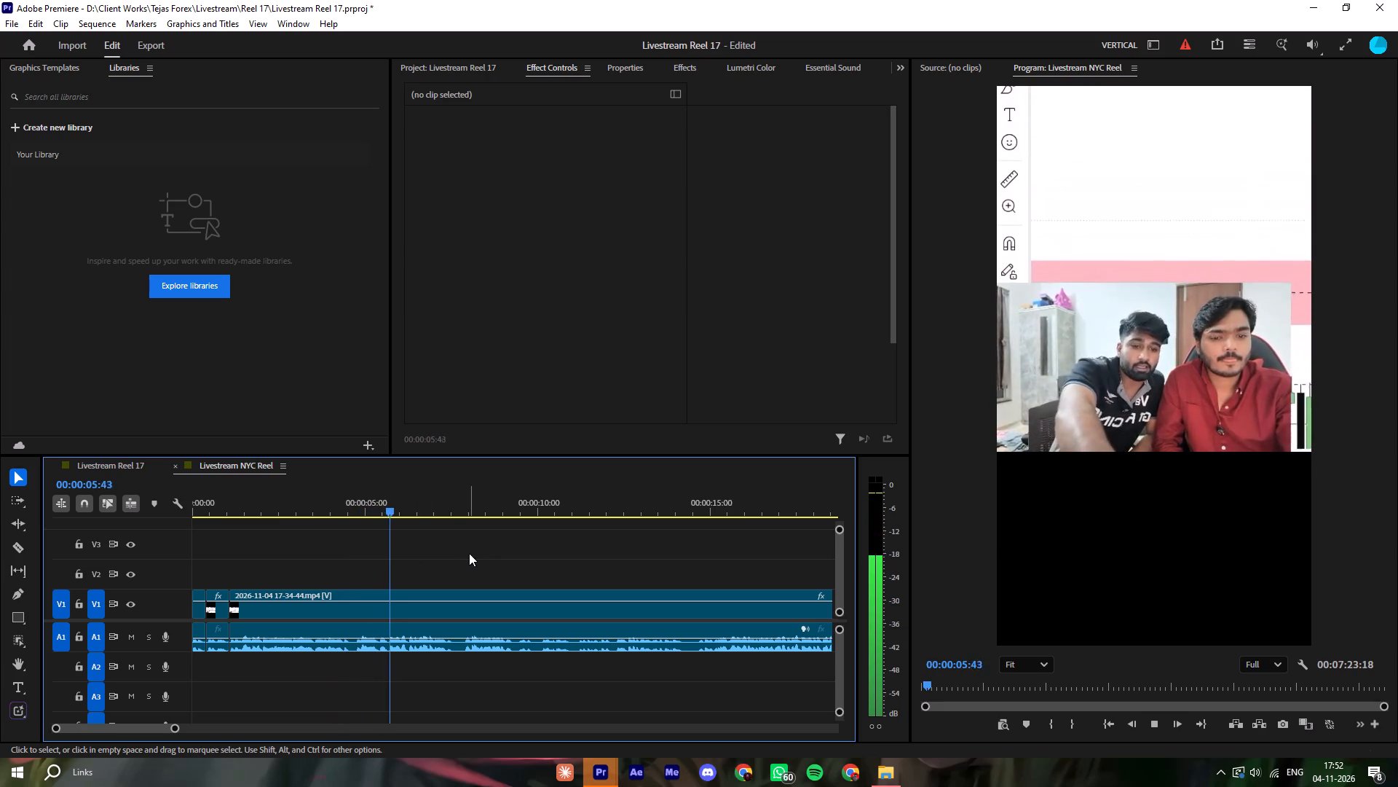
{"action": "left_click", "coordinate": [489, 559]}
{"action": "key", "text": "space"}
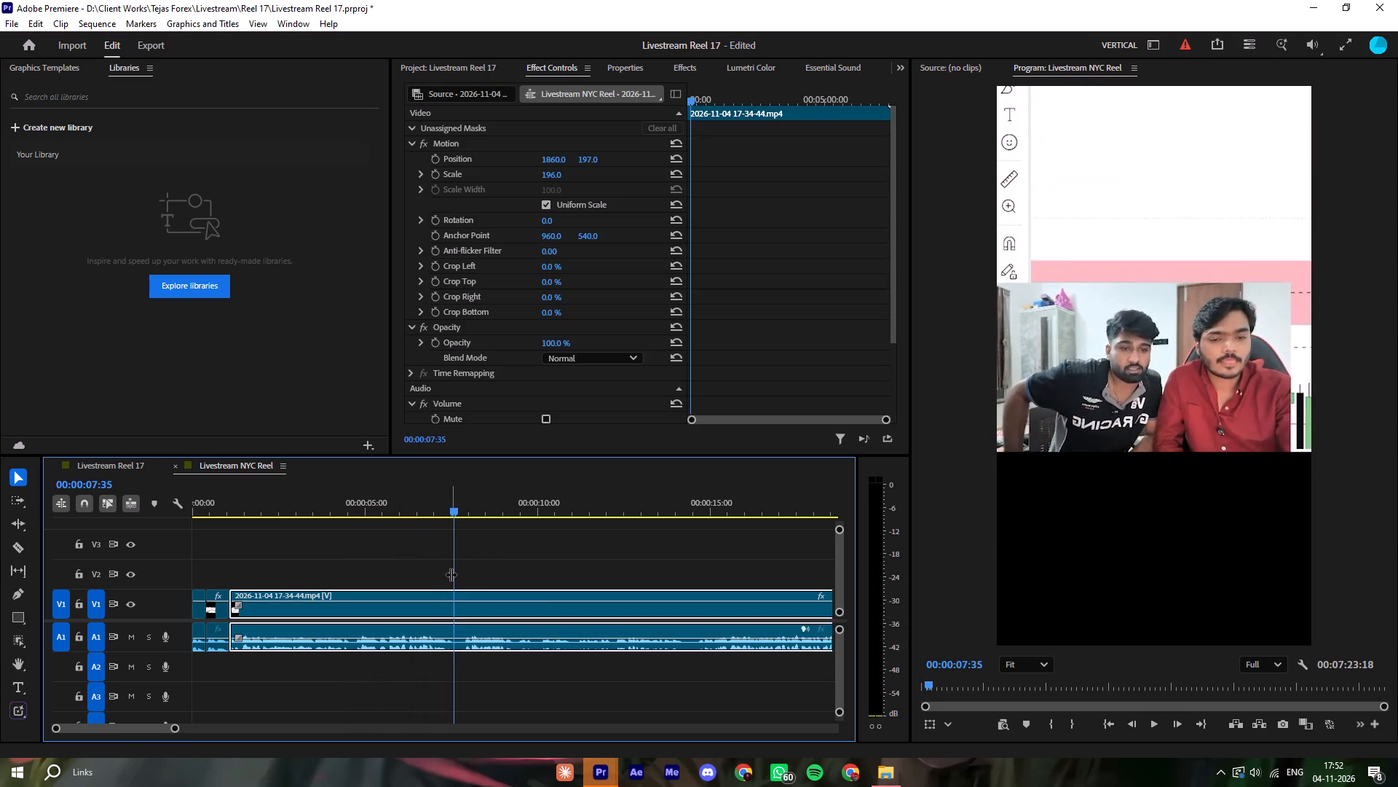
{"action": "key", "text": "ctrl+k"}
{"action": "key", "text": "space"}
{"action": "left_click", "coordinate": [586, 571]}
{"action": "type", "text": "--=="}
{"action": "left_click_drag", "start_coordinate": [462, 504], "coordinate": [465, 512]}
{"action": "key", "text": "q"}
{"action": "key", "text": "space"}
Play onward and cut the recording at 00:00:09:03.
{"action": "left_click", "coordinate": [537, 551]}
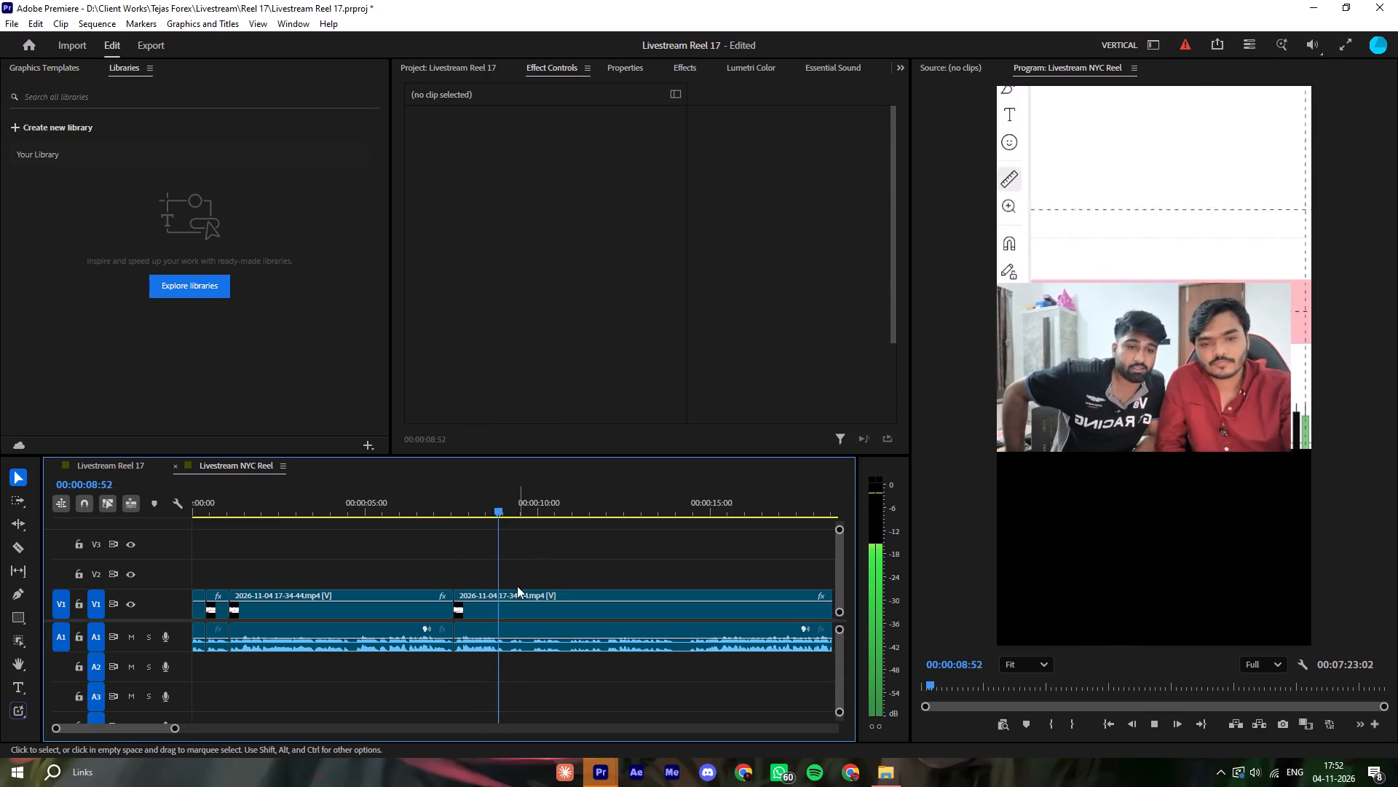
{"action": "key", "text": "space"}
{"action": "key", "text": "ctrl+k"}
Review the footage following the 00:00:09:03 cut and ripple-trim about 9.6 seconds right after it.
{"action": "key", "text": "space"}
{"action": "left_click", "coordinate": [560, 556]}
{"action": "type", "text": "--"}
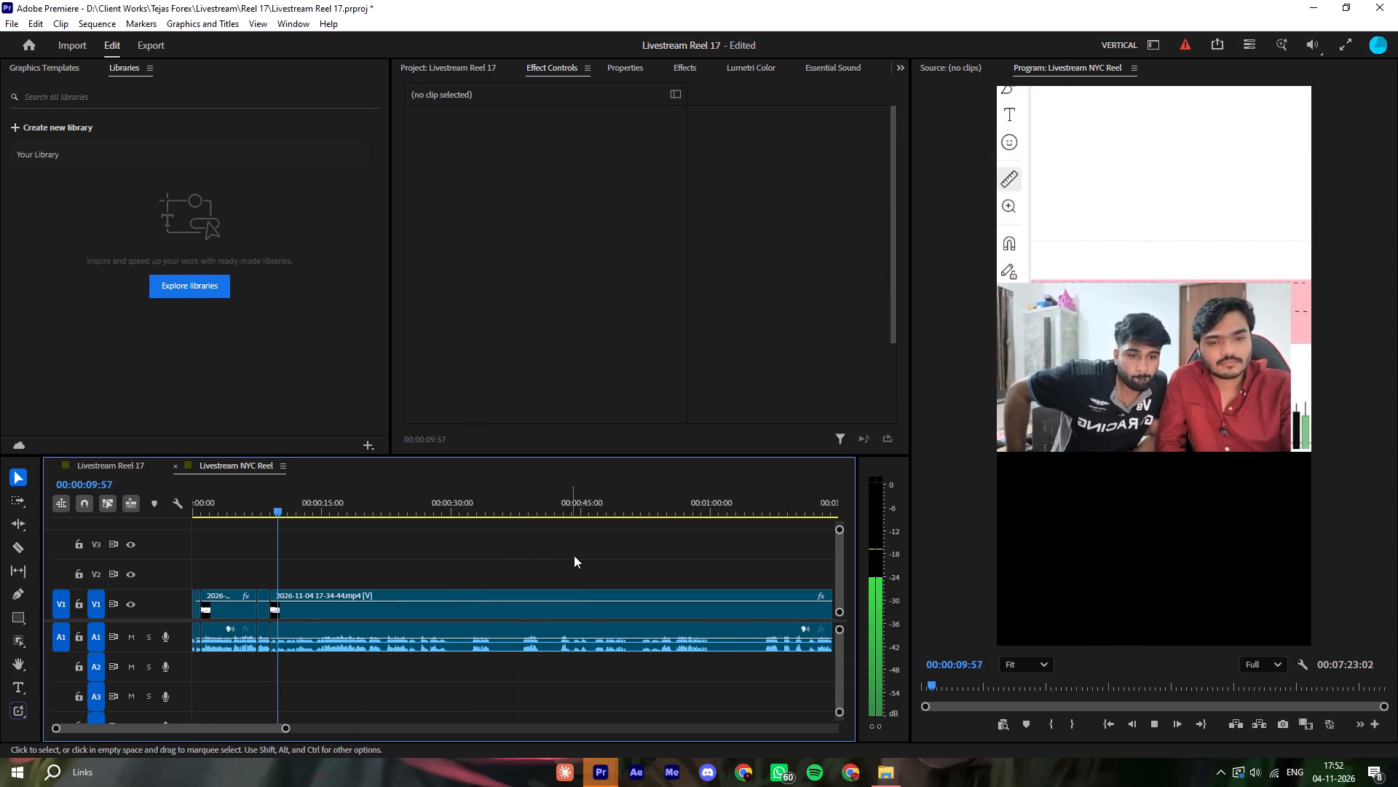
{"action": "key", "text": "equal"}
{"action": "left_click", "coordinate": [578, 560]}
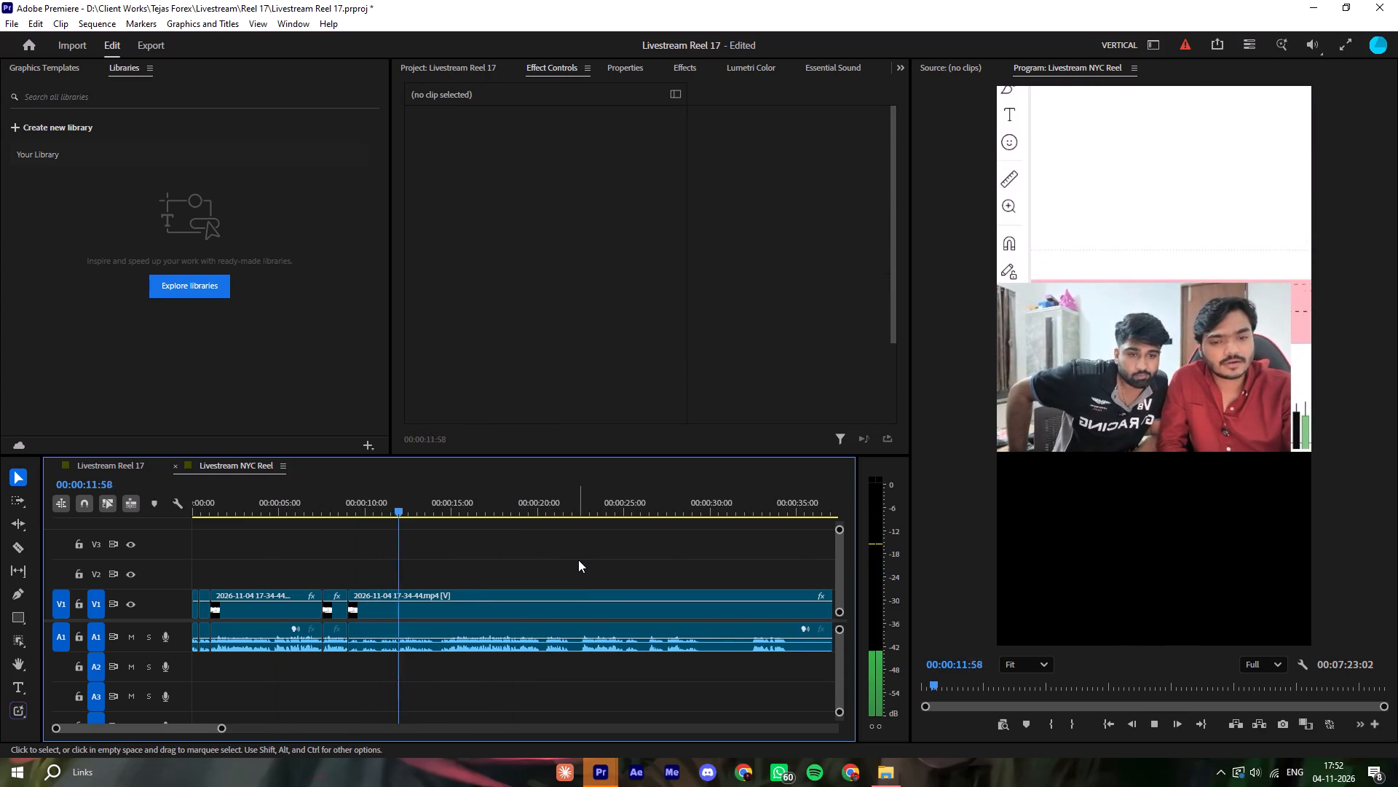
{"action": "left_click", "coordinate": [526, 574]}
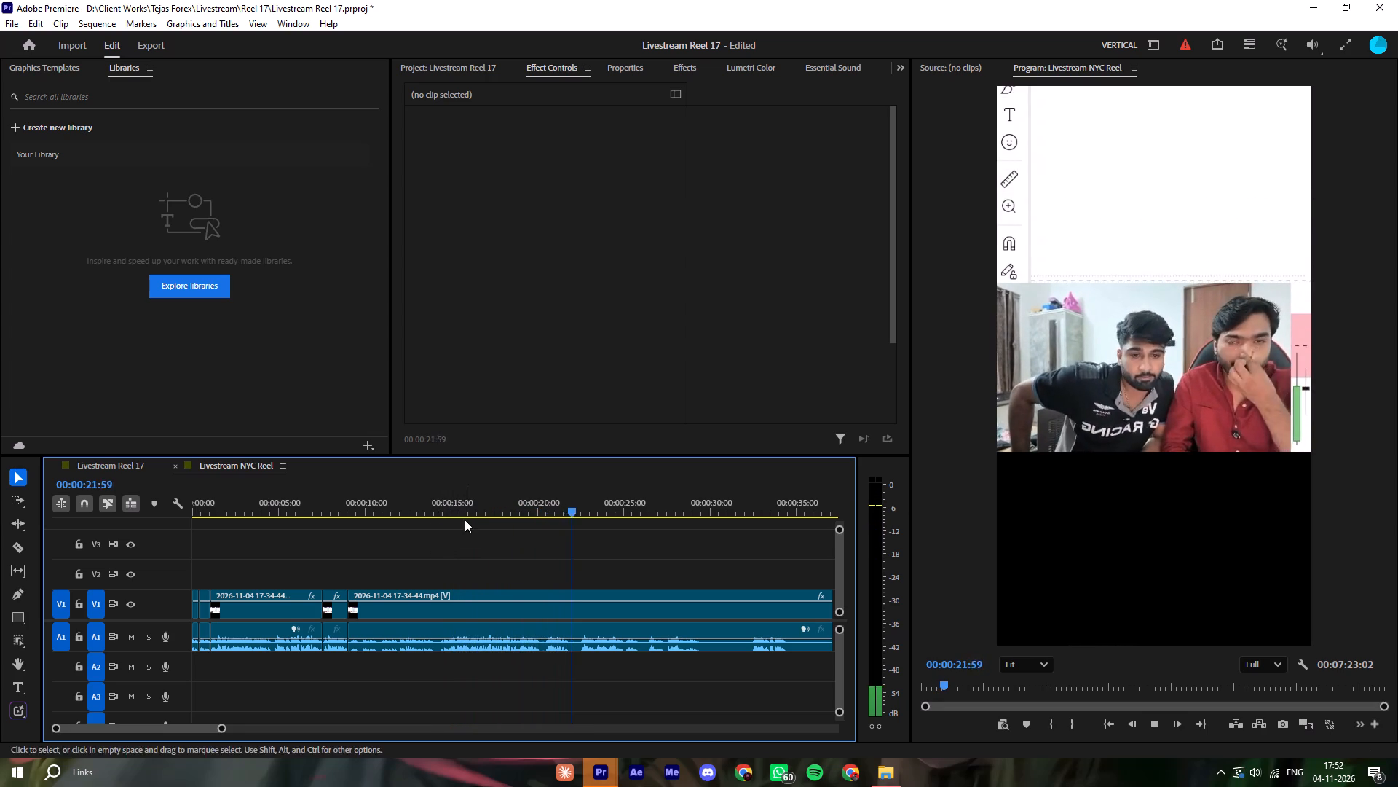
{"action": "left_click", "coordinate": [473, 512]}
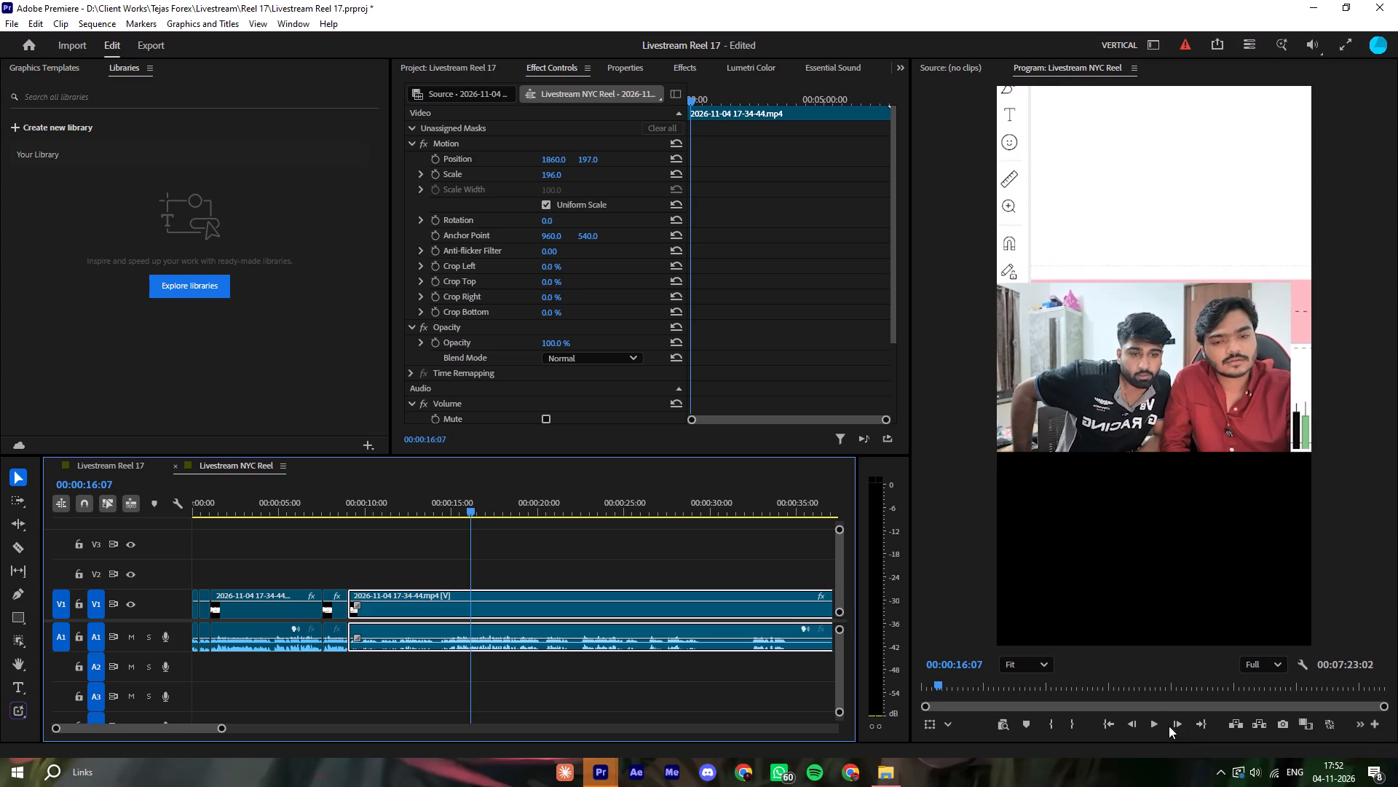
{"action": "left_click", "coordinate": [1157, 724]}
{"action": "key", "text": "equal"}
{"action": "left_click", "coordinate": [516, 557]}
{"action": "key", "text": "space"}
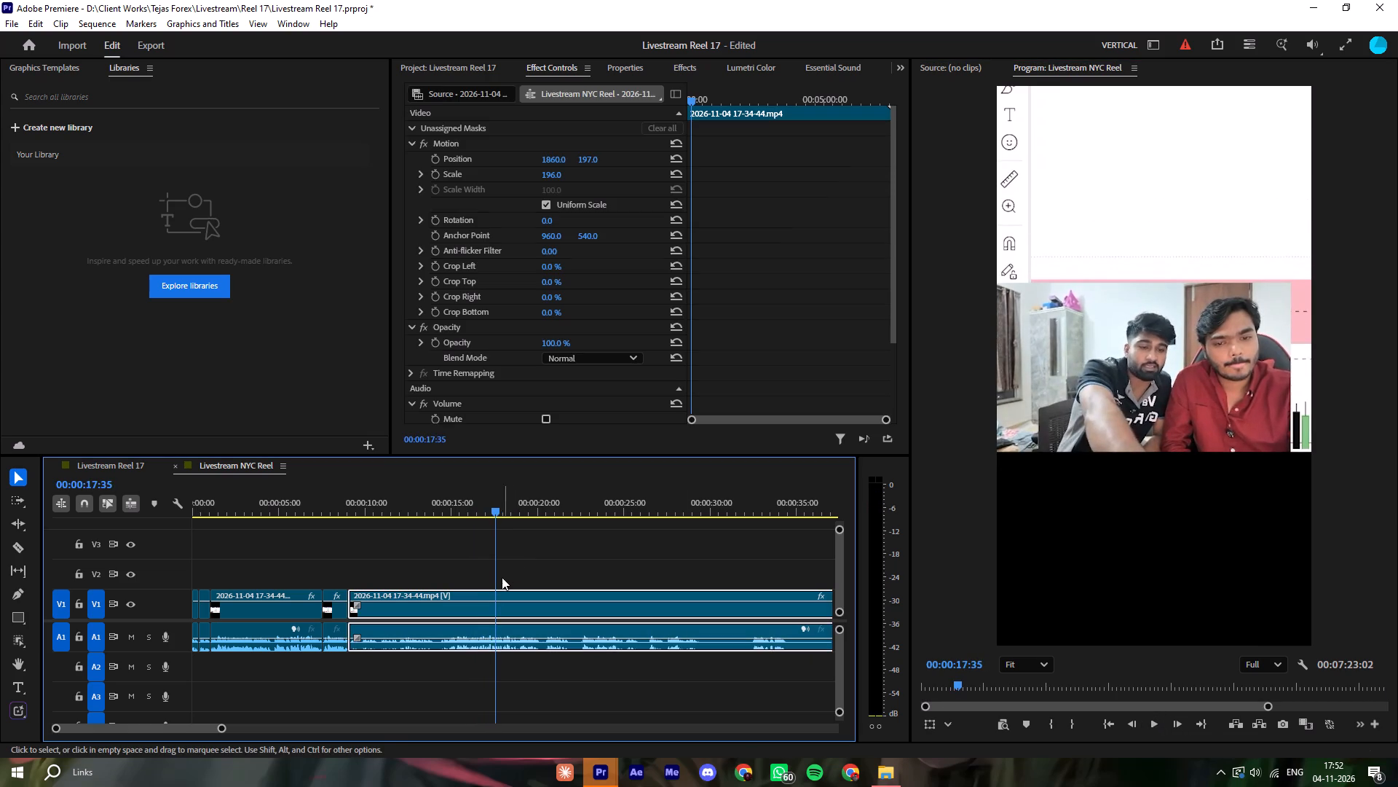
{"action": "key", "text": "space"}
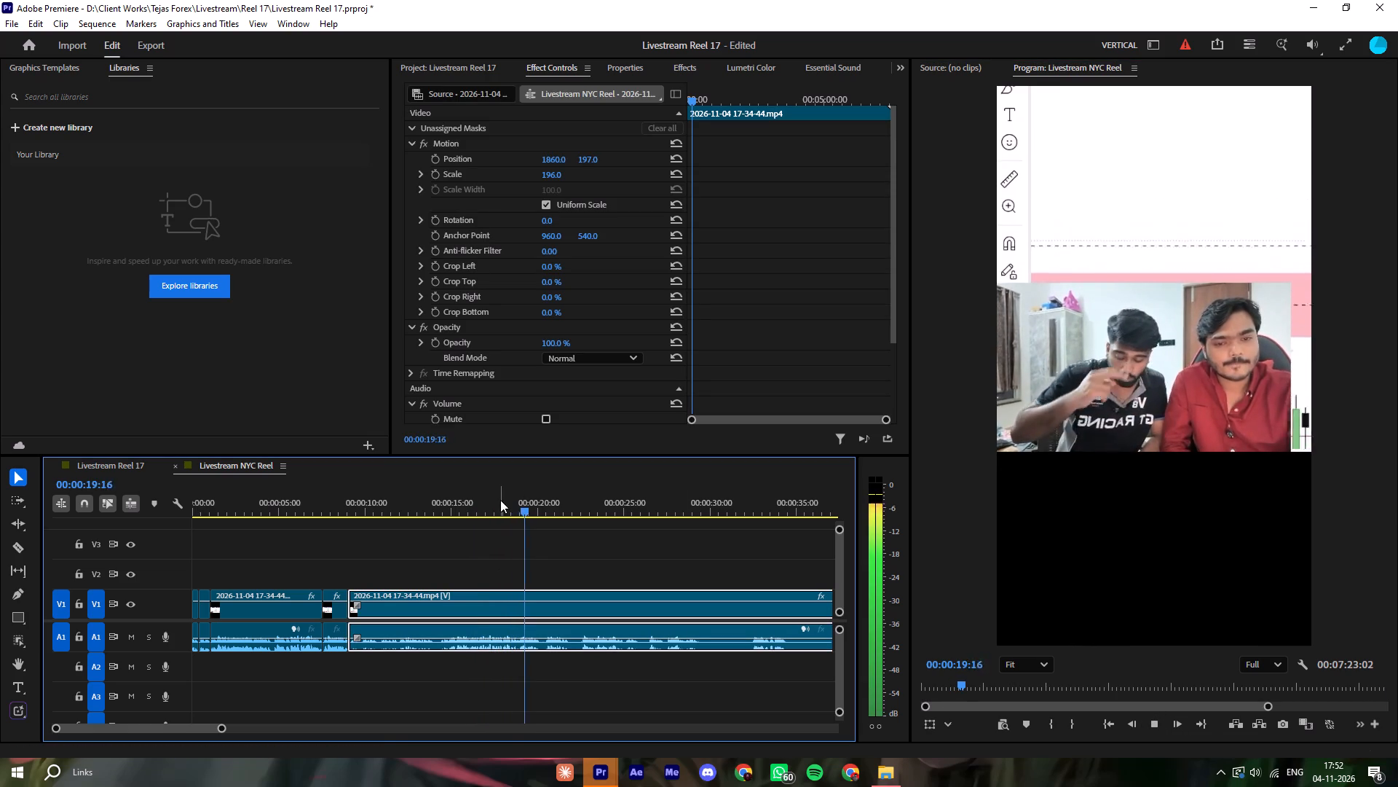
{"action": "left_click", "coordinate": [505, 510]}
{"action": "key", "text": "space"}
{"action": "key", "text": "space"}
{"action": "type", "text": "q"}
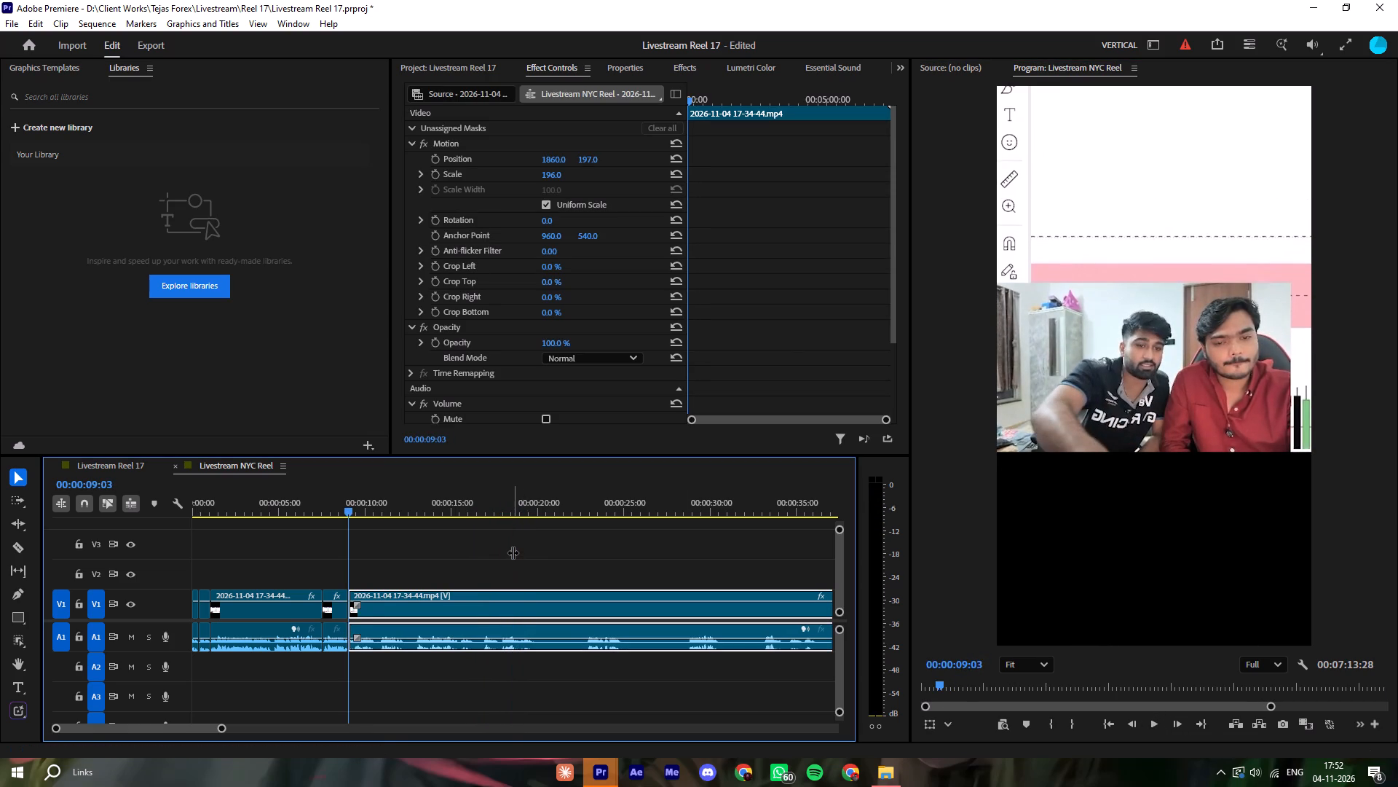
Play onward and cut the recording at 00:00:12:12.
{"action": "key", "text": "space"}
{"action": "left_click", "coordinate": [513, 552]}
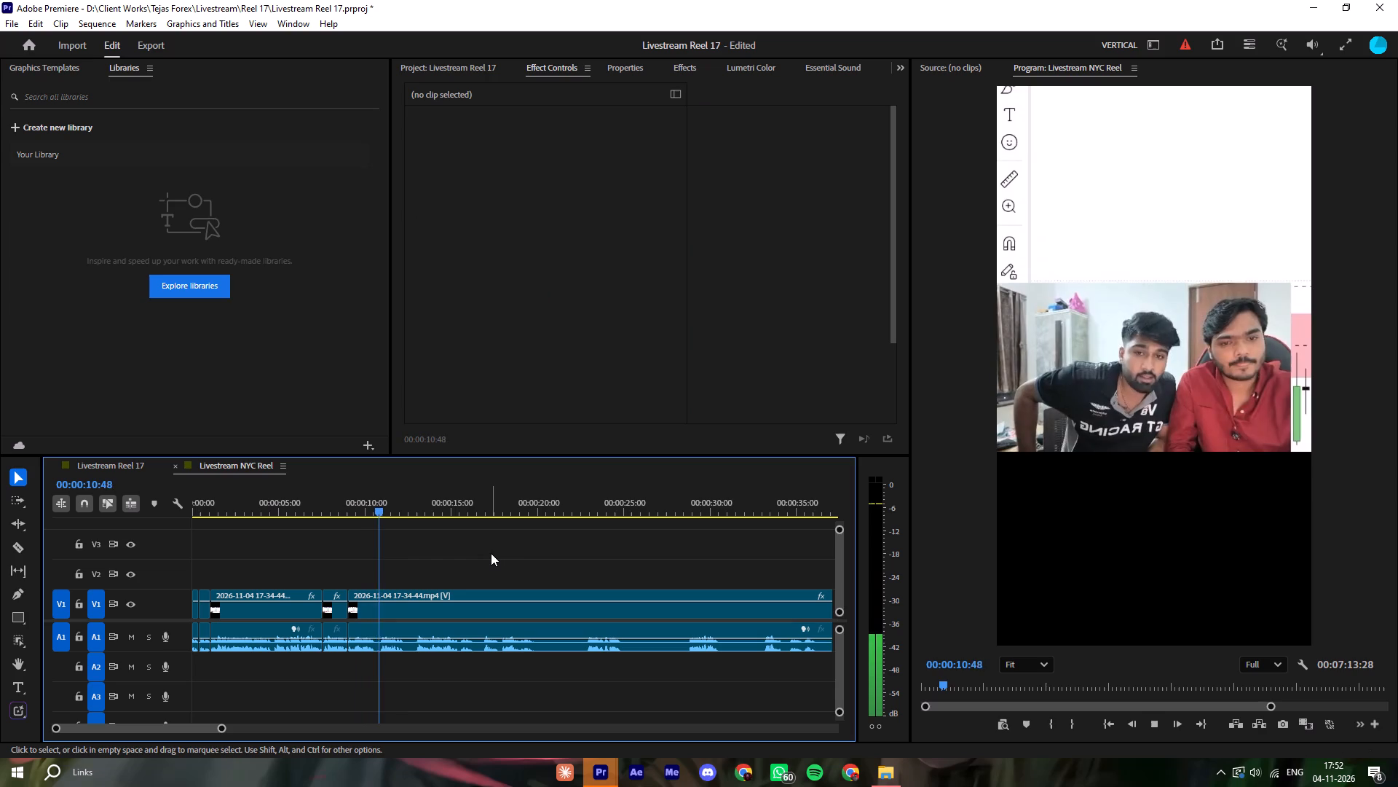
{"action": "key", "text": "space"}
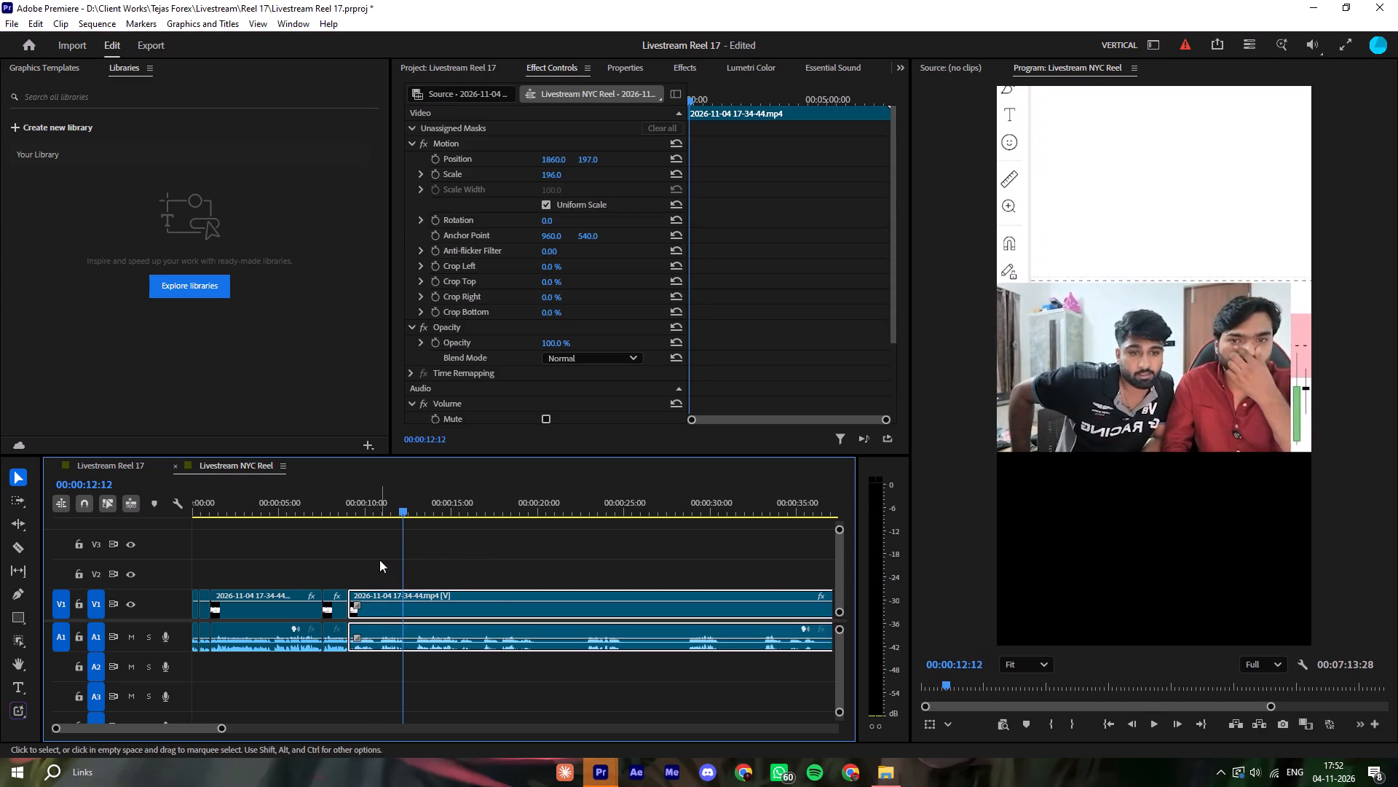
{"action": "key", "text": "ctrl+k"}
Replay the short clip before the last cut, cut it at about 00:00:10:30, and ripple-trim about 16 frames after that cut.
{"action": "left_click", "coordinate": [368, 485]}
{"action": "key", "text": "space"}
{"action": "left_click", "coordinate": [366, 508]}
{"action": "key", "text": "space"}
{"action": "left_click", "coordinate": [395, 556]}
{"action": "key", "text": "space"}
{"action": "key", "text": "space"}
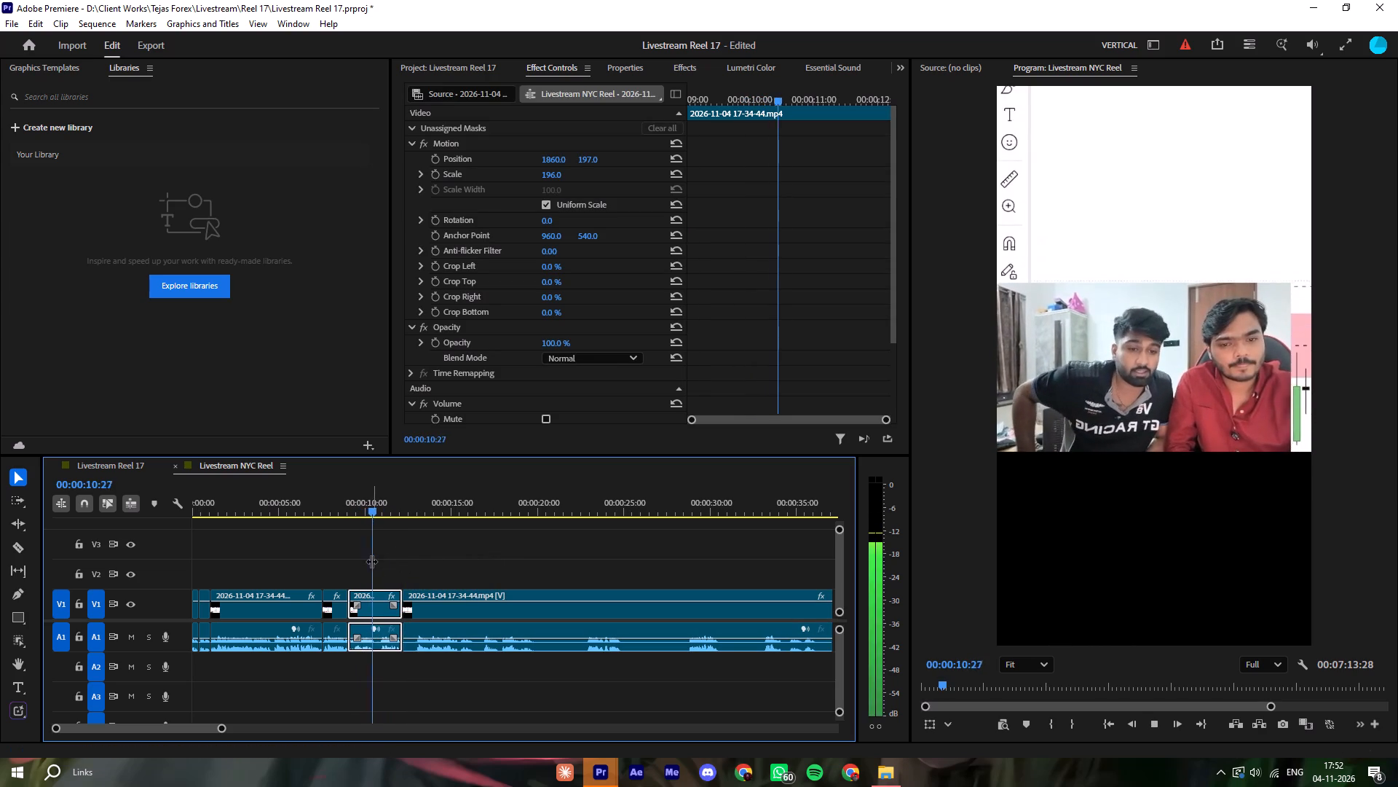
{"action": "key", "text": "space"}
{"action": "key", "text": "ctrl+k"}
{"action": "key", "text": "space"}
{"action": "key", "text": "space"}
{"action": "key", "text": "q"}
Play onward and ripple-trim about 41 frames off the start of the long remaining clip at about 00:00:11:56.
{"action": "key", "text": "space"}
{"action": "left_click", "coordinate": [462, 557]}
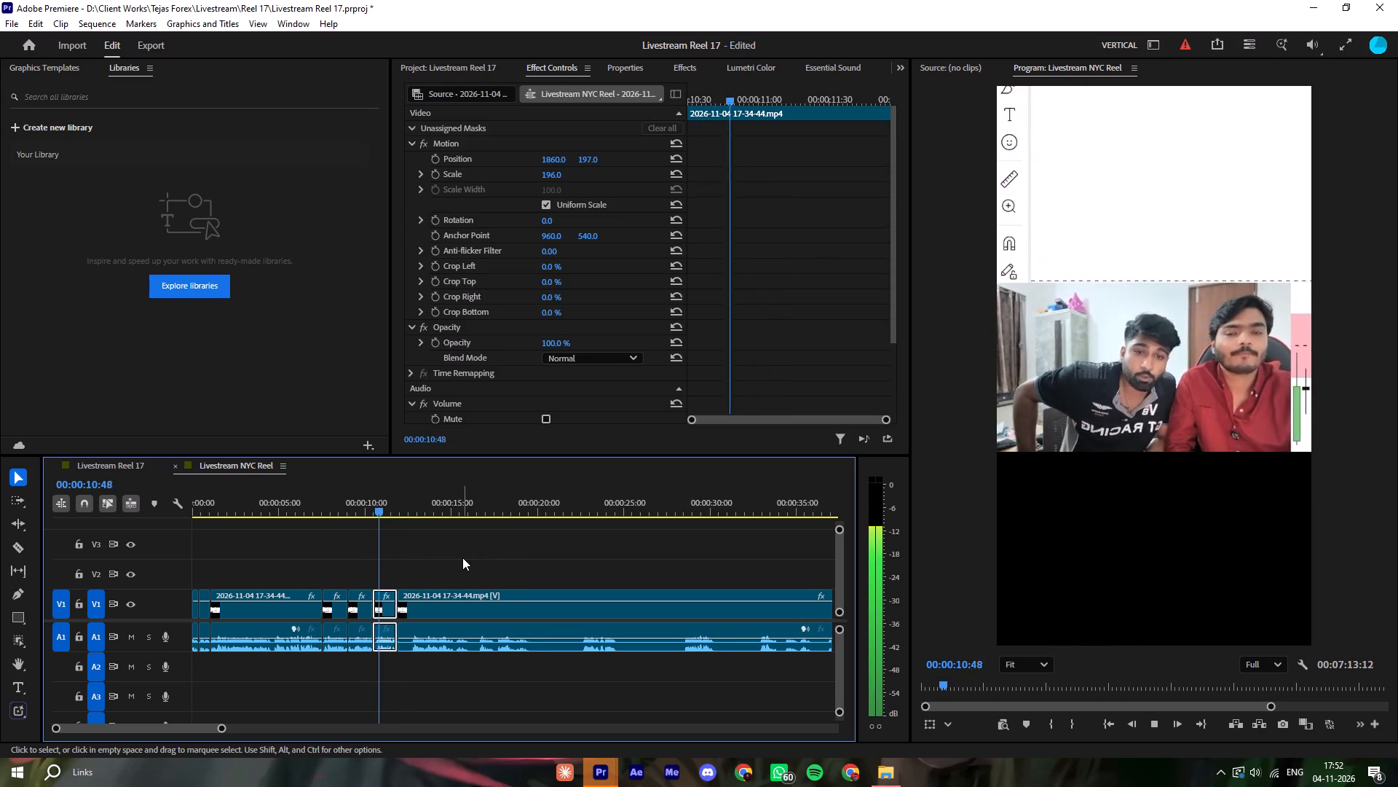
{"action": "left_click", "coordinate": [462, 557]}
{"action": "left_click", "coordinate": [491, 554]}
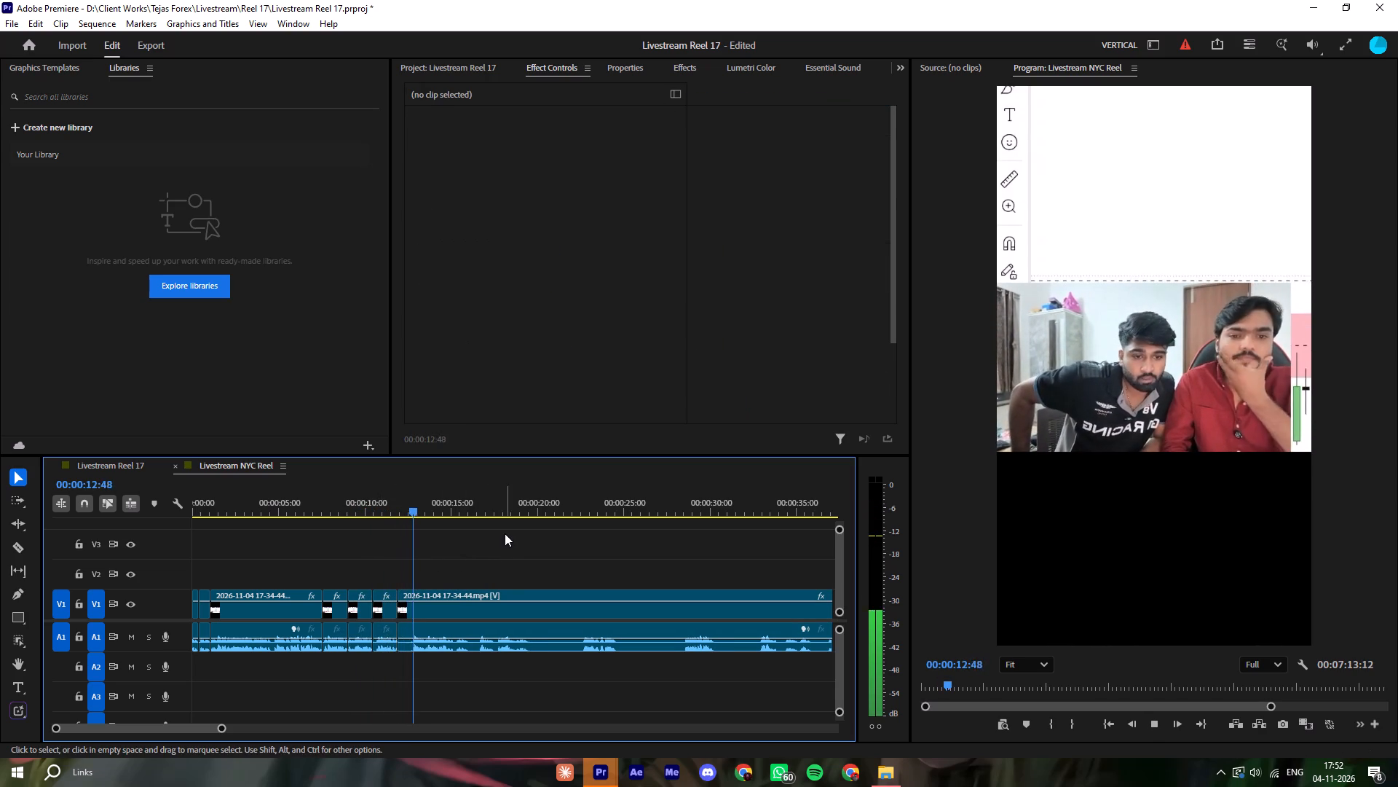
{"action": "left_click", "coordinate": [505, 530]}
{"action": "left_click", "coordinate": [506, 530]}
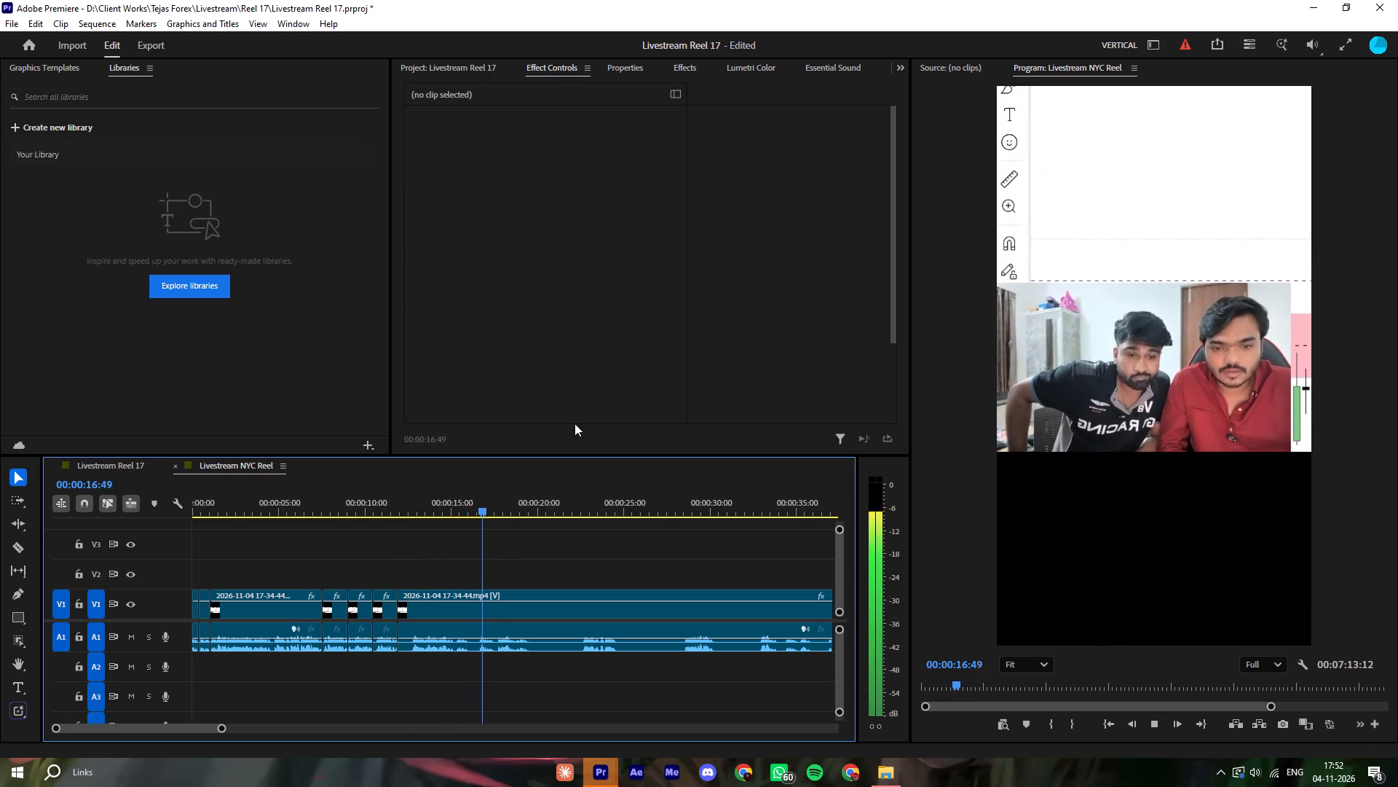
{"action": "left_click_drag", "start_coordinate": [408, 500], "coordinate": [411, 518]}
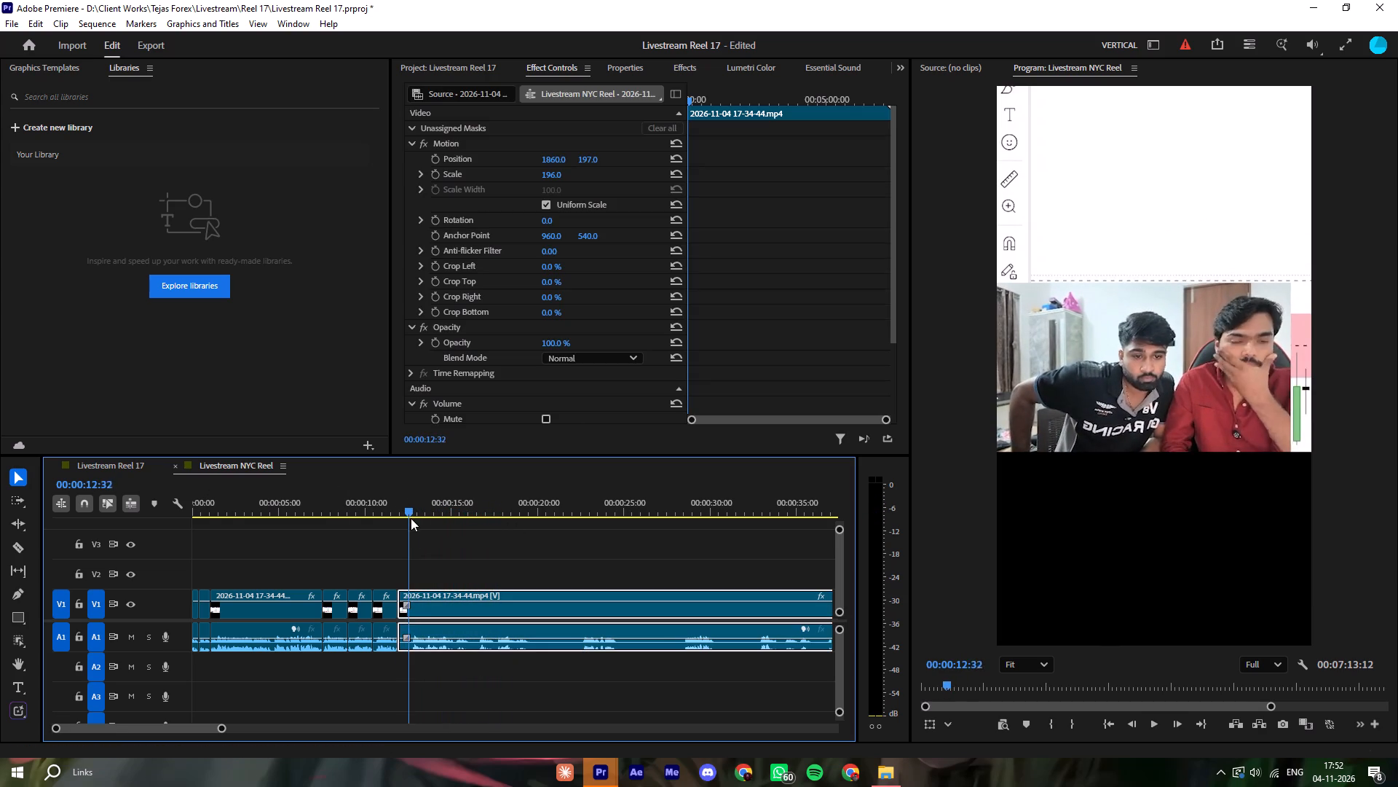
{"action": "left_click_drag", "start_coordinate": [411, 518], "coordinate": [412, 521]}
{"action": "key", "text": "q"}
{"action": "key", "text": "space"}
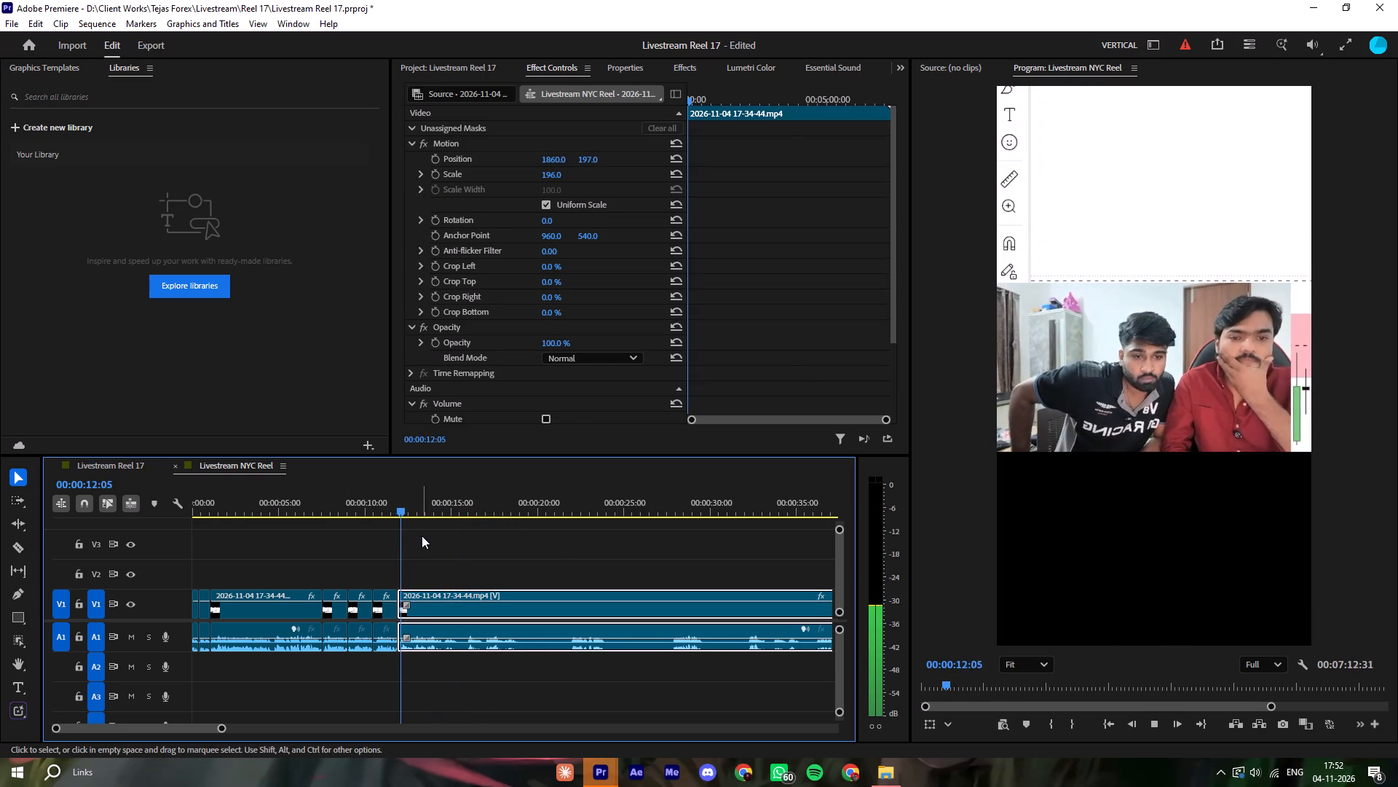
Cut the recording at about 00:00:14:28 and ripple-trim about 1.4 seconds right after the cut.
{"action": "left_click", "coordinate": [549, 552]}
{"action": "left_click", "coordinate": [492, 571]}
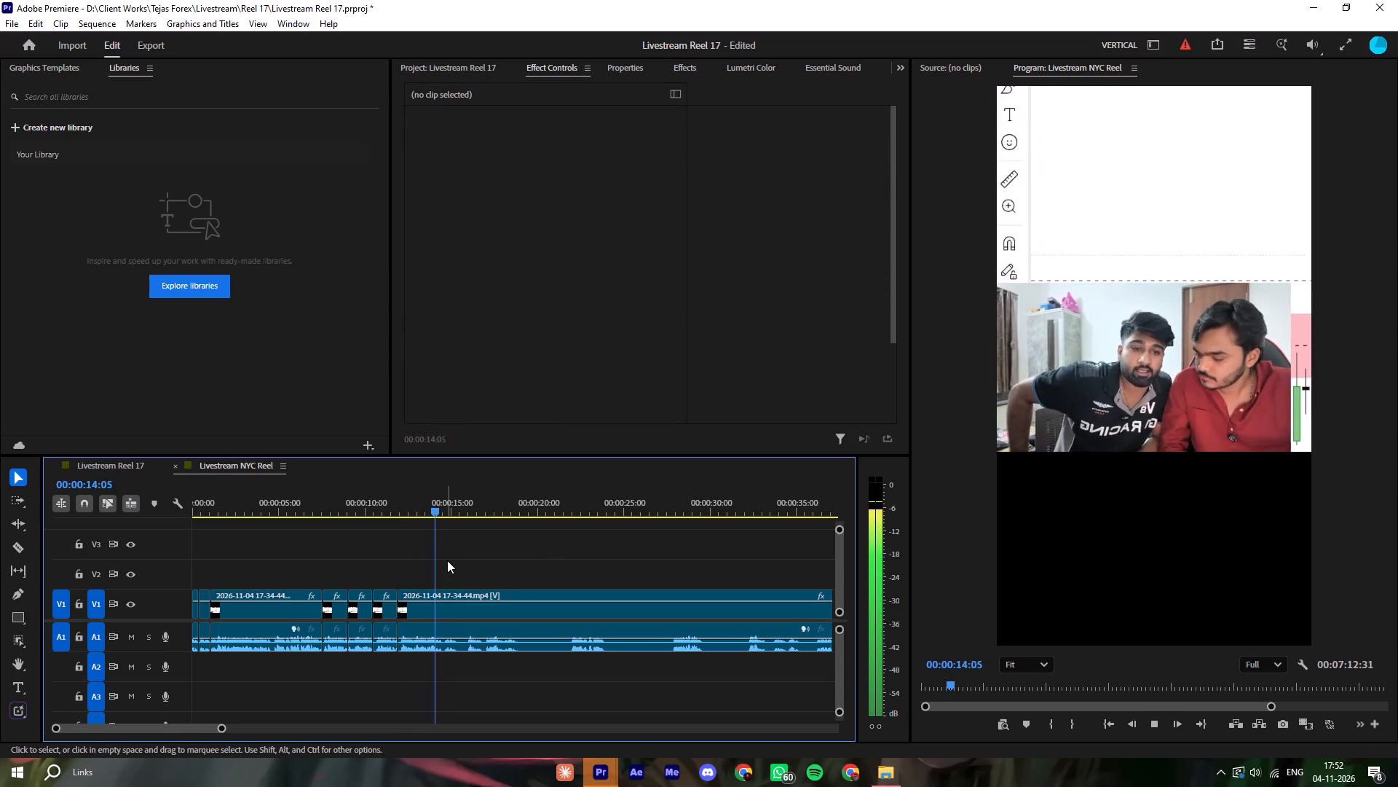
{"action": "key", "text": "space"}
{"action": "key", "text": "ctrl+k"}
{"action": "key", "text": "space"}
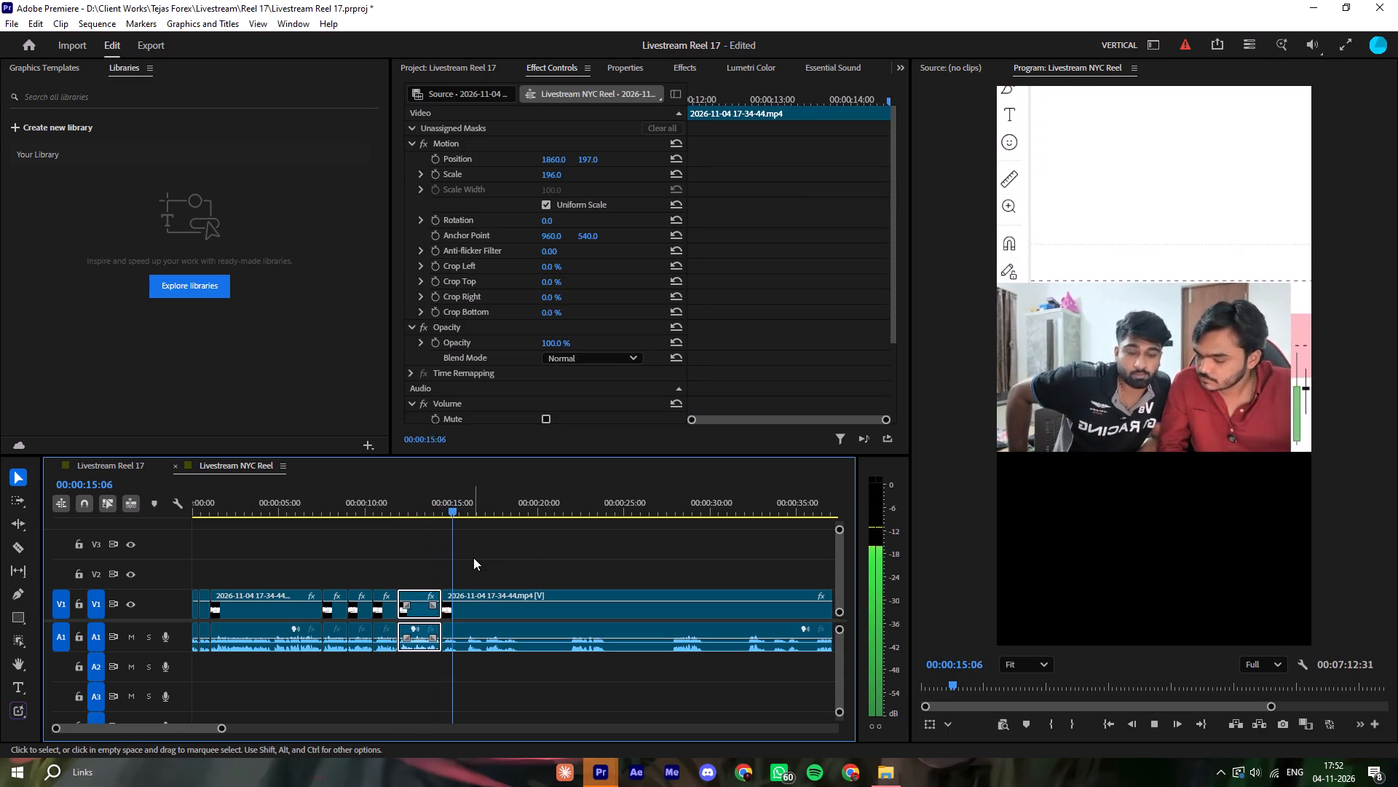
{"action": "left_click", "coordinate": [473, 557]}
{"action": "key", "text": "space"}
{"action": "key", "text": "space"}
{"action": "key", "text": "space"}
{"action": "left_click_drag", "start_coordinate": [468, 553], "coordinate": [467, 569]}
{"action": "key", "text": "q"}
Cut the recording at 00:00:15:36 and replay across the new cut.
{"action": "key", "text": "space"}
{"action": "key", "text": "space"}
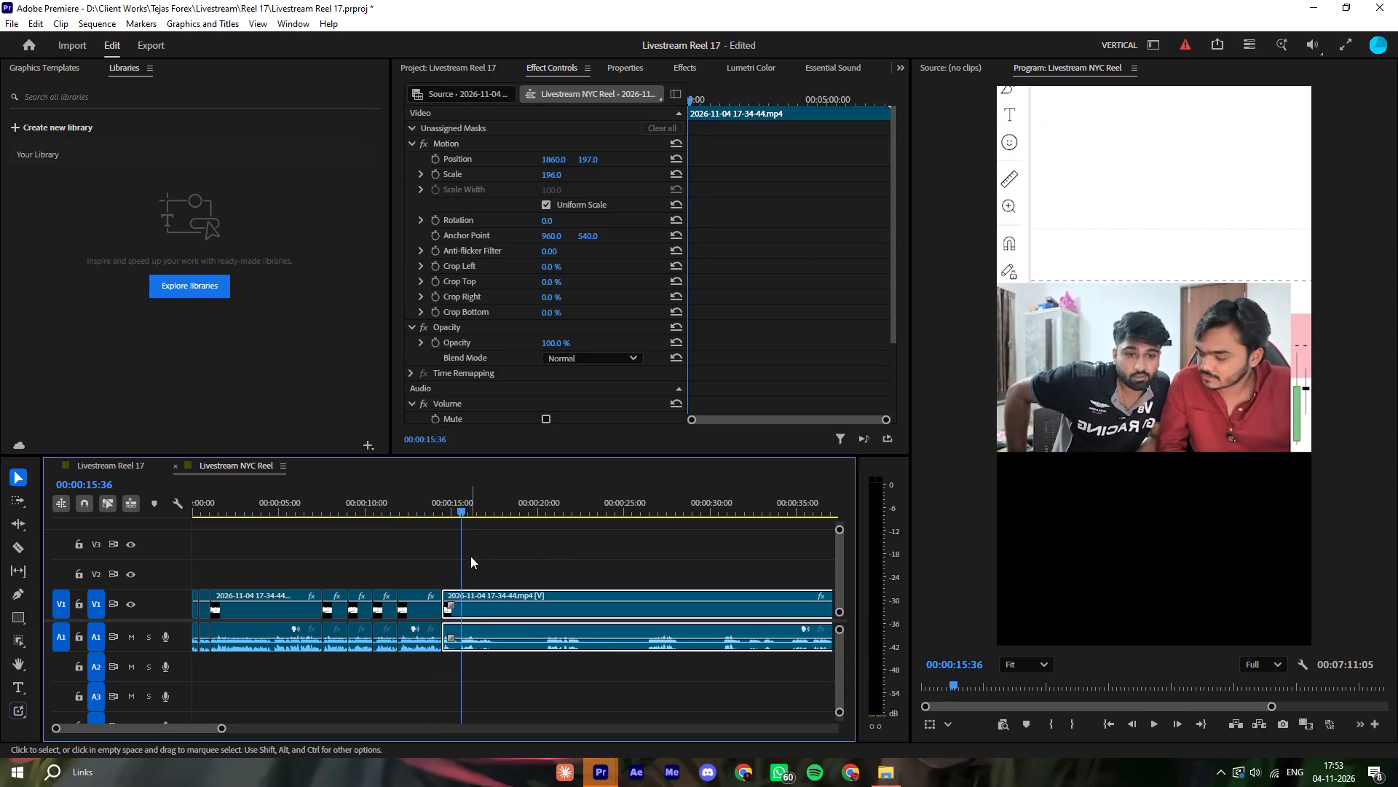
{"action": "key", "text": "ctrl+k"}
{"action": "left_click", "coordinate": [430, 510]}
{"action": "key", "text": "space"}
{"action": "left_click", "coordinate": [539, 560]}
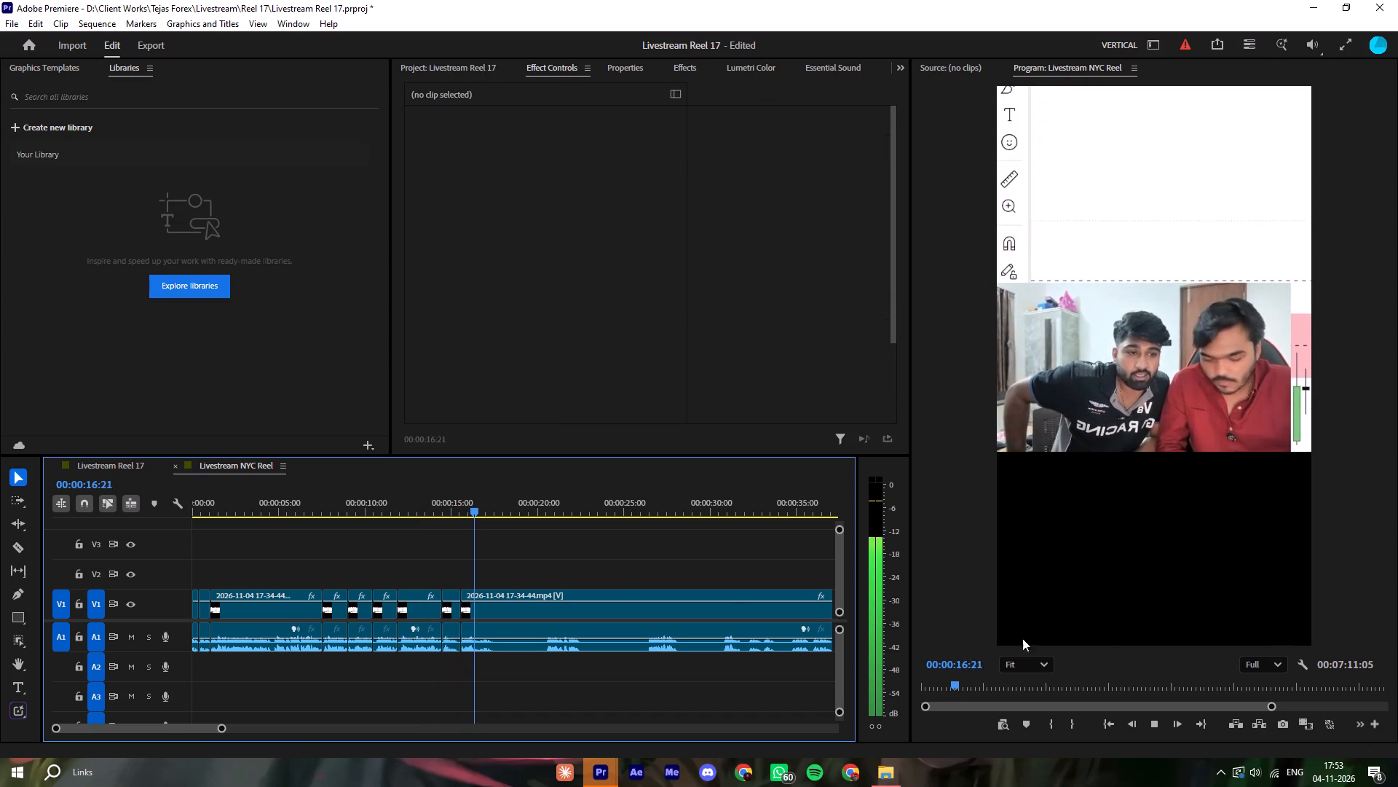
Set the program preview's playback resolution to 1/2.
{"action": "key", "text": "space"}
{"action": "left_click", "coordinate": [1257, 667]}
{"action": "left_click", "coordinate": [1254, 585]}
{"action": "left_click", "coordinate": [596, 580]}
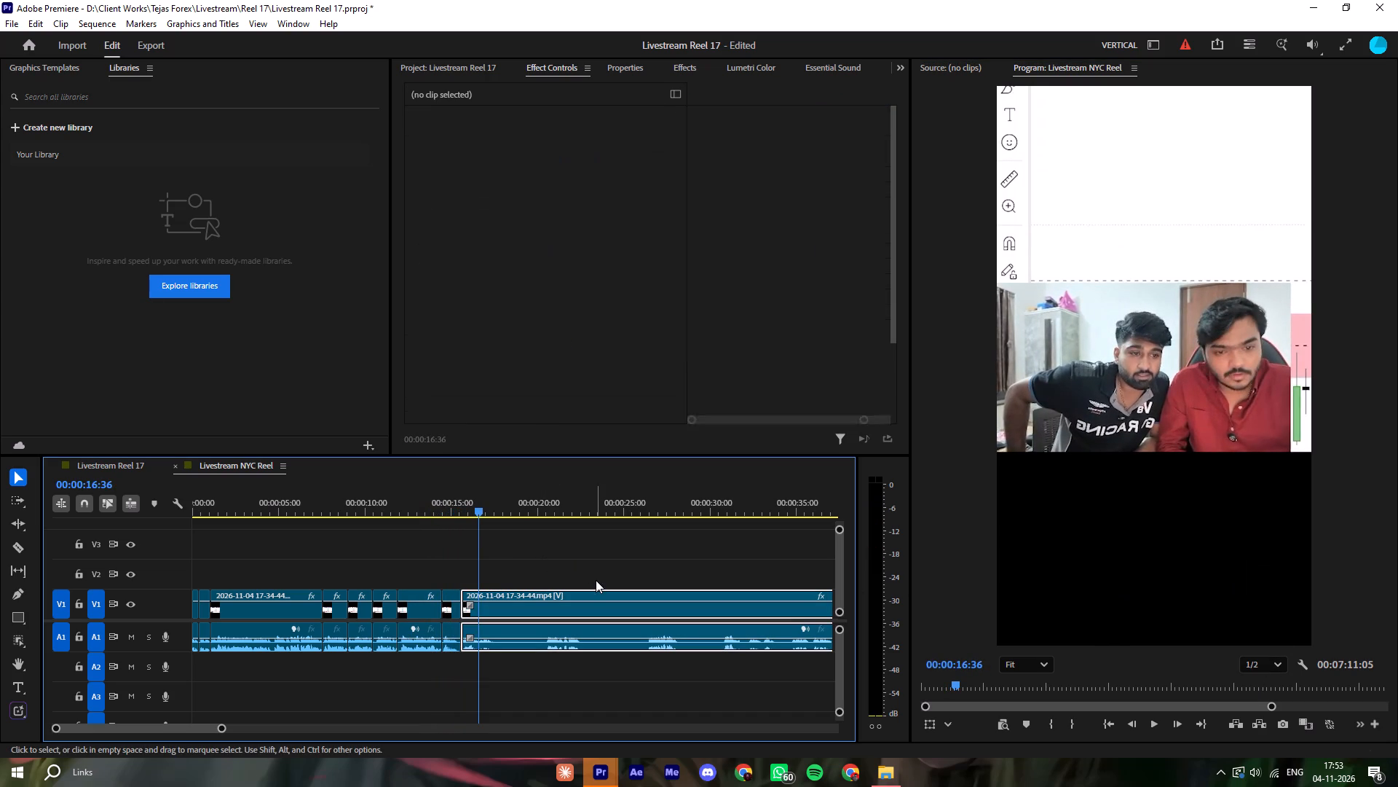
Reframe the long clip after the 00:00:15:36 cut to show the trading chart, with scale 63 and position 503, 813.
{"action": "key", "text": "space"}
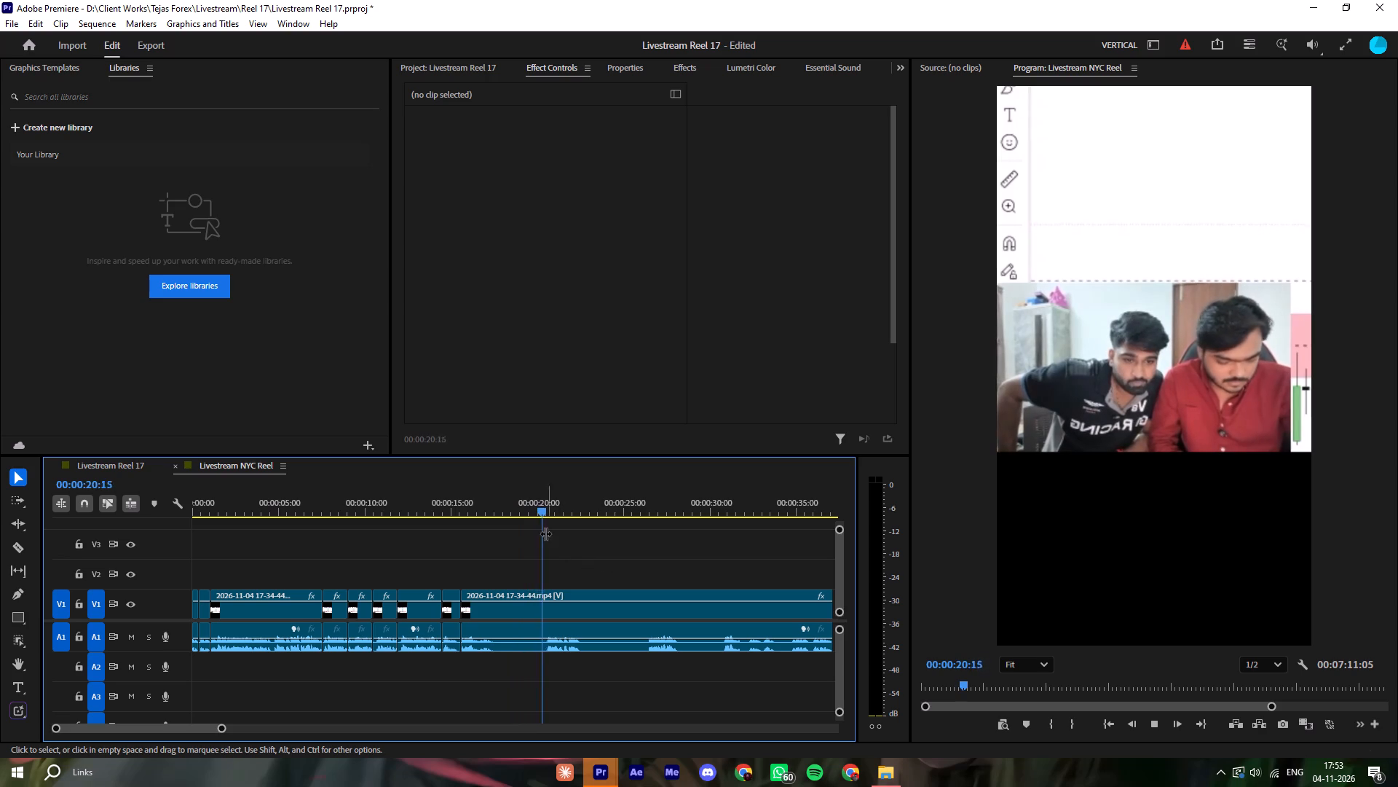
{"action": "left_click", "coordinate": [483, 514]}
{"action": "key", "text": "space"}
{"action": "key", "text": "space"}
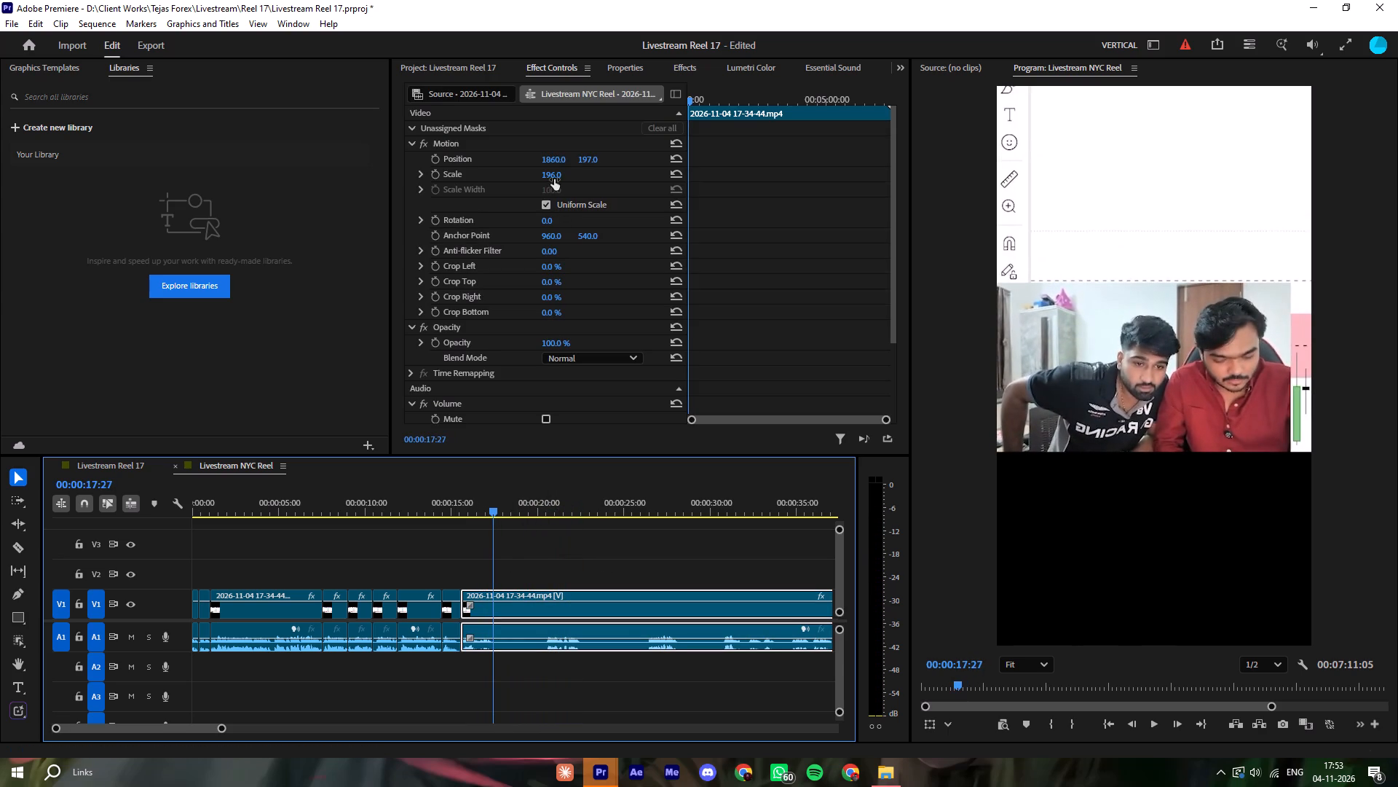
{"action": "left_click_drag", "start_coordinate": [556, 158], "coordinate": [579, 158]}
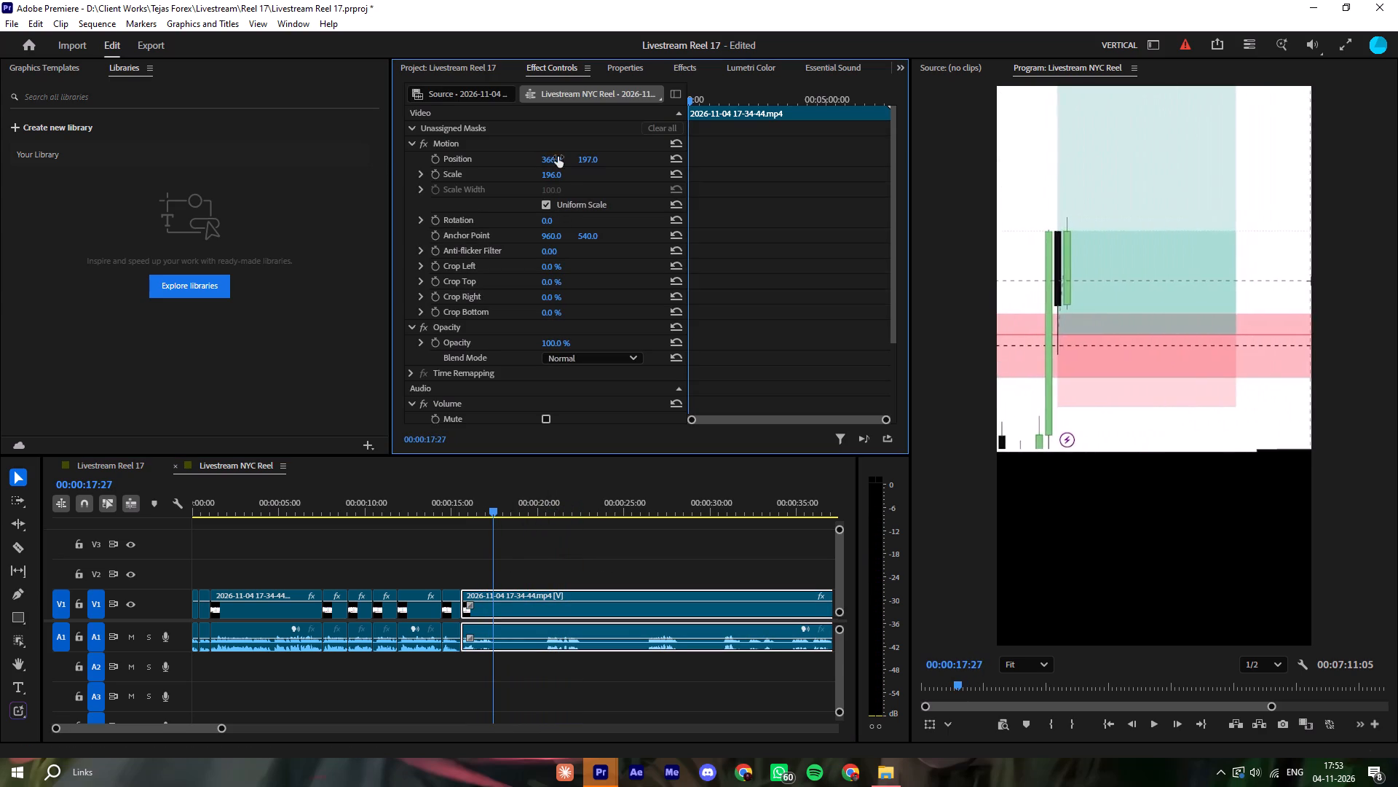
{"action": "left_click_drag", "start_coordinate": [557, 176], "coordinate": [454, 166]}
{"action": "left_click_drag", "start_coordinate": [589, 157], "coordinate": [958, 235]}
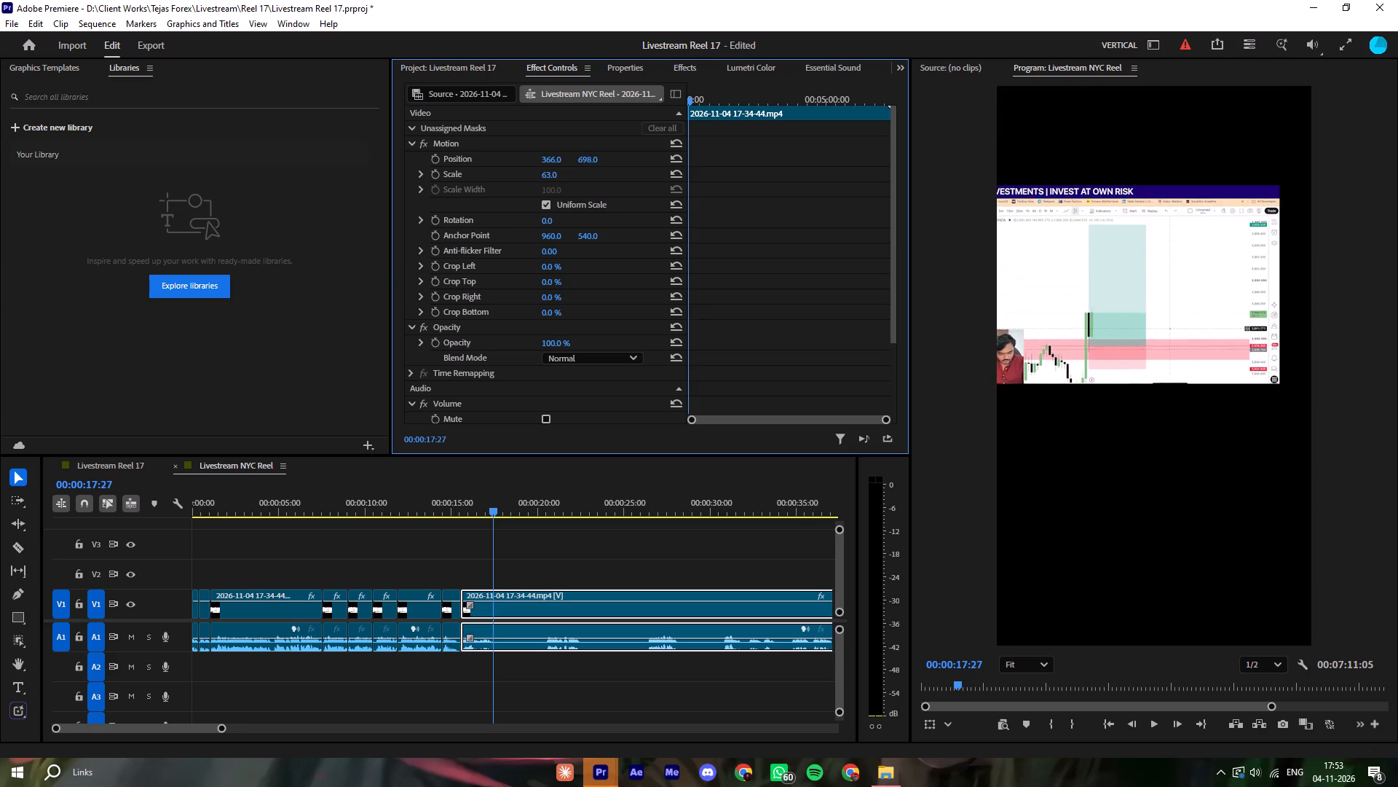
{"action": "left_click_drag", "start_coordinate": [958, 235], "coordinate": [1045, 262]}
{"action": "left_click_drag", "start_coordinate": [558, 160], "coordinate": [657, 177]}
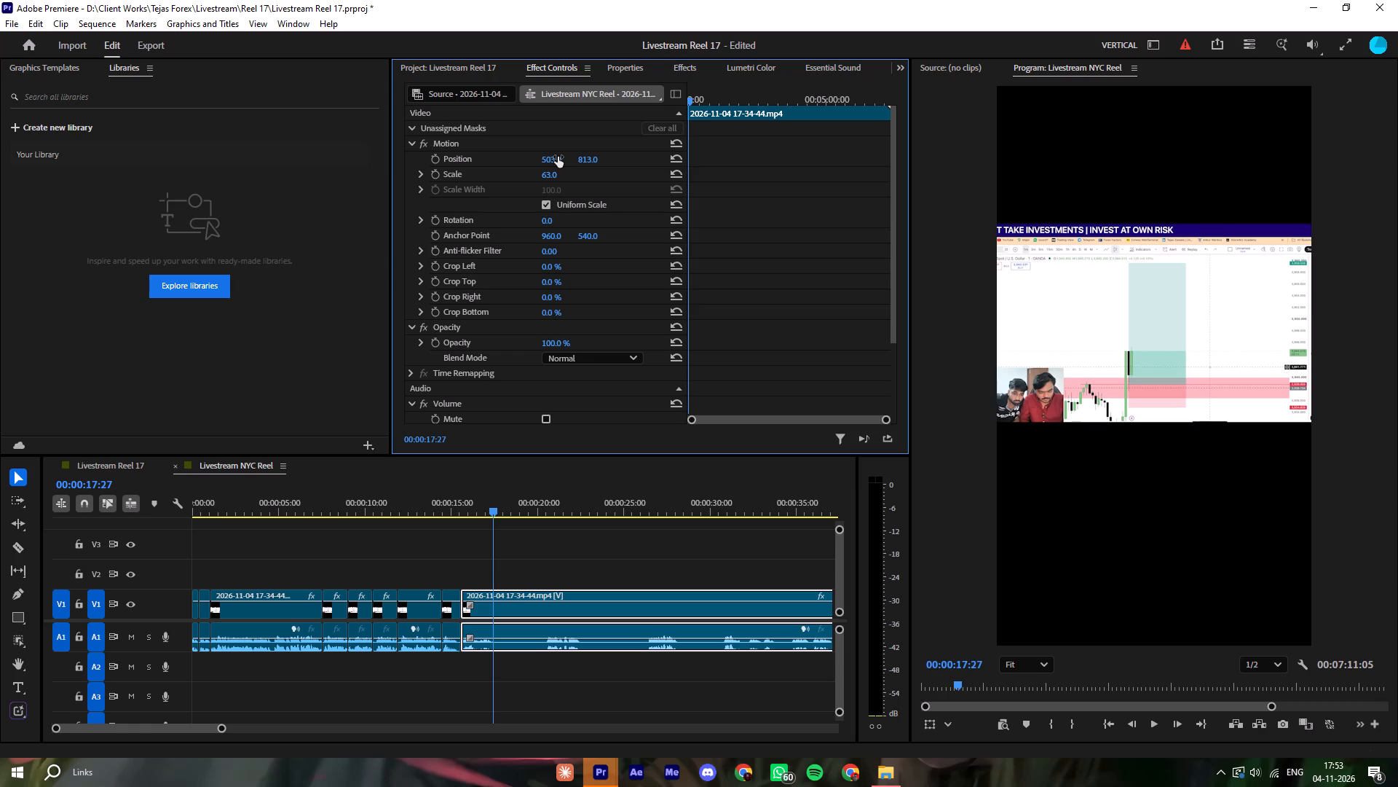
{"action": "left_click", "coordinate": [558, 157]}
{"action": "left_click", "coordinate": [610, 160]}
{"action": "left_click", "coordinate": [583, 535]}
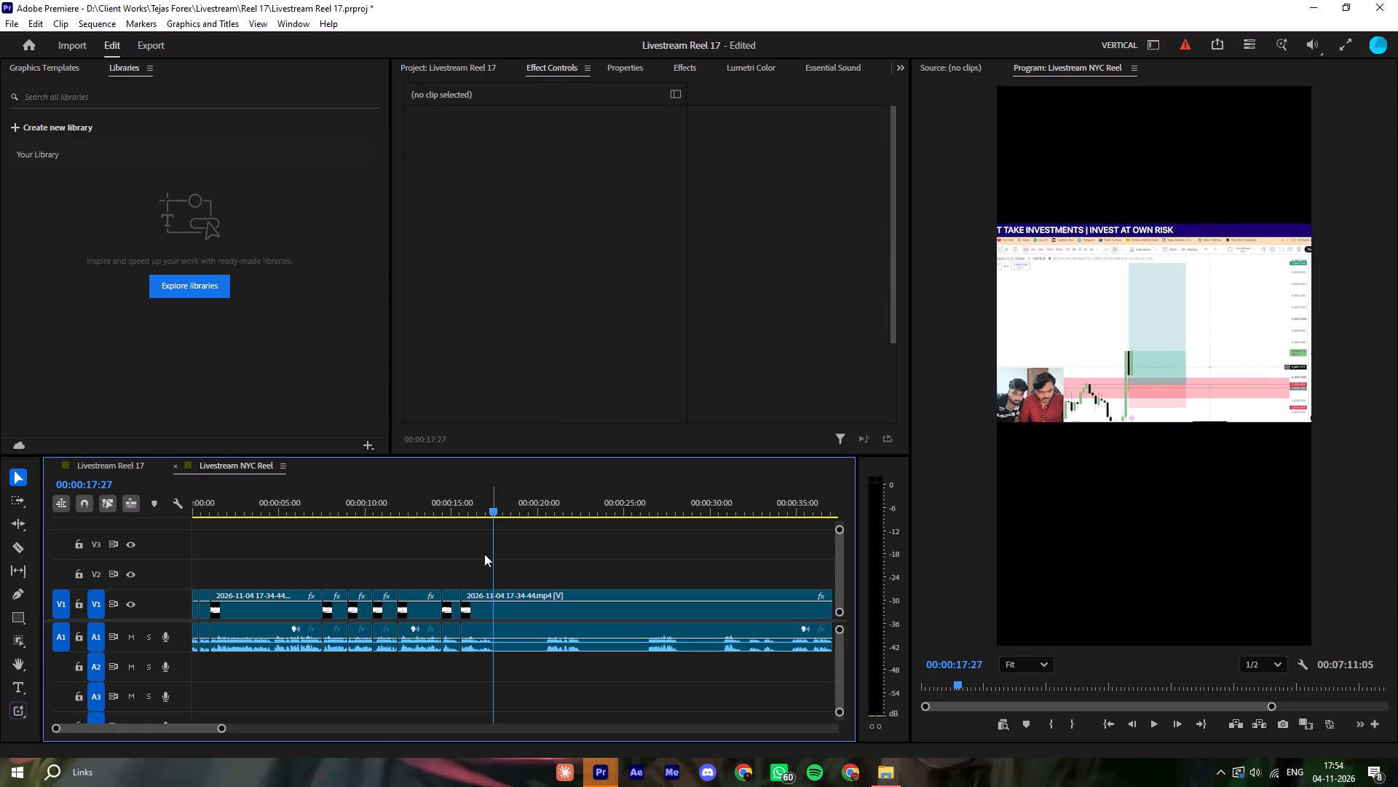
Cut the recording at 00:00:16:32 and ripple-trim about 4 seconds right after the cut.
{"action": "left_click", "coordinate": [454, 501]}
{"action": "key", "text": "space"}
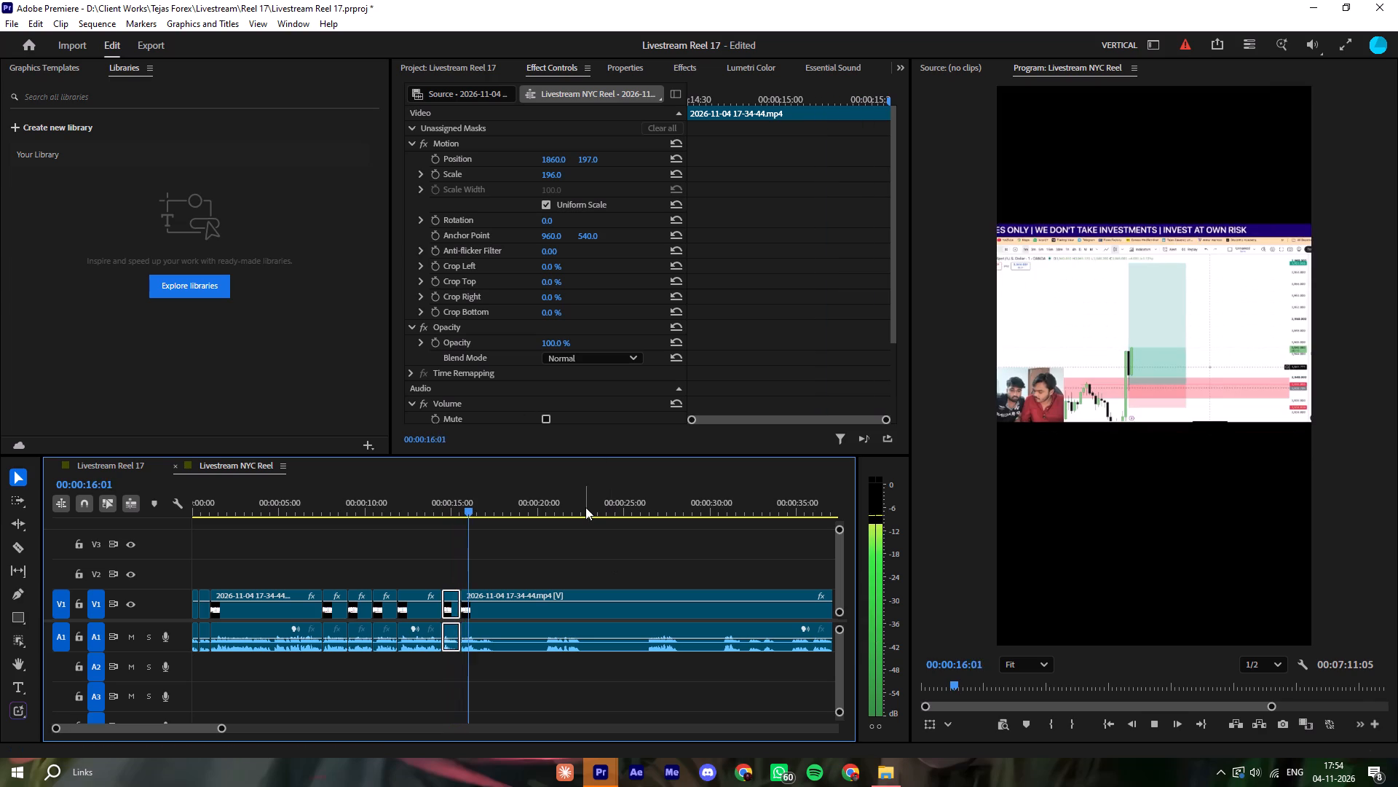
{"action": "key", "text": "equal"}
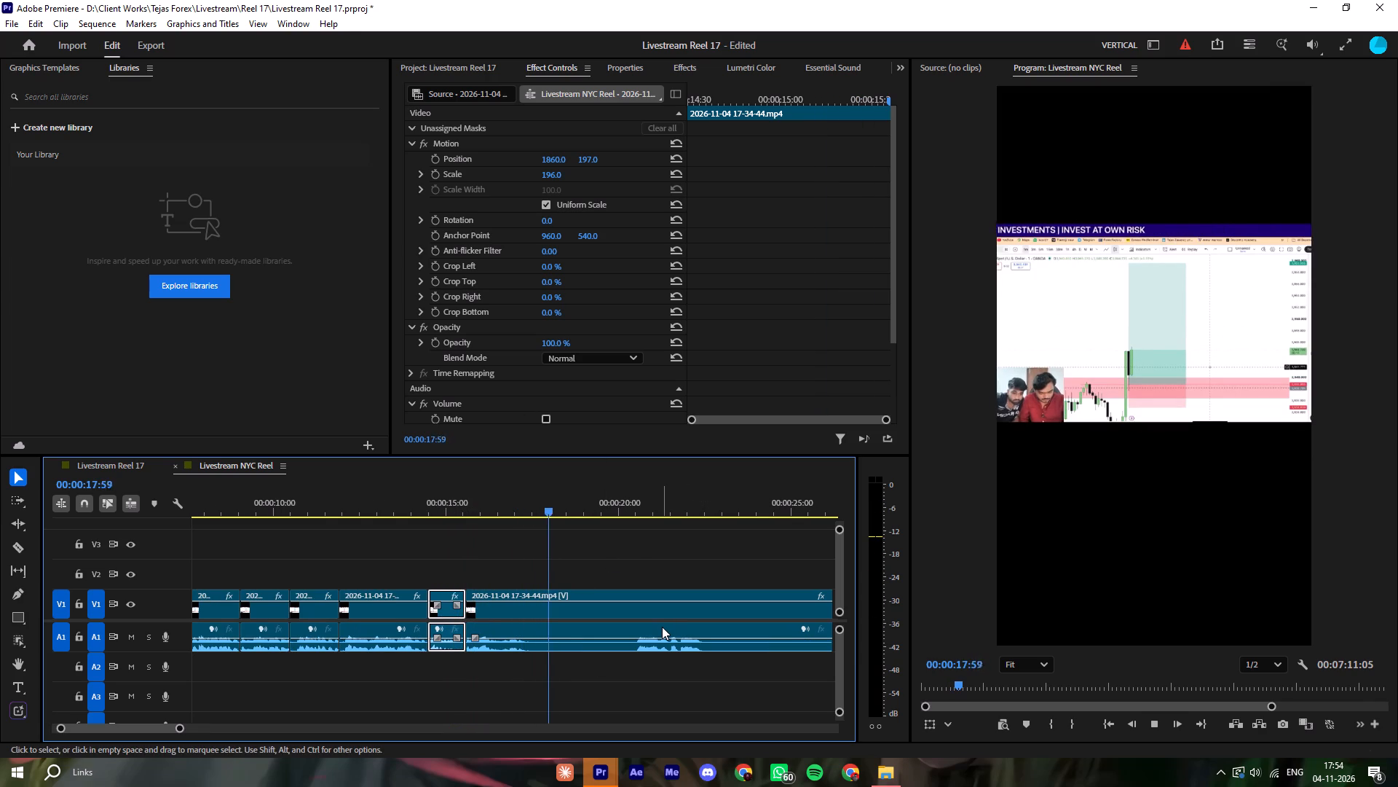
{"action": "left_click", "coordinate": [465, 508]}
{"action": "key", "text": "space"}
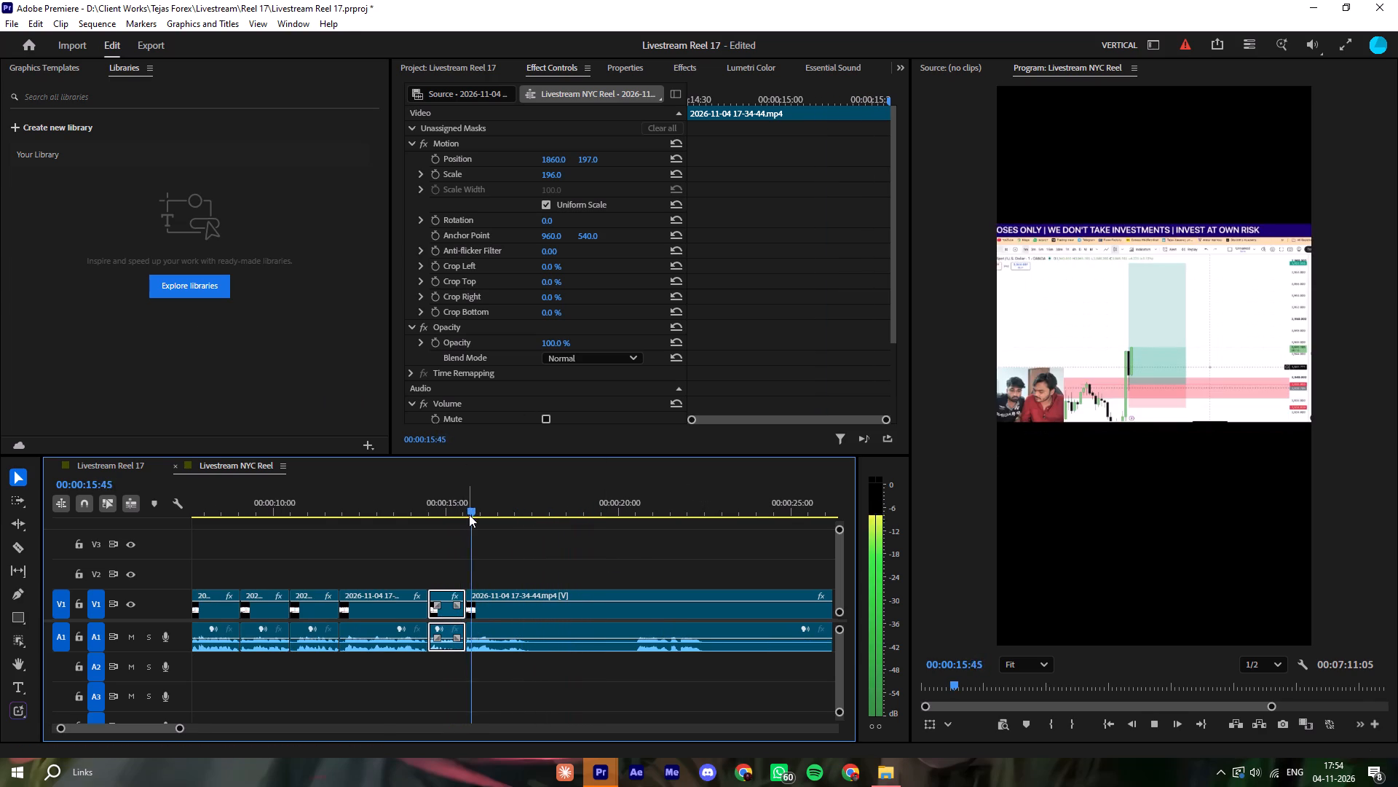
{"action": "key", "text": "space"}
{"action": "key", "text": "ctrl+k"}
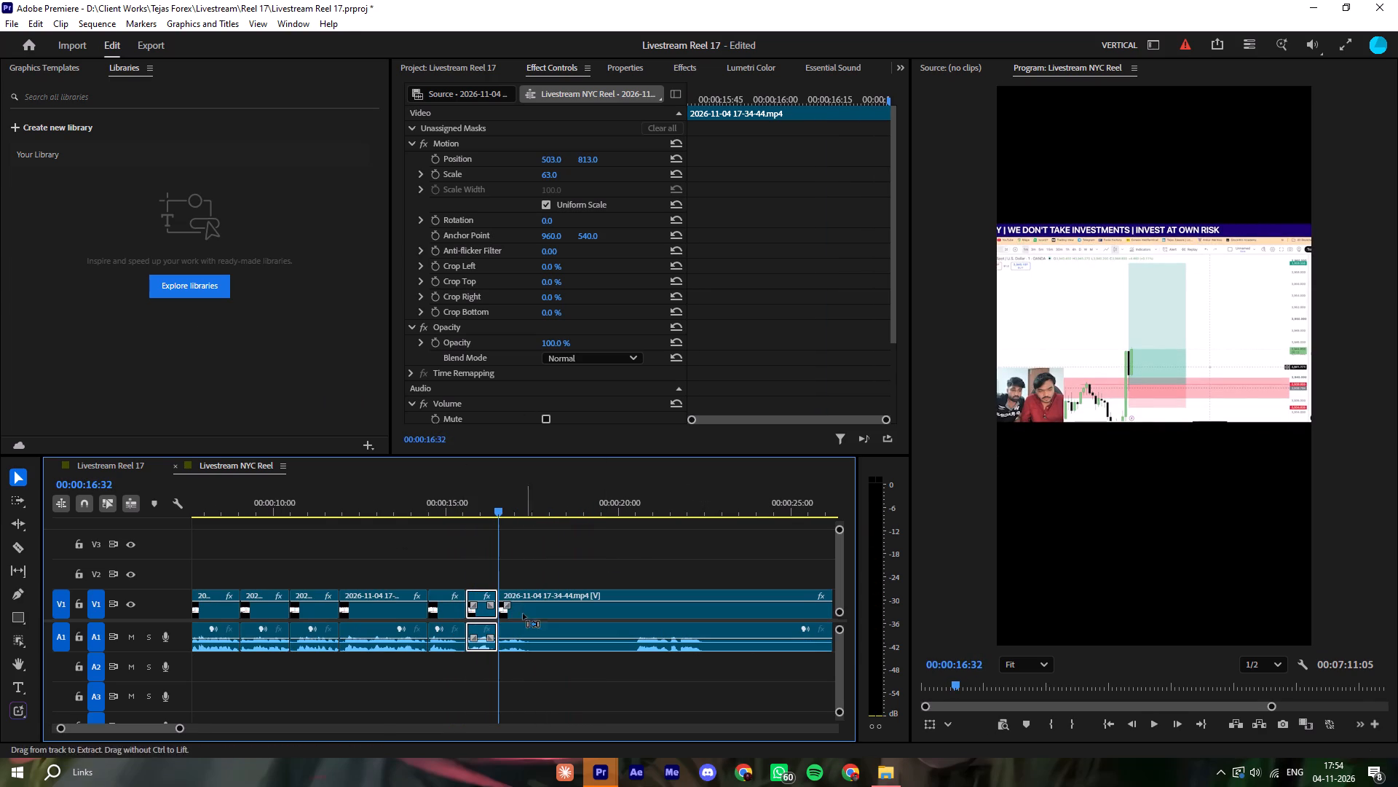
{"action": "key", "text": "space"}
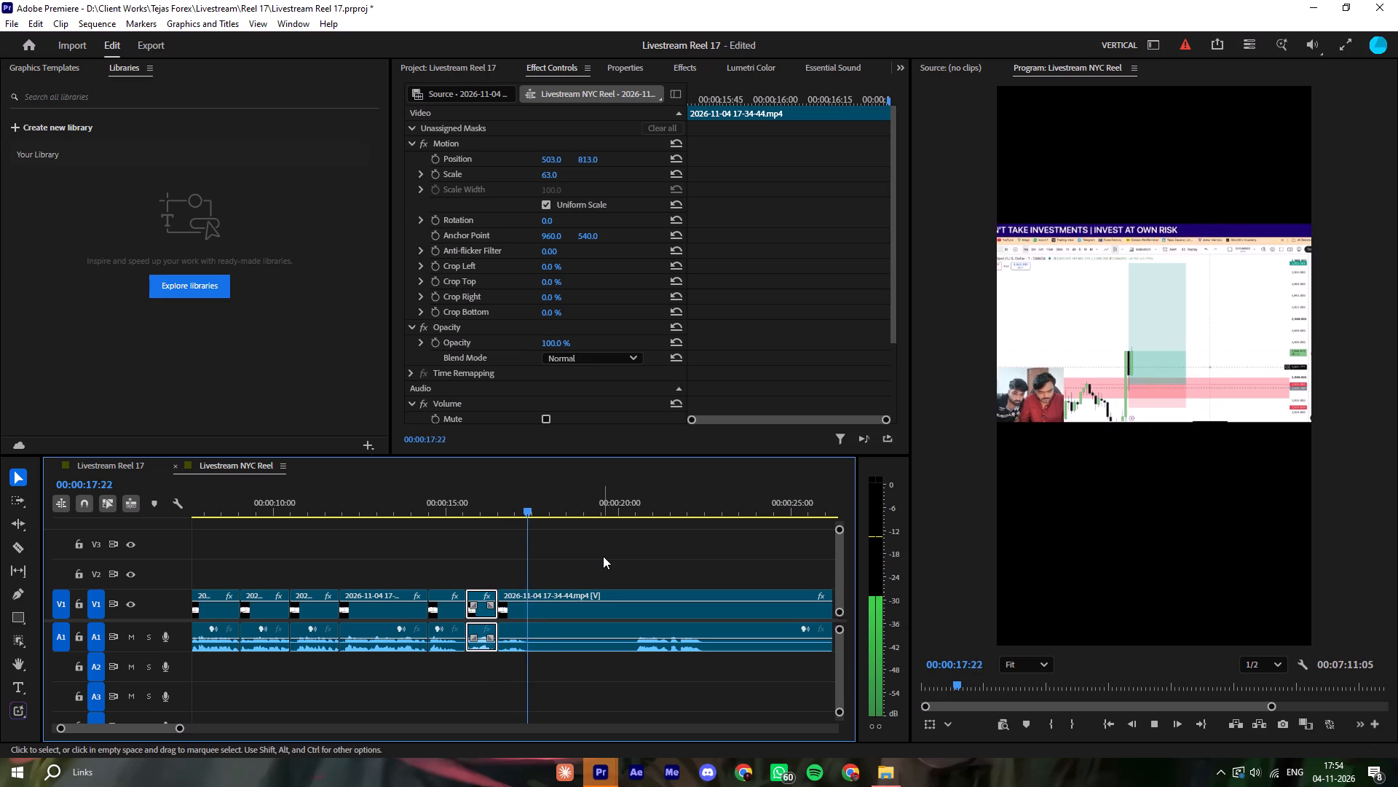
{"action": "type", "text": "=-"}
{"action": "key", "text": "equal"}
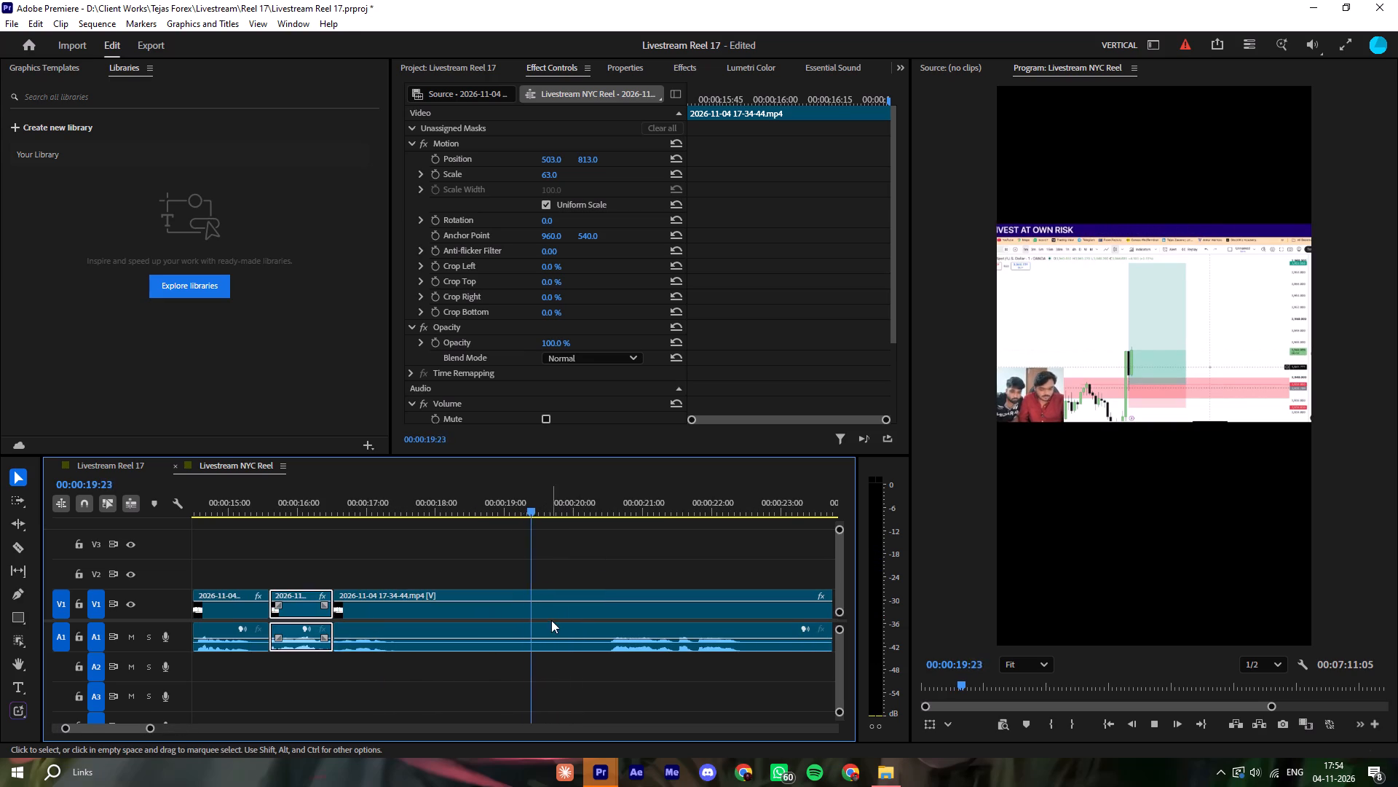
{"action": "key", "text": "space"}
{"action": "key", "text": "q"}
Play on from the trimmed join and cut the recording at 00:00:18:29.
{"action": "key", "text": "space"}
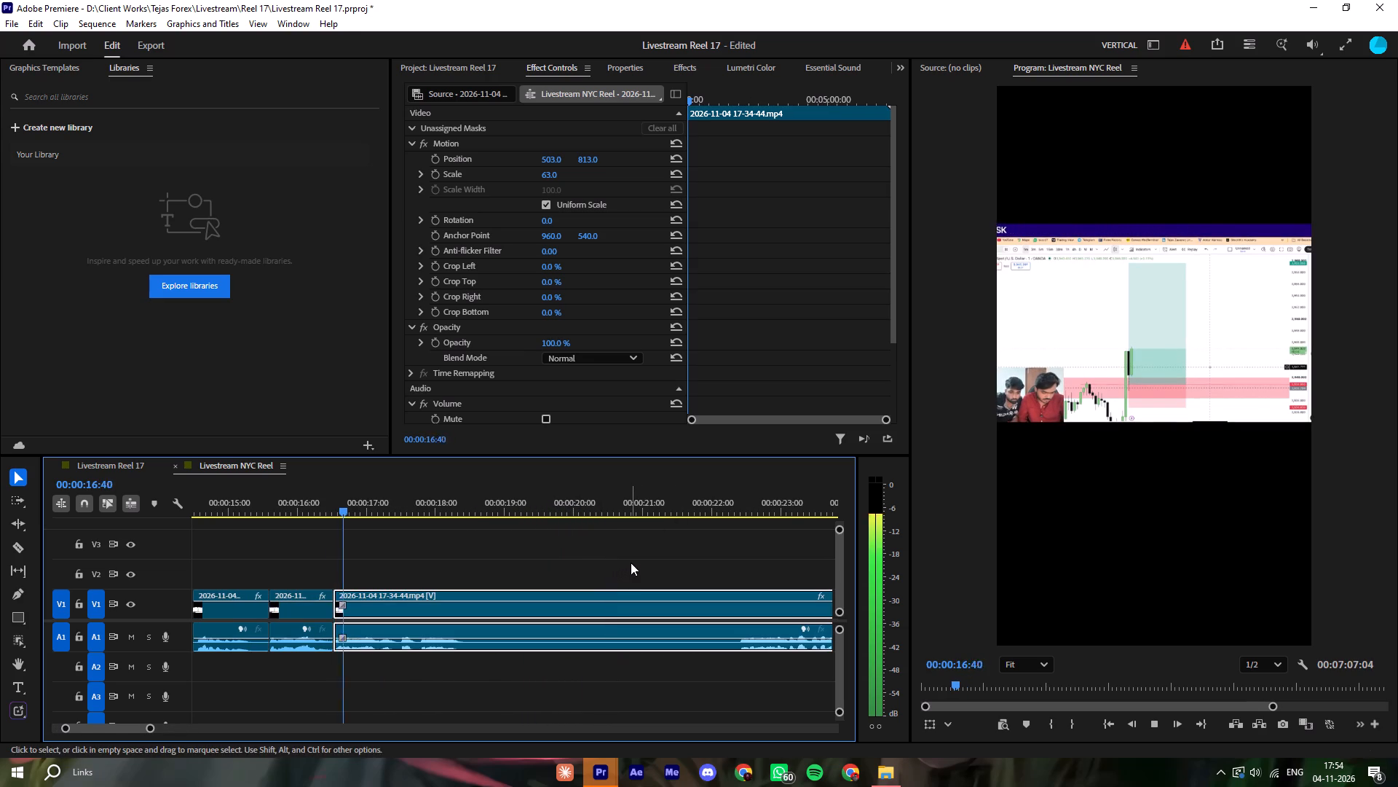
{"action": "left_click", "coordinate": [625, 563]}
{"action": "left_click", "coordinate": [515, 557]}
{"action": "key", "text": "space"}
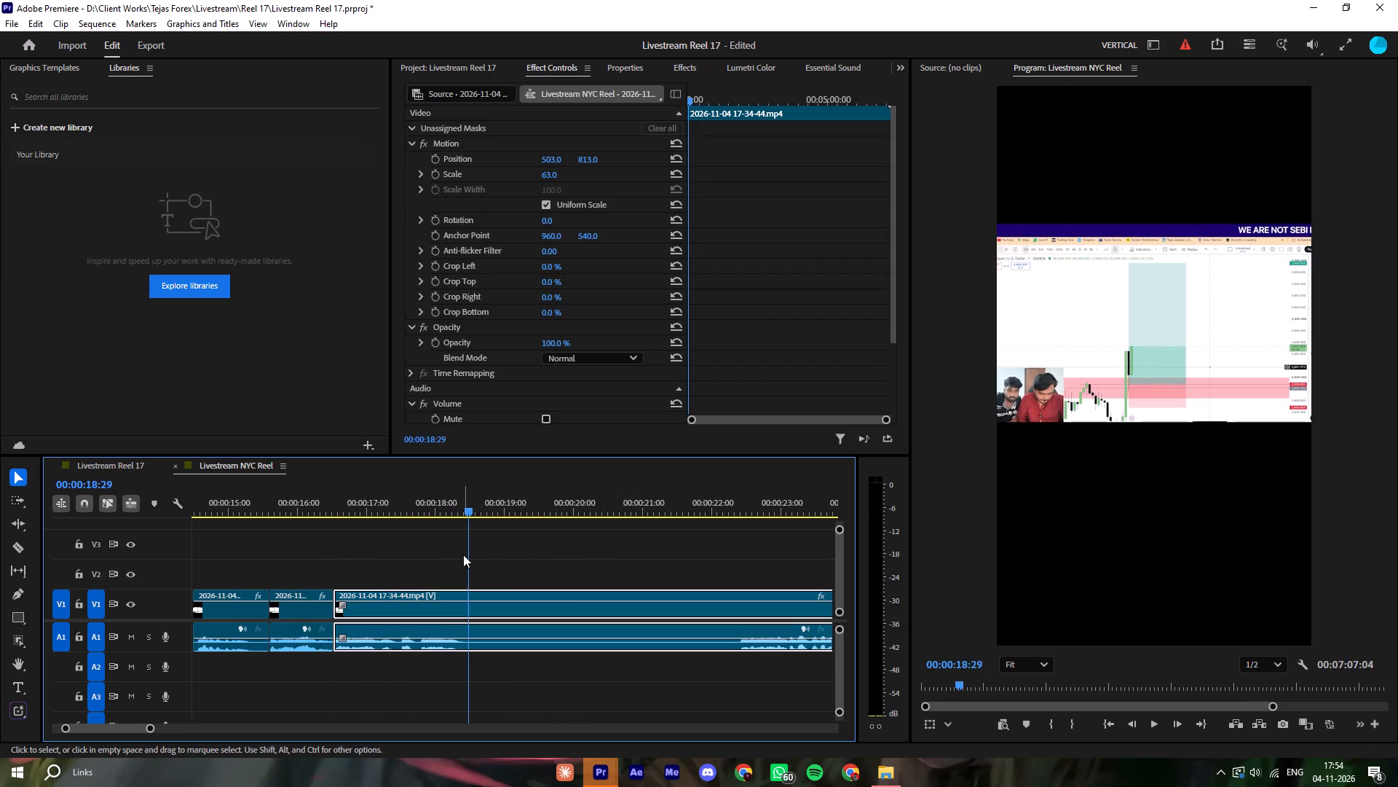
{"action": "key", "text": "ctrl+k"}
Replay the recent cuts and ripple-delete the short clip between 00:00:15:36 and 00:00:16:32.
{"action": "left_click", "coordinate": [246, 501]}
{"action": "key", "text": "space"}
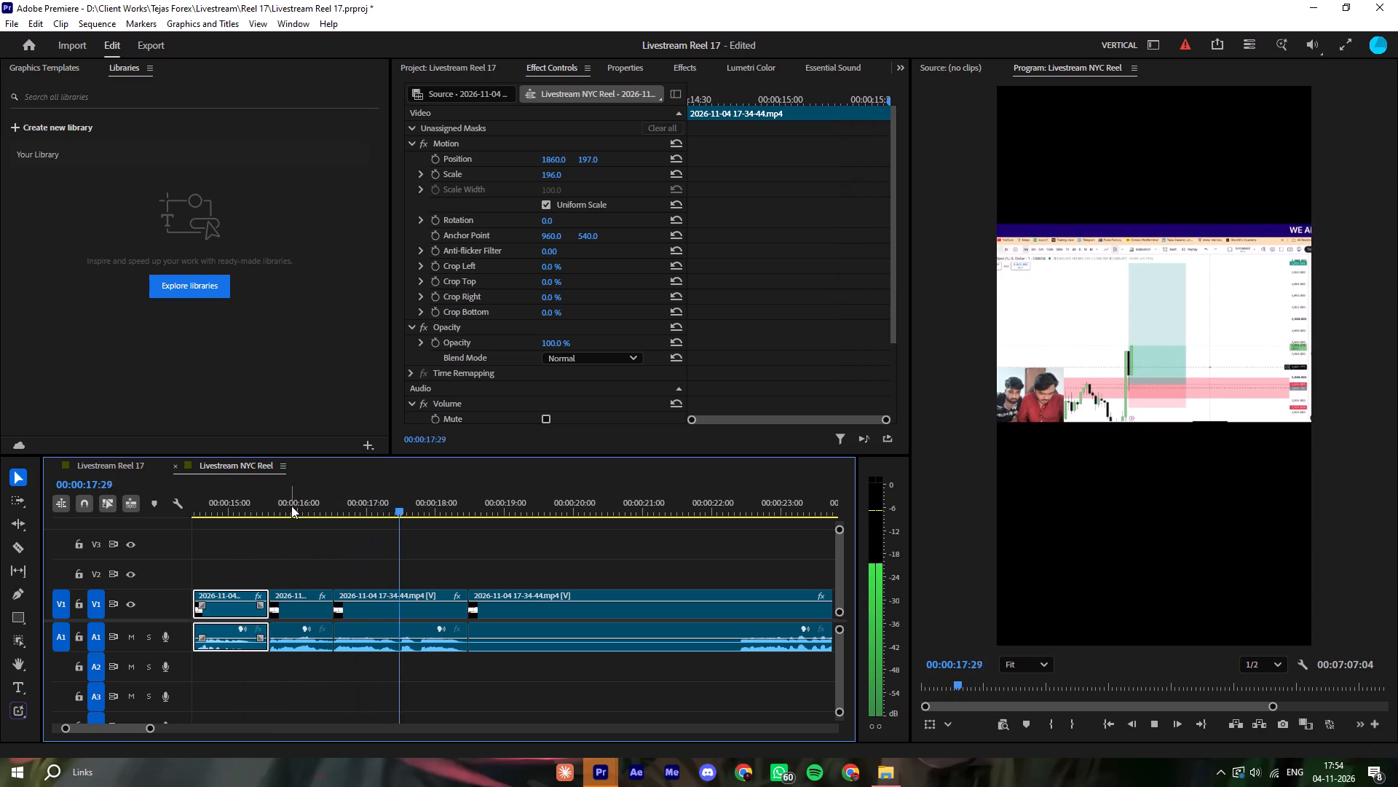
{"action": "left_click", "coordinate": [291, 506]}
{"action": "left_click_drag", "start_coordinate": [307, 565], "coordinate": [304, 599]}
{"action": "key", "text": "Delete"}
{"action": "right_click", "coordinate": [304, 599]}
{"action": "left_click", "coordinate": [320, 604]}
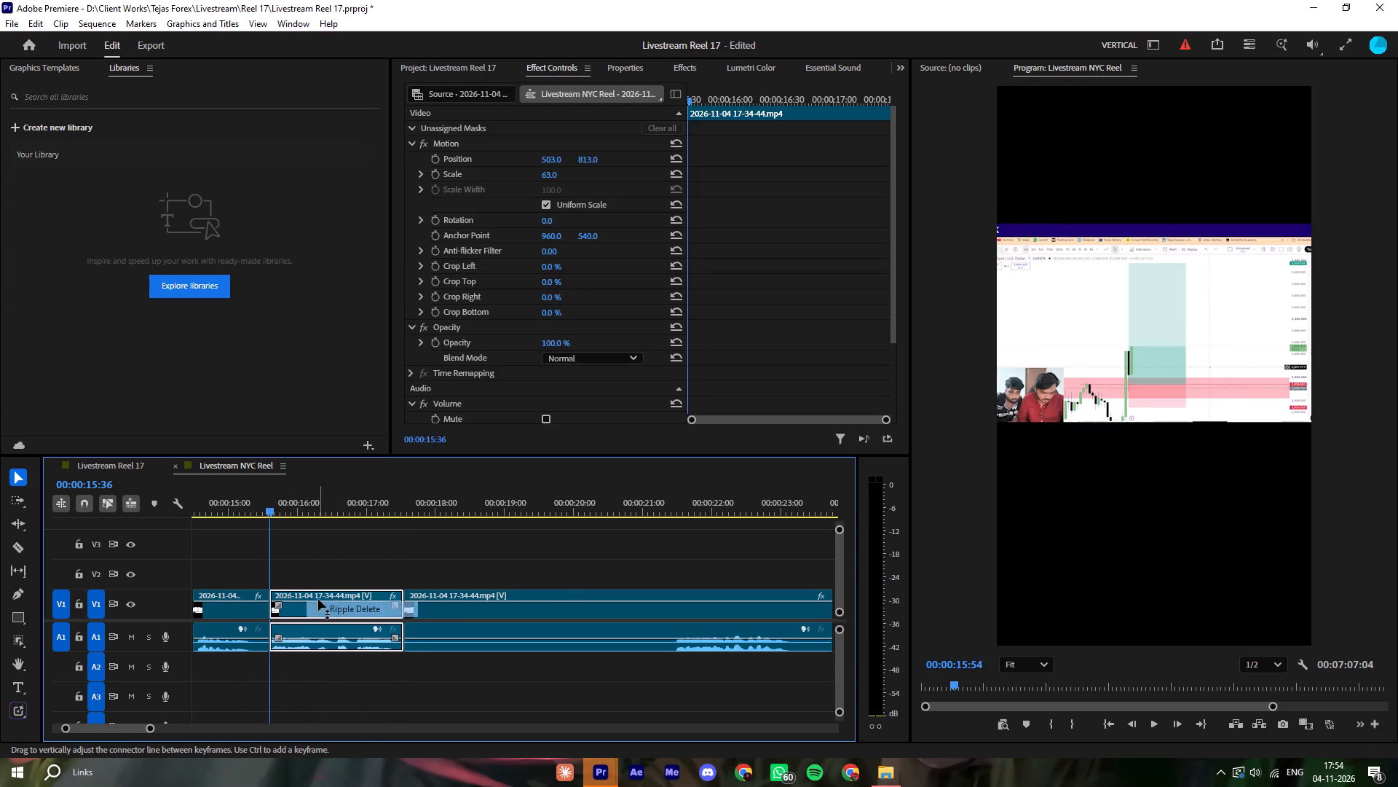
Review the long last clip and ripple-trim its start up to 00:00:39:12, removing about 21.6 seconds.
{"action": "key", "text": "space"}
{"action": "left_click", "coordinate": [441, 557]}
{"action": "left_click", "coordinate": [502, 550]}
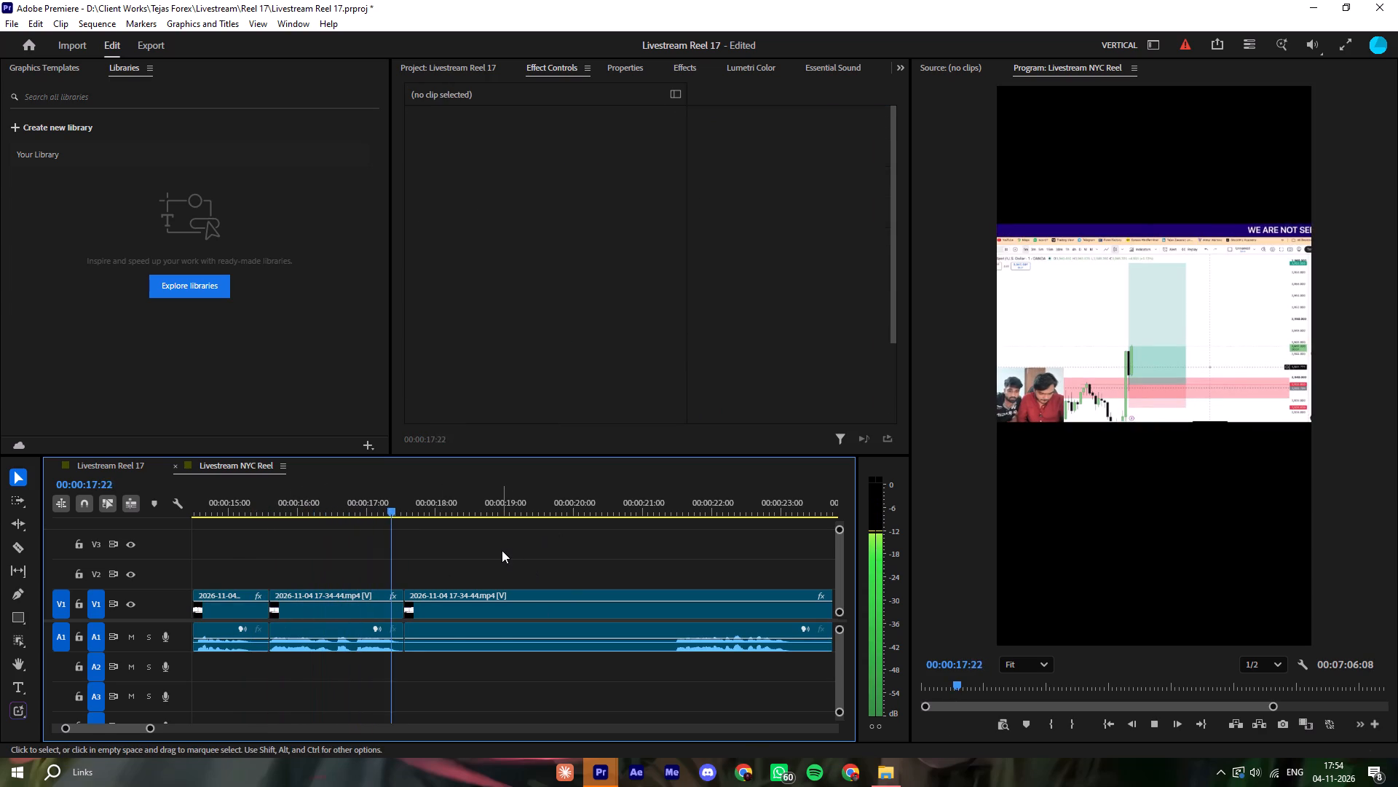
{"action": "left_click", "coordinate": [550, 552]}
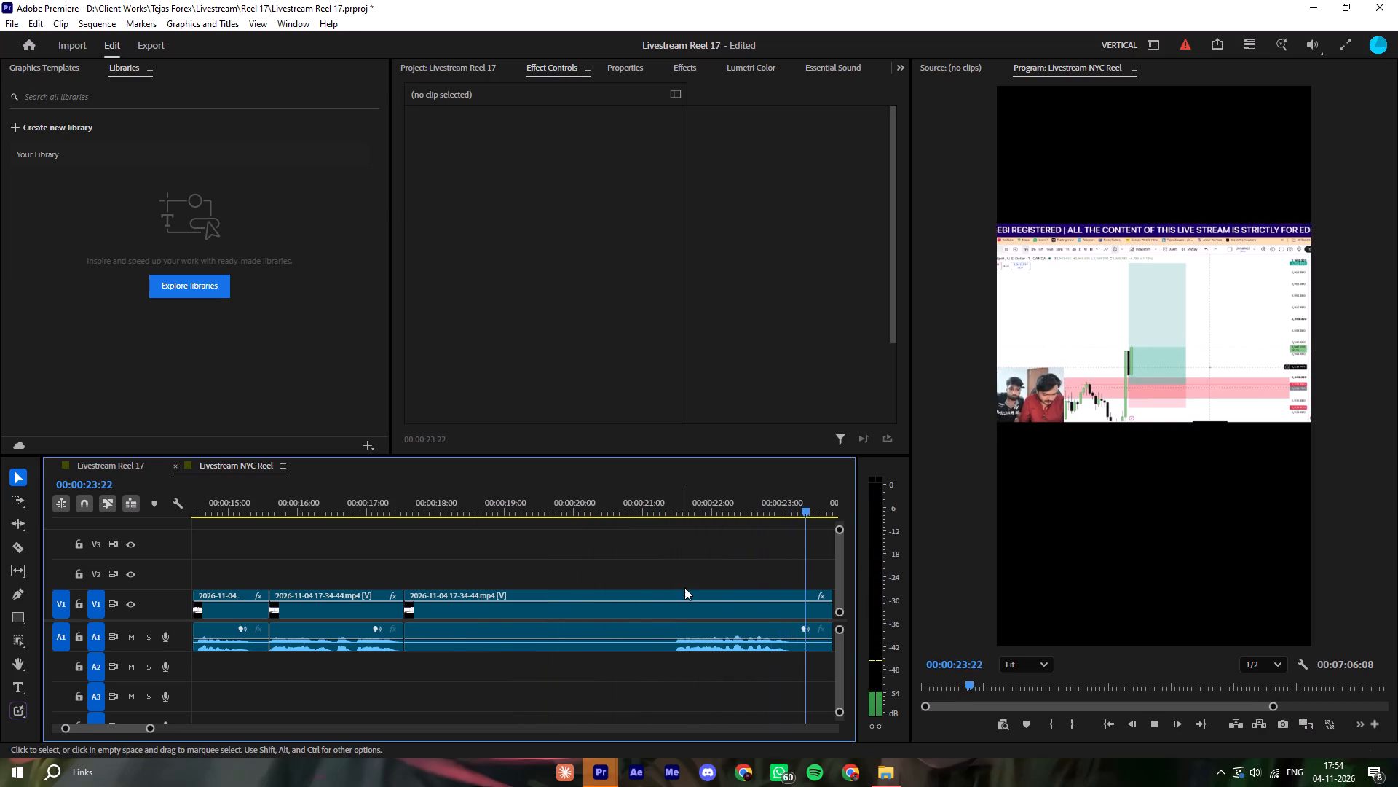
{"action": "type", "text": "--"}
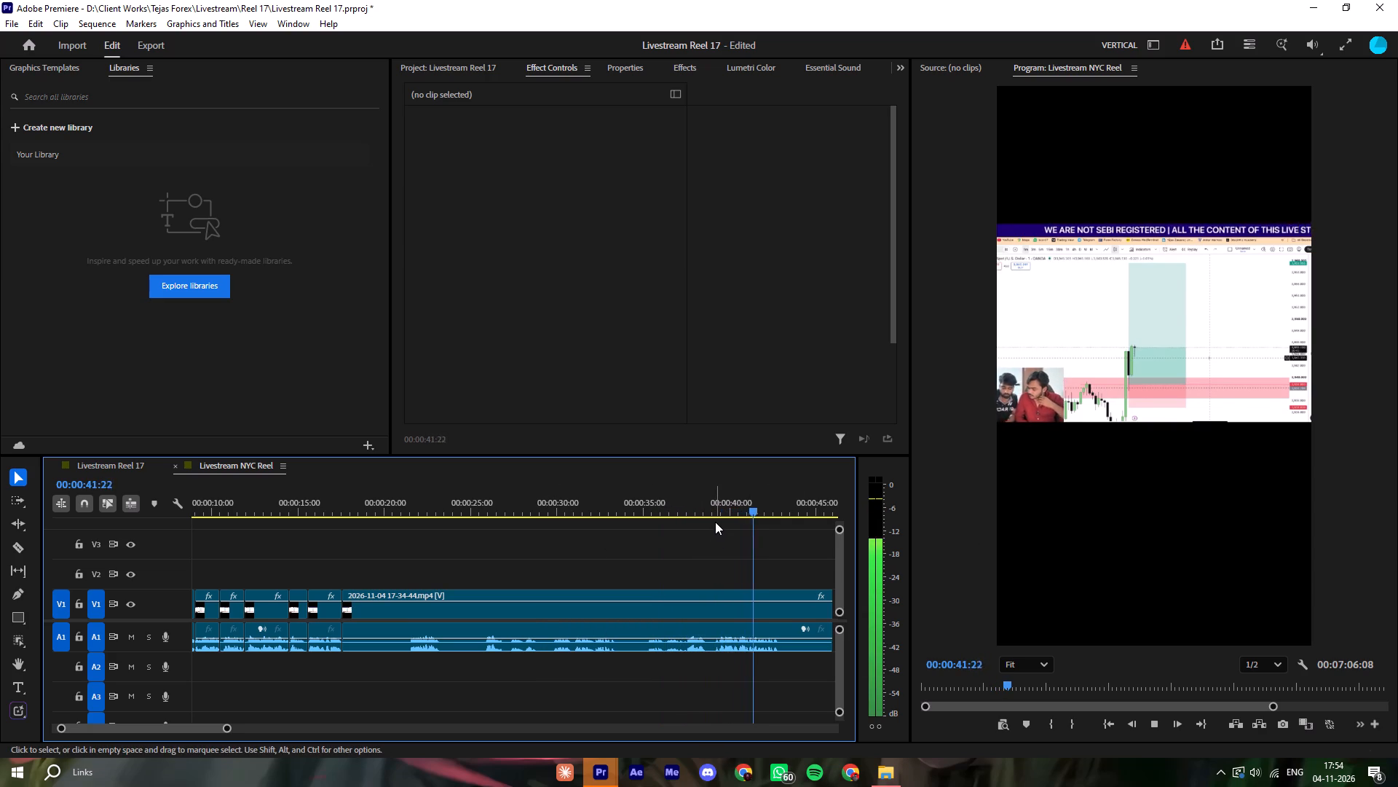
{"action": "left_click", "coordinate": [717, 504]}
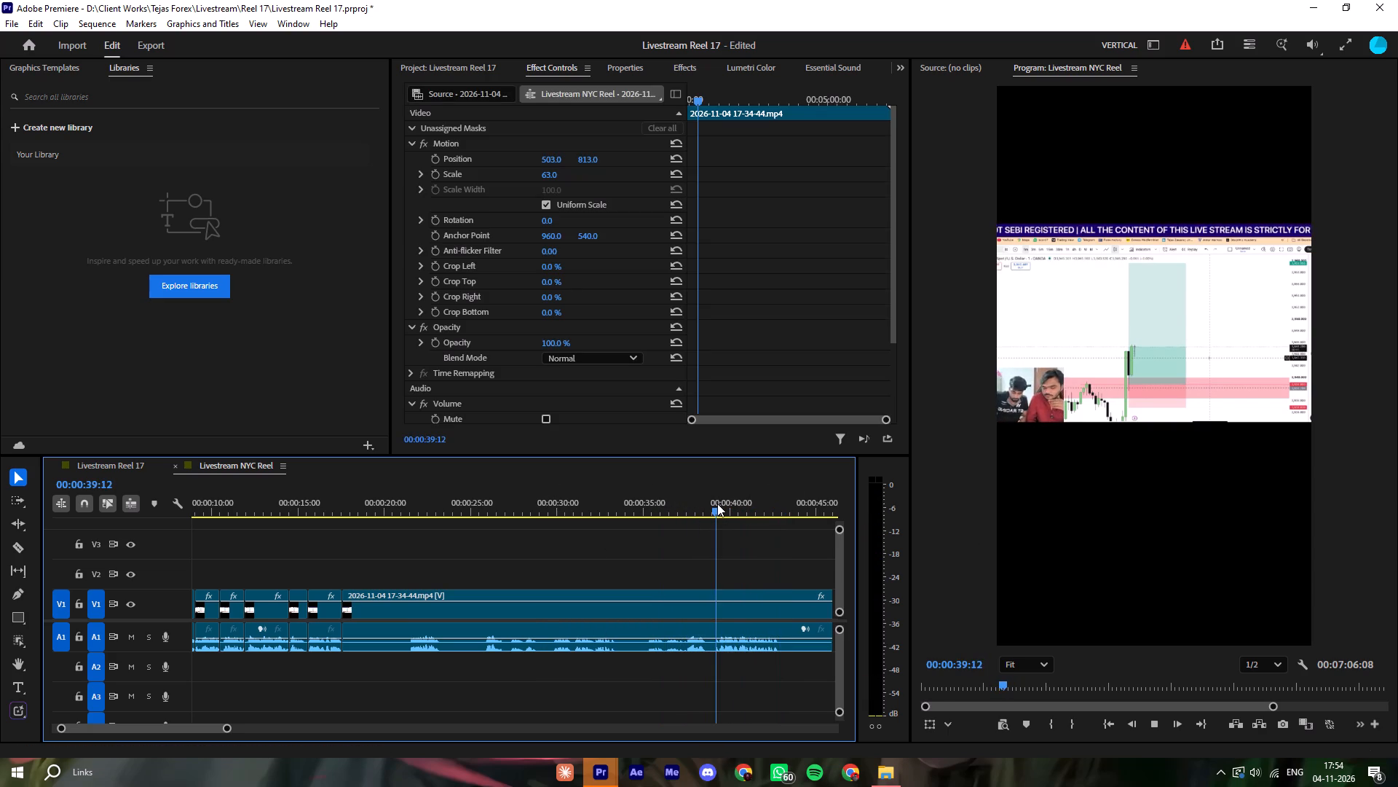
{"action": "key", "text": "q"}
Cut the recording at about 00:00:21 and ripple-trim about 12.7 seconds right after the cut.
{"action": "key", "text": "space"}
{"action": "left_click", "coordinate": [620, 553]}
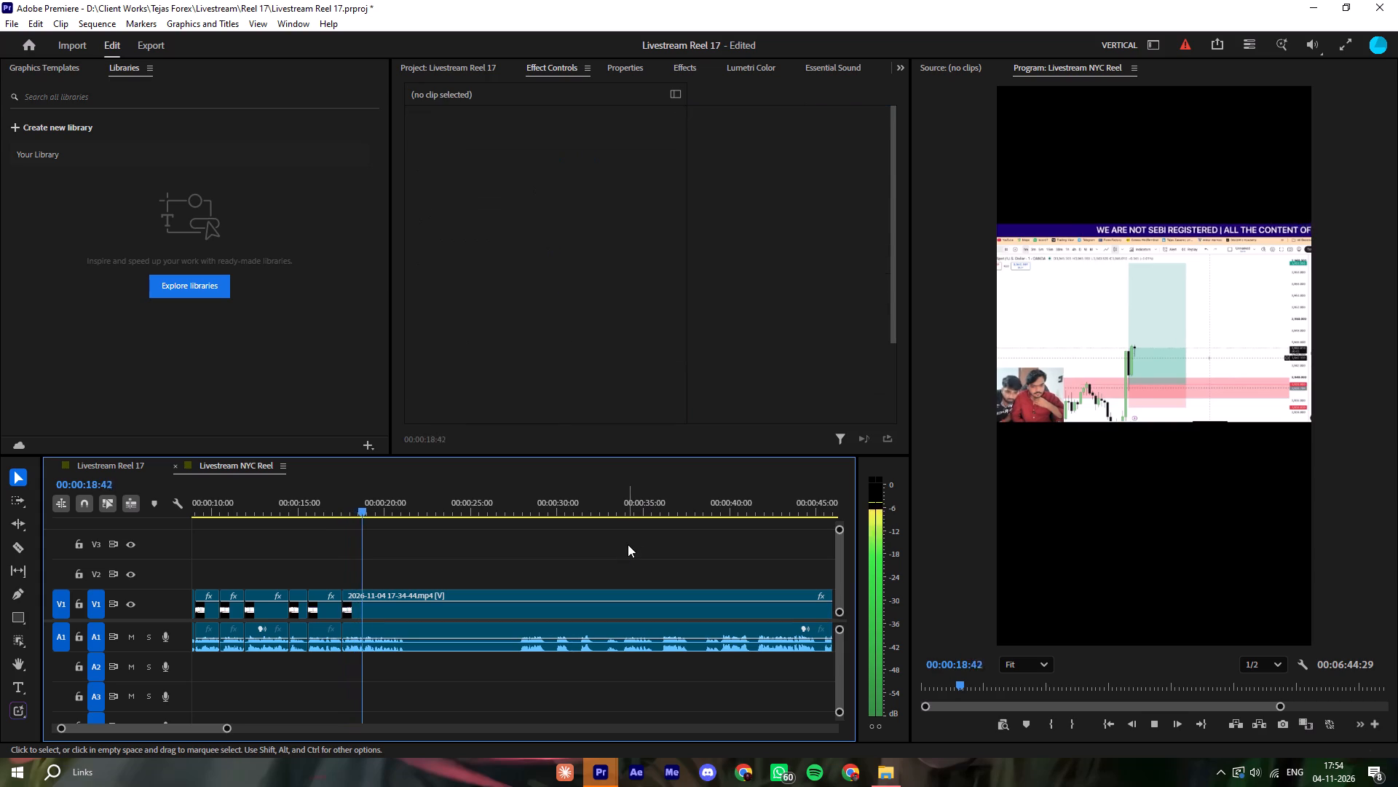
{"action": "left_click", "coordinate": [388, 578]}
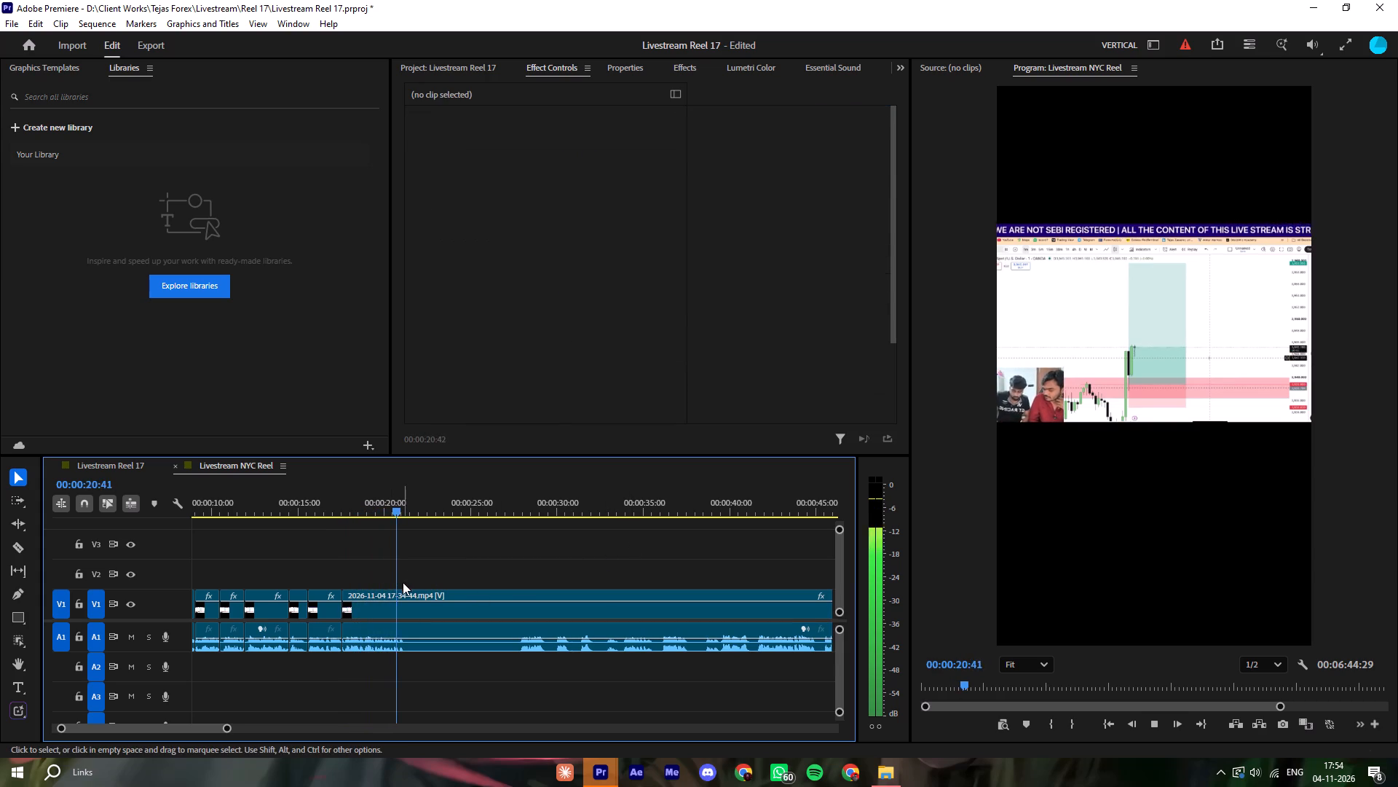
{"action": "key", "text": "space"}
{"action": "key", "text": "ctrl+k"}
{"action": "left_click", "coordinate": [516, 504]}
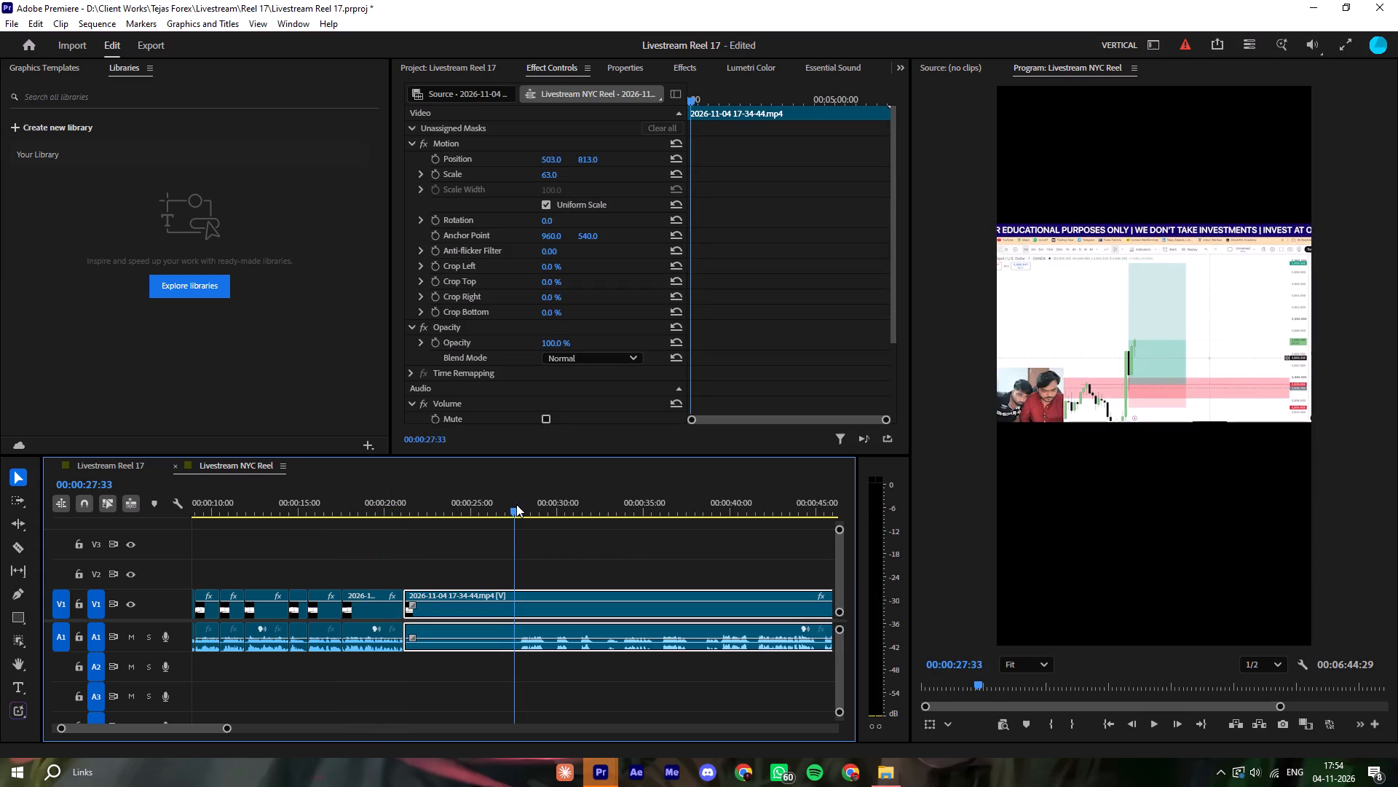
{"action": "key", "text": "space"}
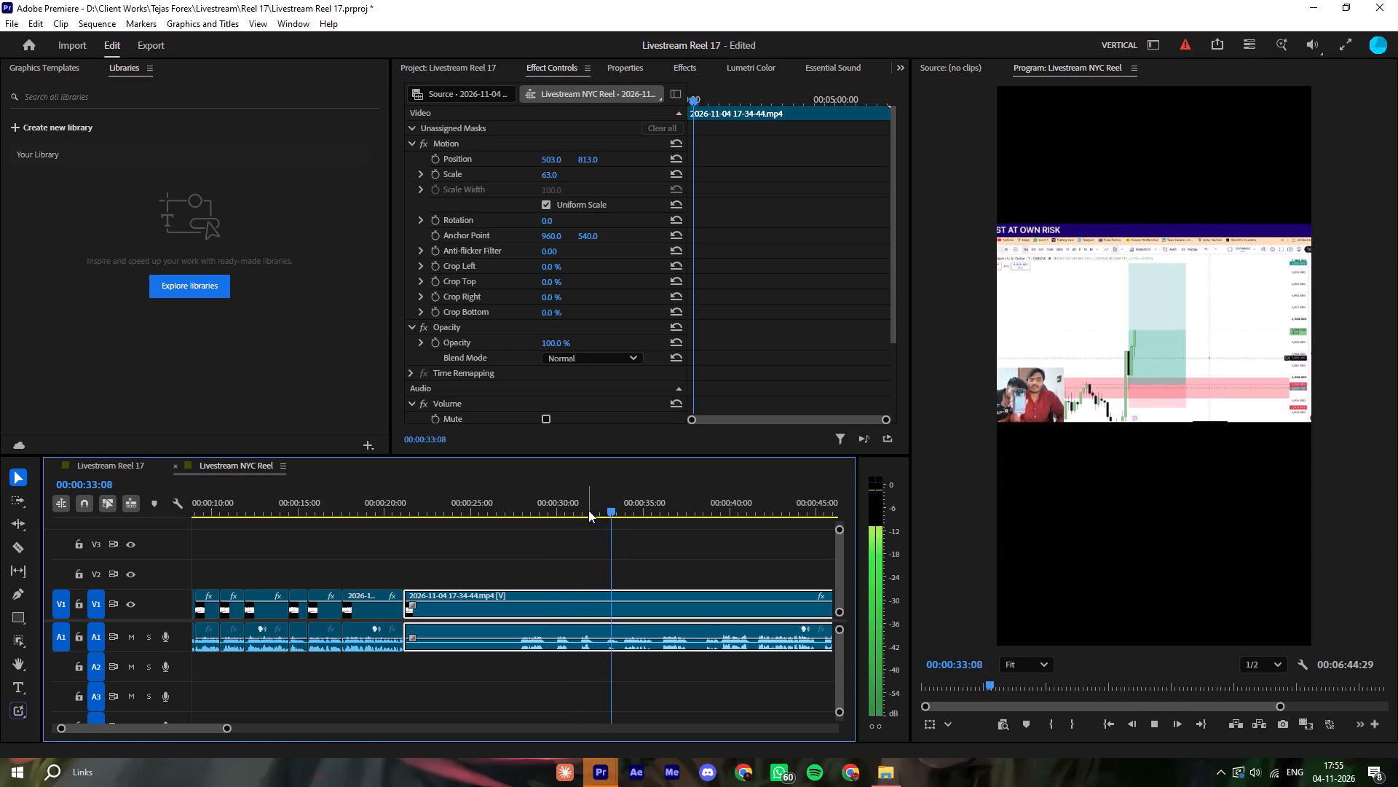
{"action": "left_click", "coordinate": [627, 508]}
{"action": "key", "text": "q"}
Cut the recording at 00:00:22:44 and ripple-trim about 0.65 seconds right after the cut.
{"action": "key", "text": "space"}
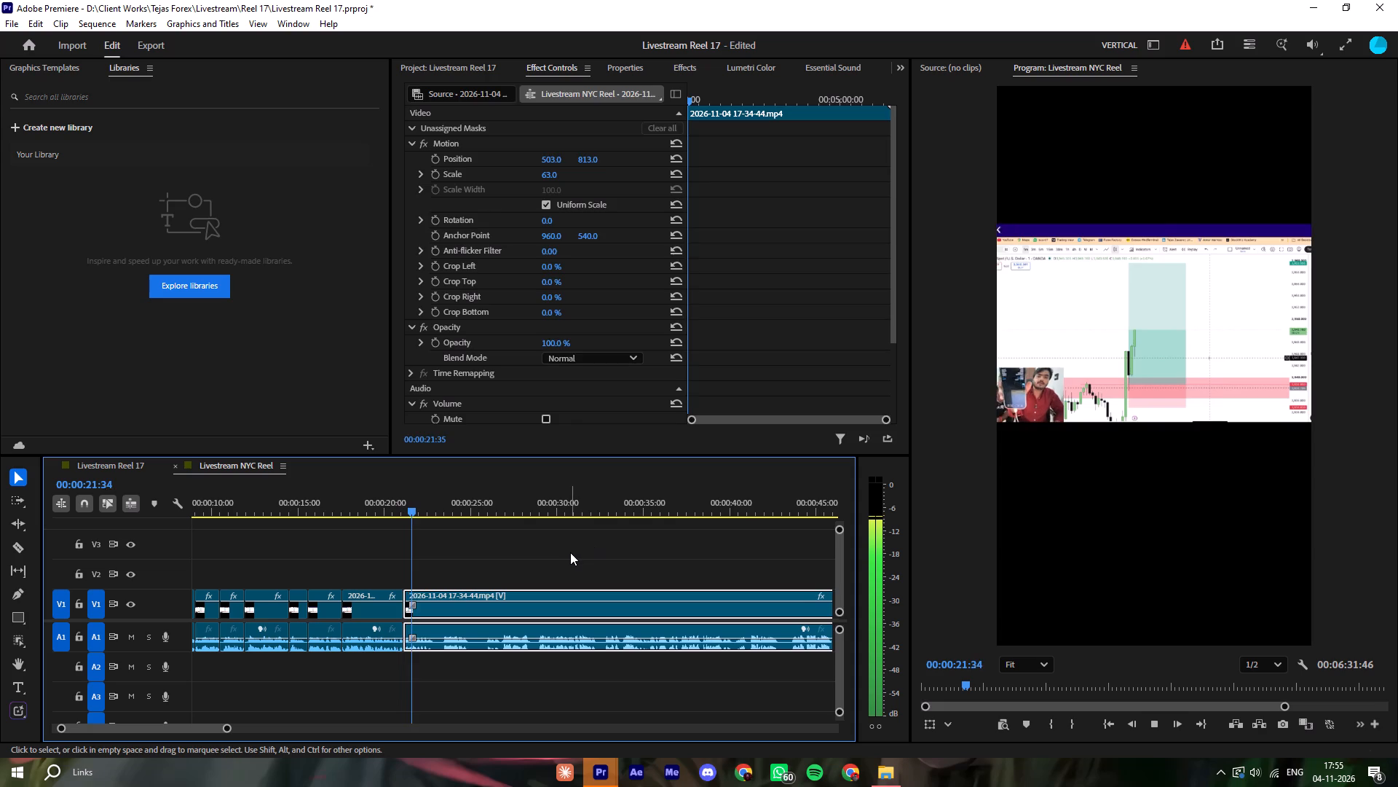
{"action": "left_click", "coordinate": [570, 552]}
{"action": "left_click", "coordinate": [513, 563]}
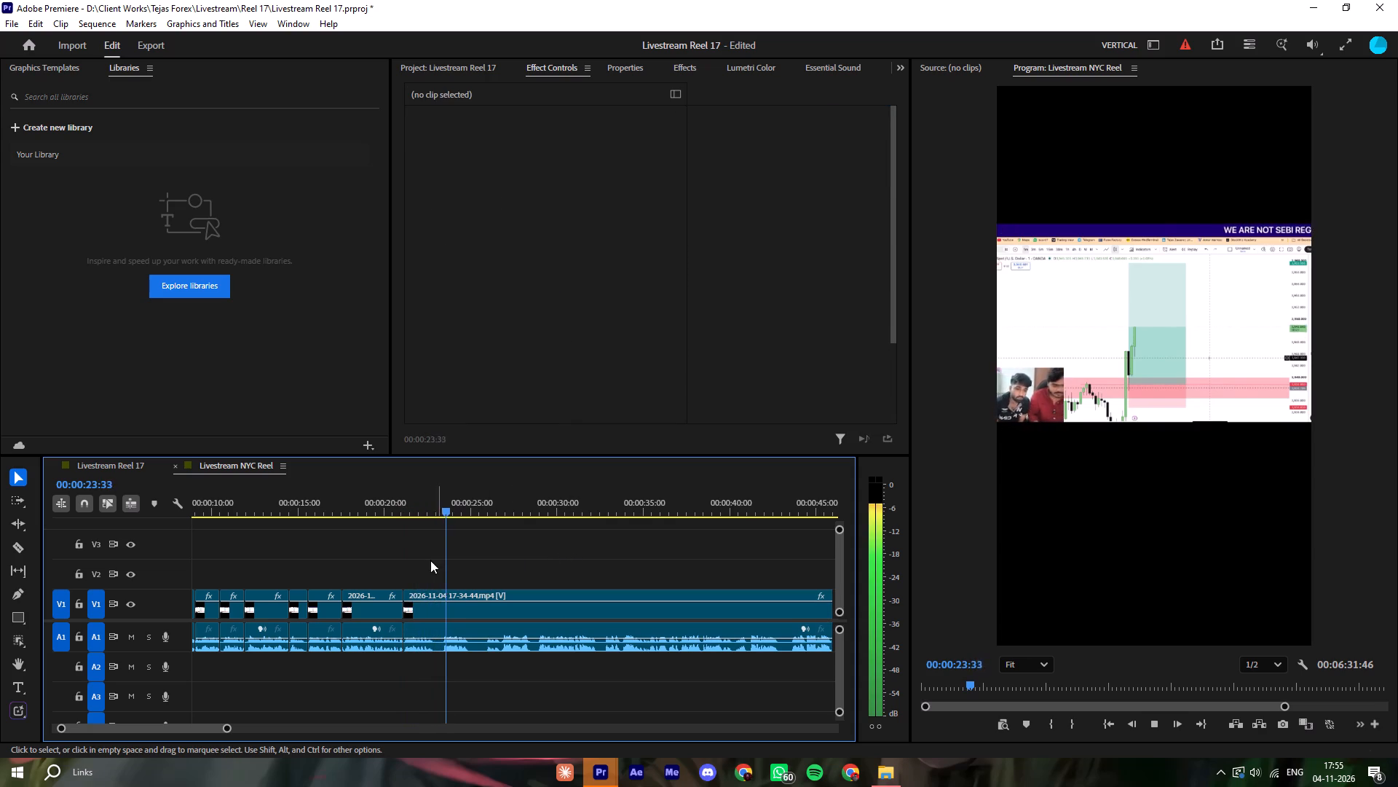
{"action": "left_click", "coordinate": [424, 501]}
{"action": "key", "text": "space"}
{"action": "left_click", "coordinate": [435, 552]}
{"action": "key", "text": "space"}
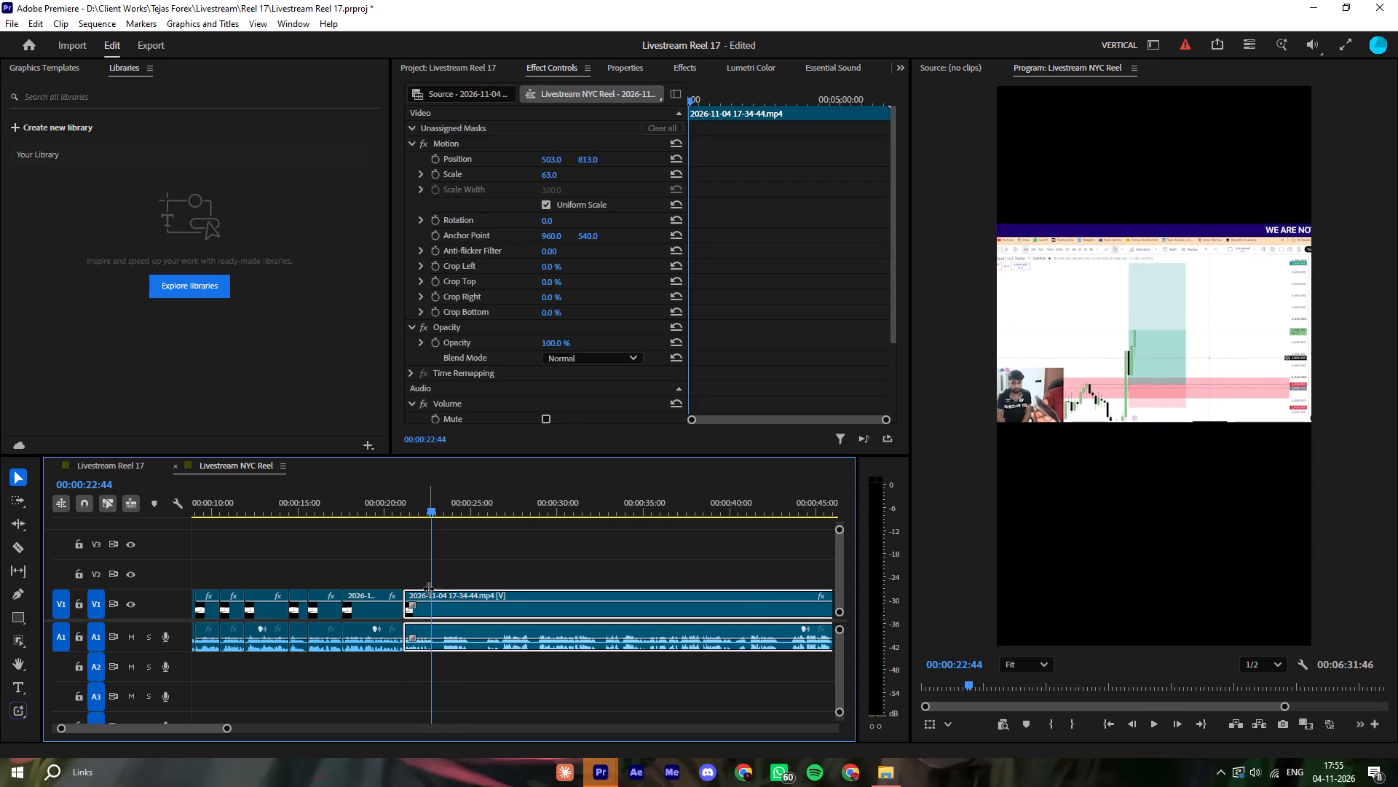
{"action": "key", "text": "ctrl+k"}
{"action": "key", "text": "space"}
{"action": "key", "text": "space"}
{"action": "key", "text": "space"}
{"action": "key", "text": "space"}
{"action": "type", "text": "q"}
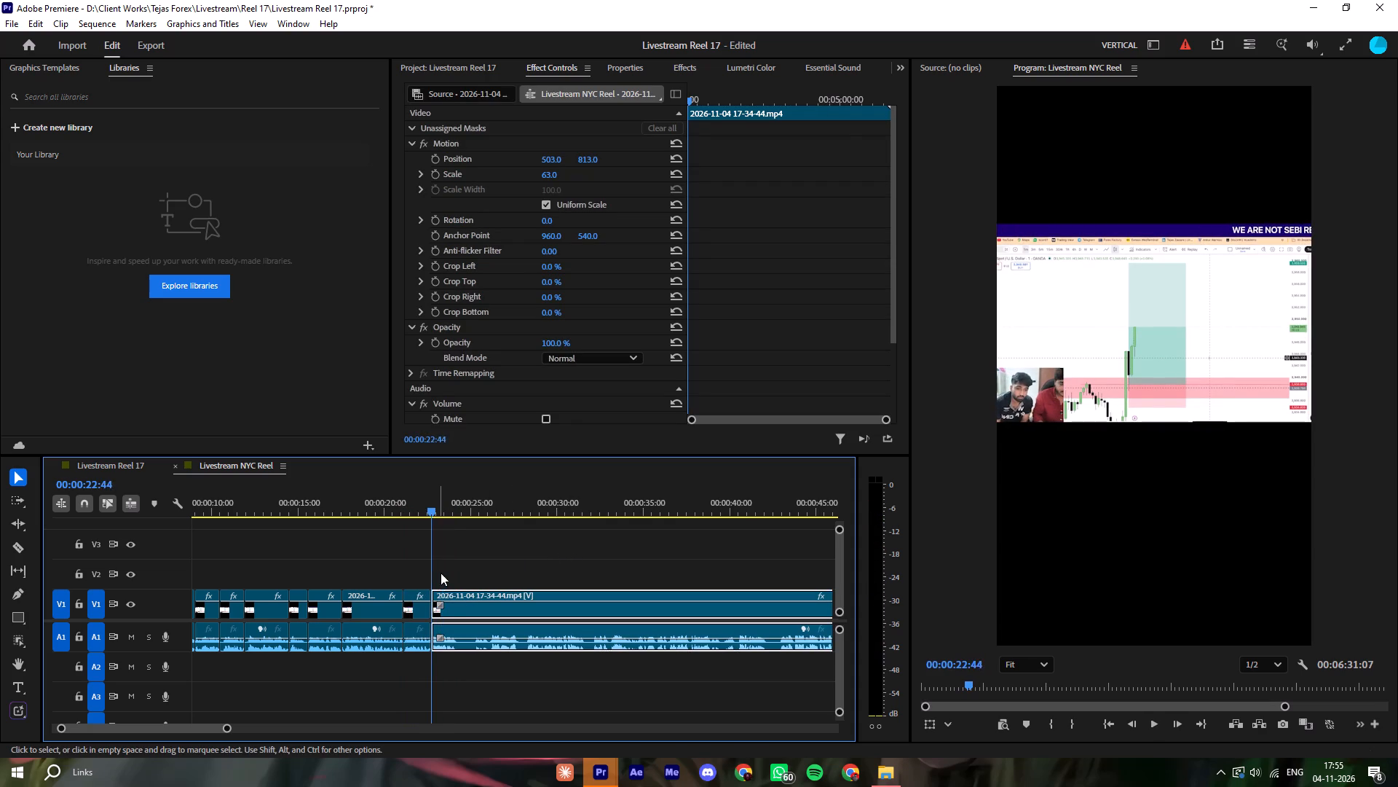
Cut the recording at 00:00:24:09 and ripple-trim about 1.1 seconds right after the cut.
{"action": "key", "text": "space"}
{"action": "left_click", "coordinate": [507, 574]}
{"action": "key", "text": "space"}
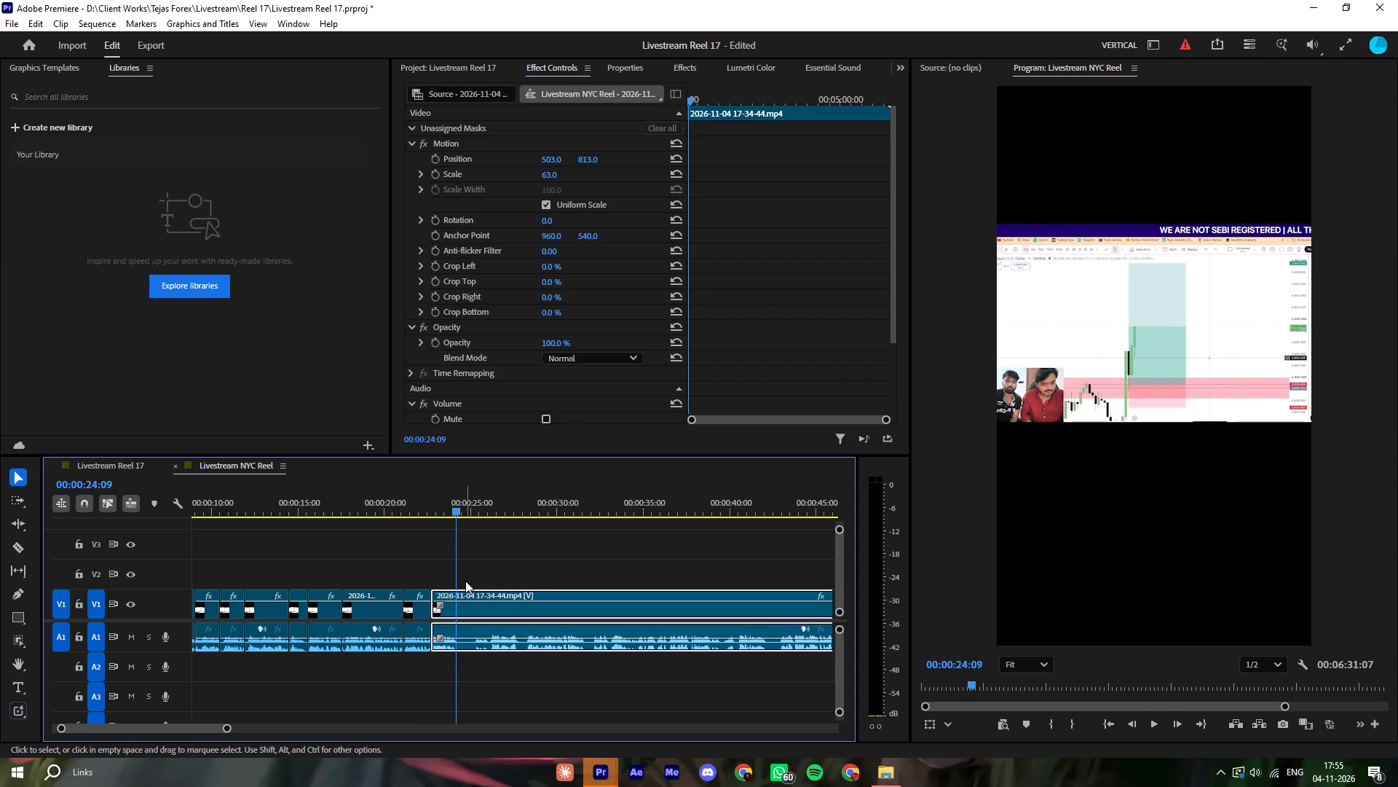
{"action": "key", "text": "ctrl+k"}
{"action": "key", "text": "space"}
{"action": "left_click", "coordinate": [485, 574]}
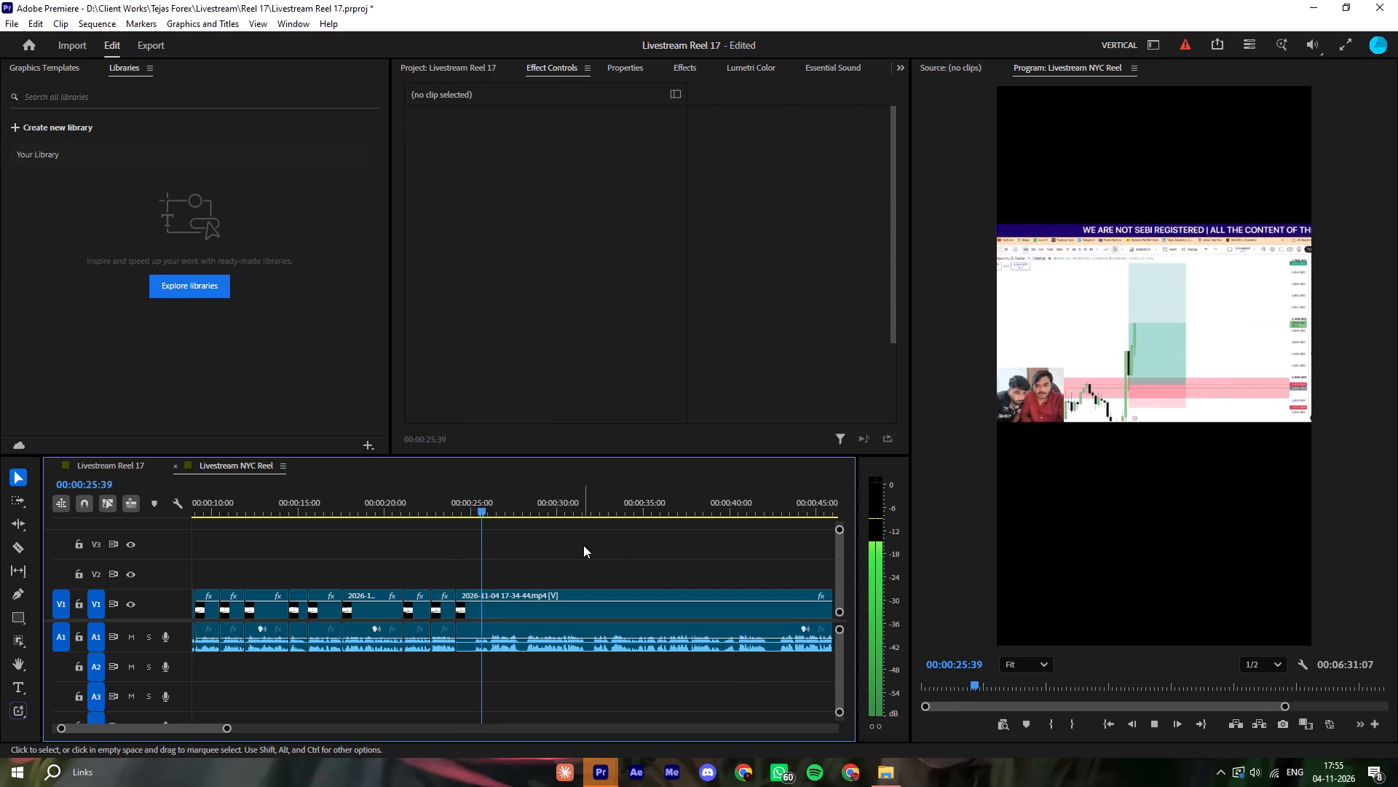
{"action": "left_click", "coordinate": [583, 545]}
{"action": "left_click", "coordinate": [481, 509]}
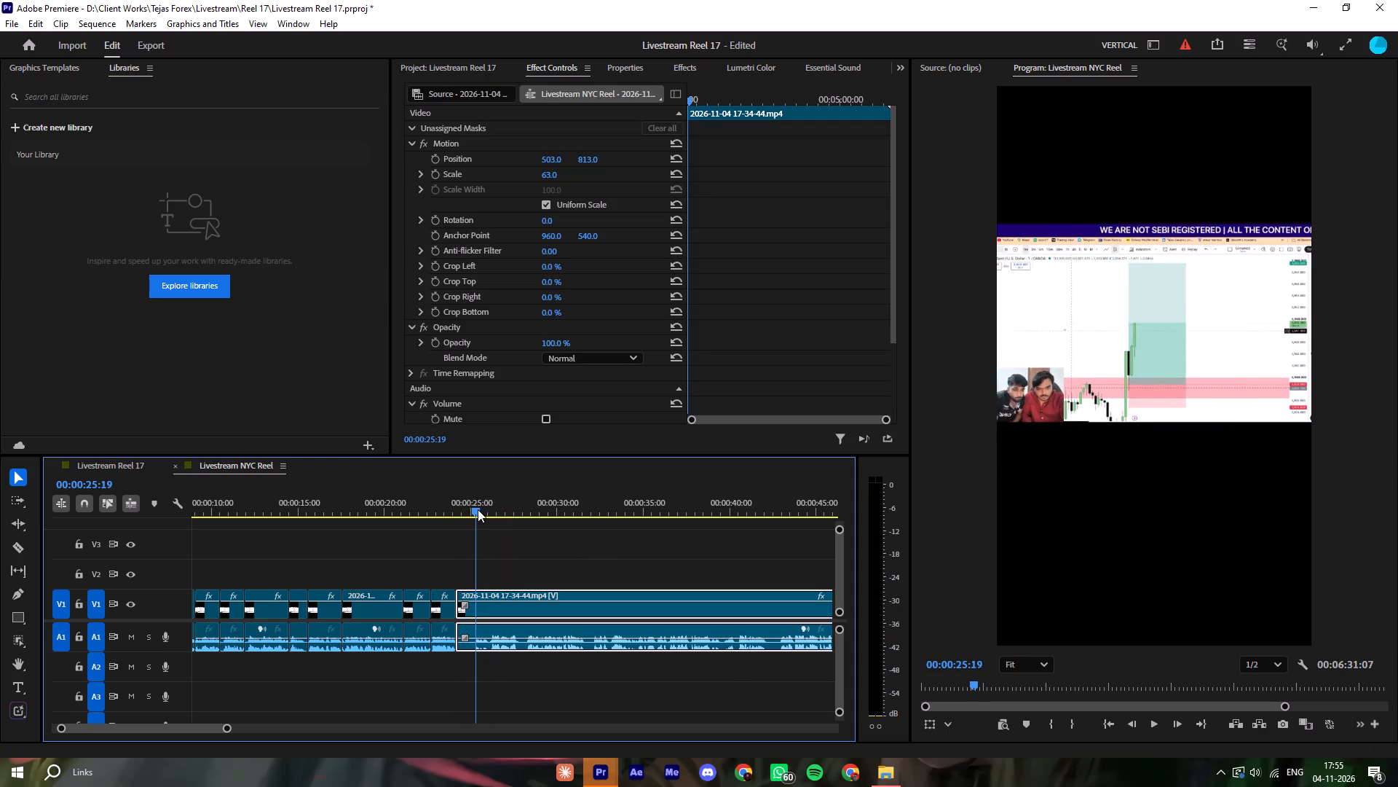
{"action": "key", "text": "q"}
Play on from the trimmed join and cut the recording at 00:00:26:48.
{"action": "key", "text": "space"}
{"action": "left_click", "coordinate": [526, 547]}
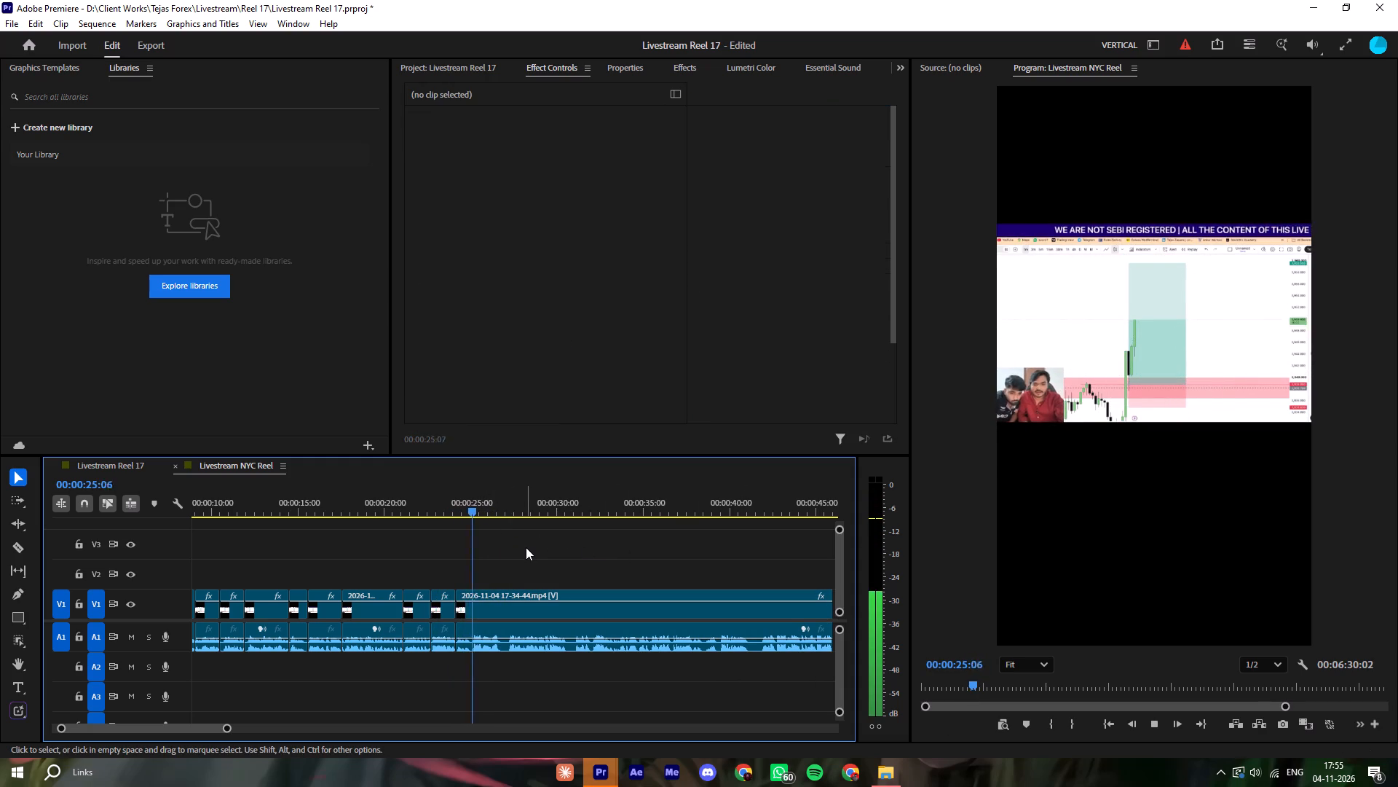
{"action": "left_click", "coordinate": [526, 547]}
{"action": "key", "text": "space"}
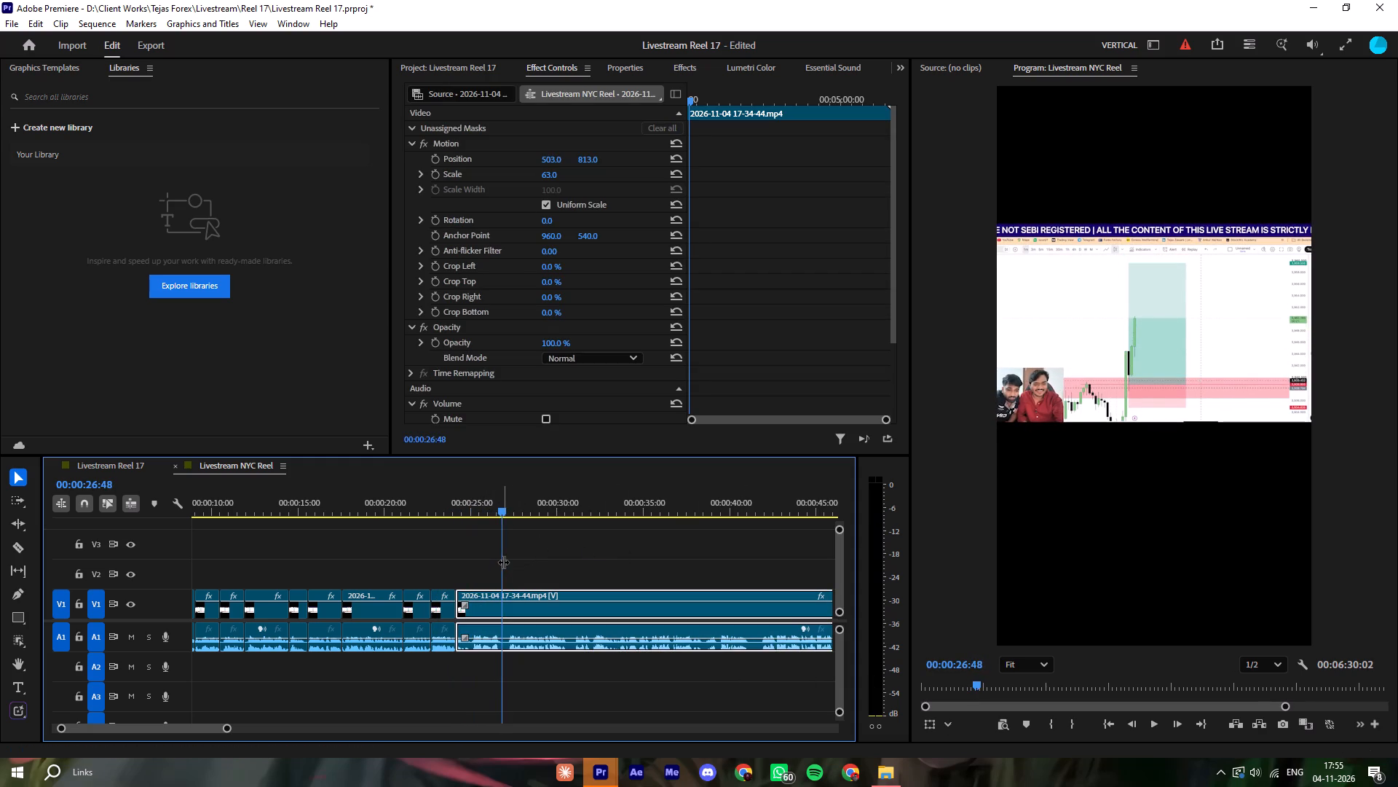
{"action": "key", "text": "ctrl+k"}
Replay the recent cuts from about 00:00:22 and review the uncut footage through about 00:00:38.
{"action": "left_click", "coordinate": [419, 507]}
{"action": "key", "text": "space"}
{"action": "left_click", "coordinate": [476, 549]}
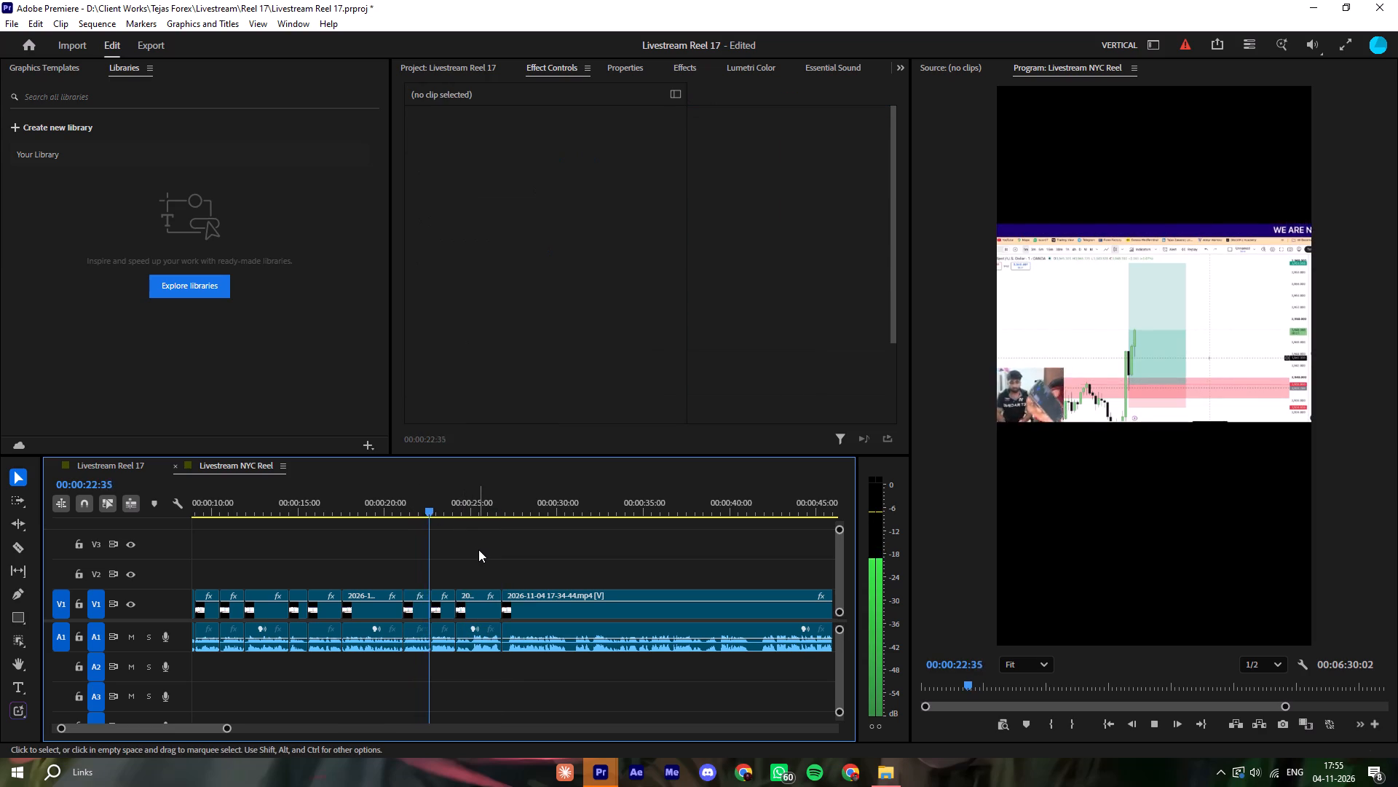
{"action": "left_click", "coordinate": [478, 549]}
{"action": "left_click", "coordinate": [478, 549]}
{"action": "triple_click", "coordinate": [479, 549]}
{"action": "triple_click", "coordinate": [480, 549]}
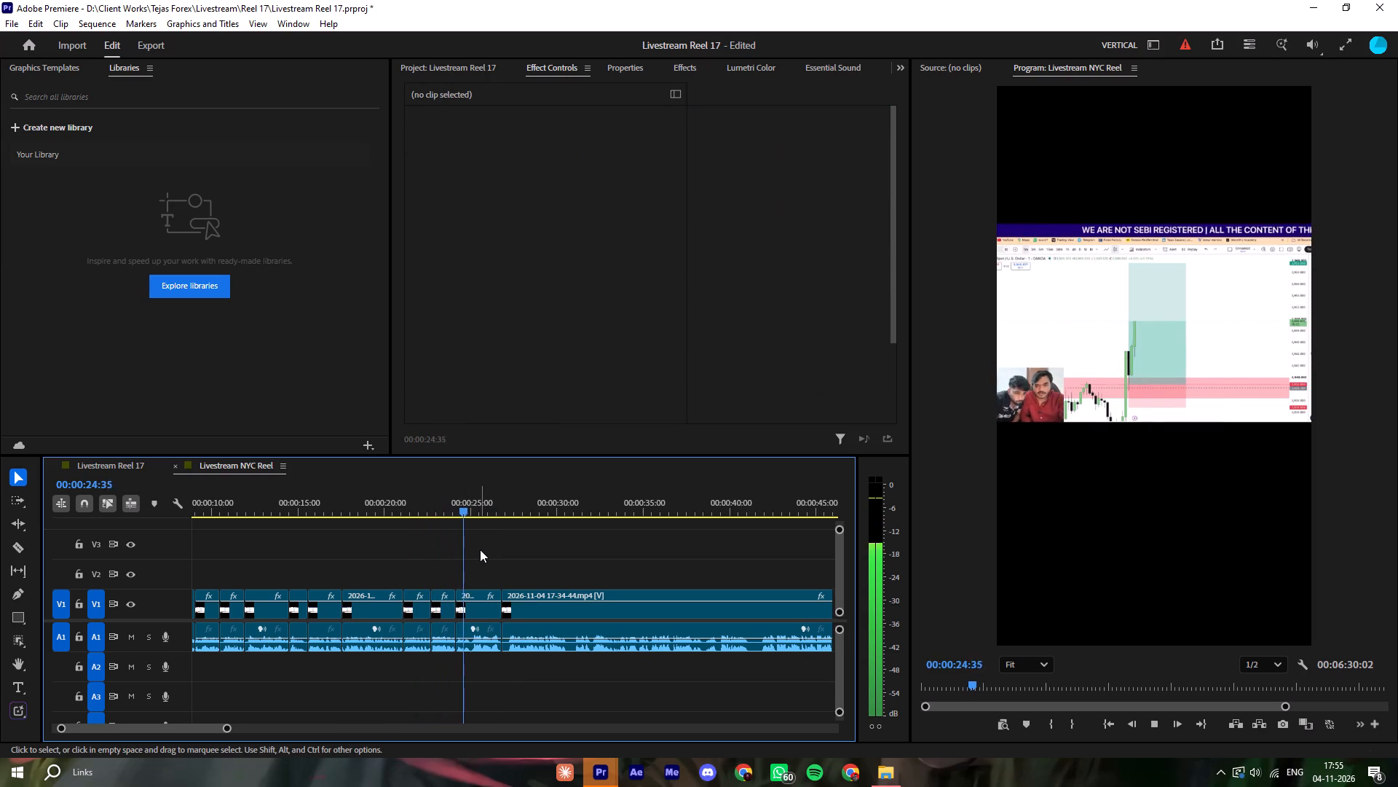
{"action": "left_click", "coordinate": [480, 549]}
{"action": "left_click", "coordinate": [505, 544]}
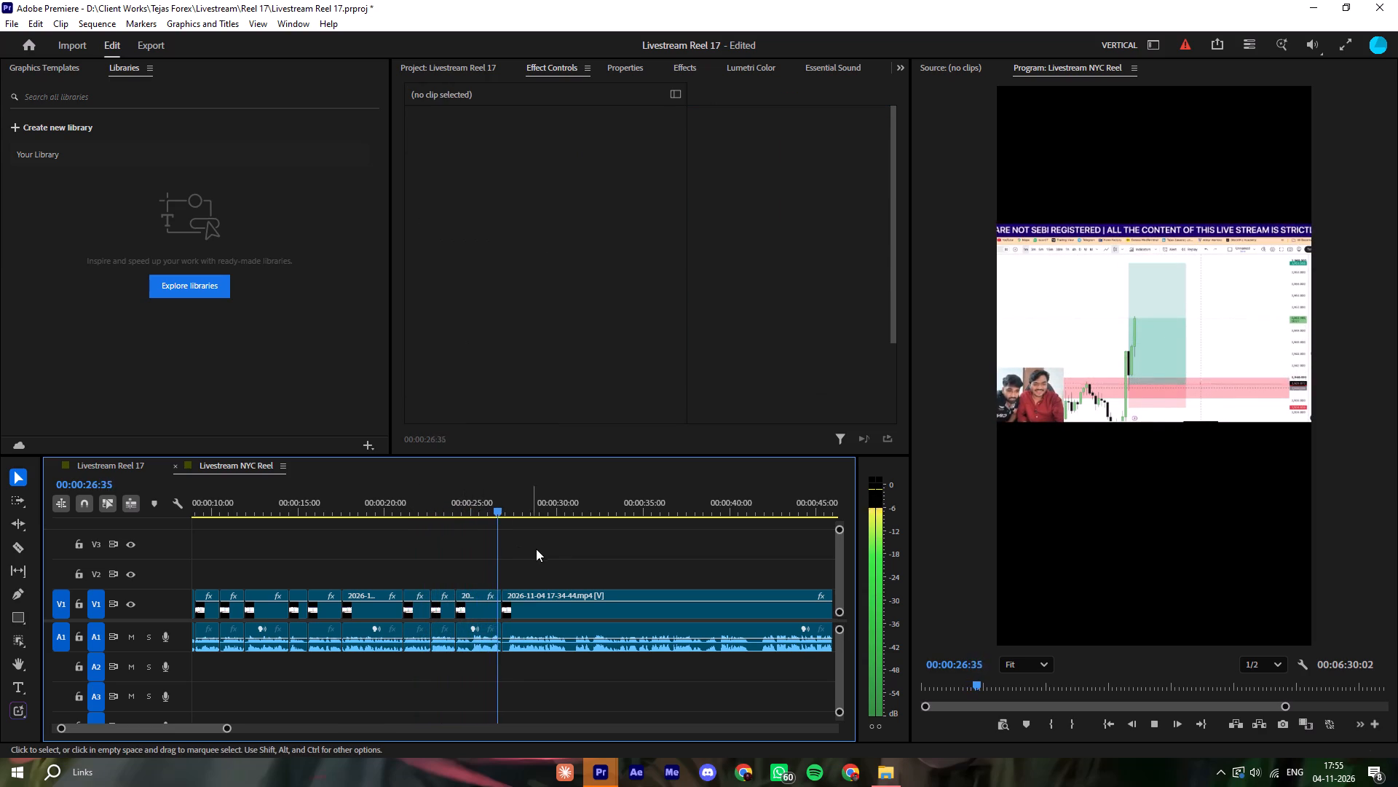
{"action": "left_click", "coordinate": [572, 554]}
{"action": "left_click", "coordinate": [606, 552]}
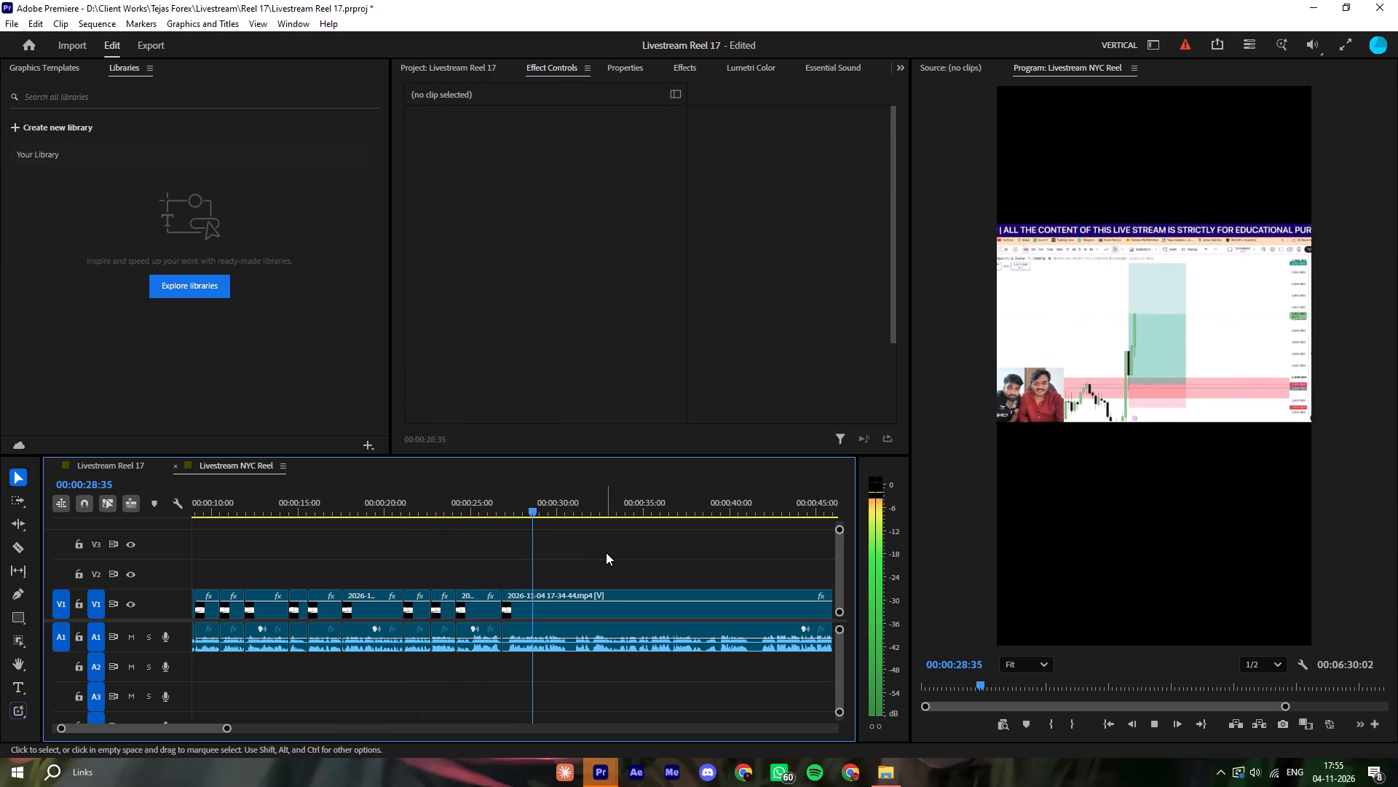
{"action": "left_click", "coordinate": [576, 552]}
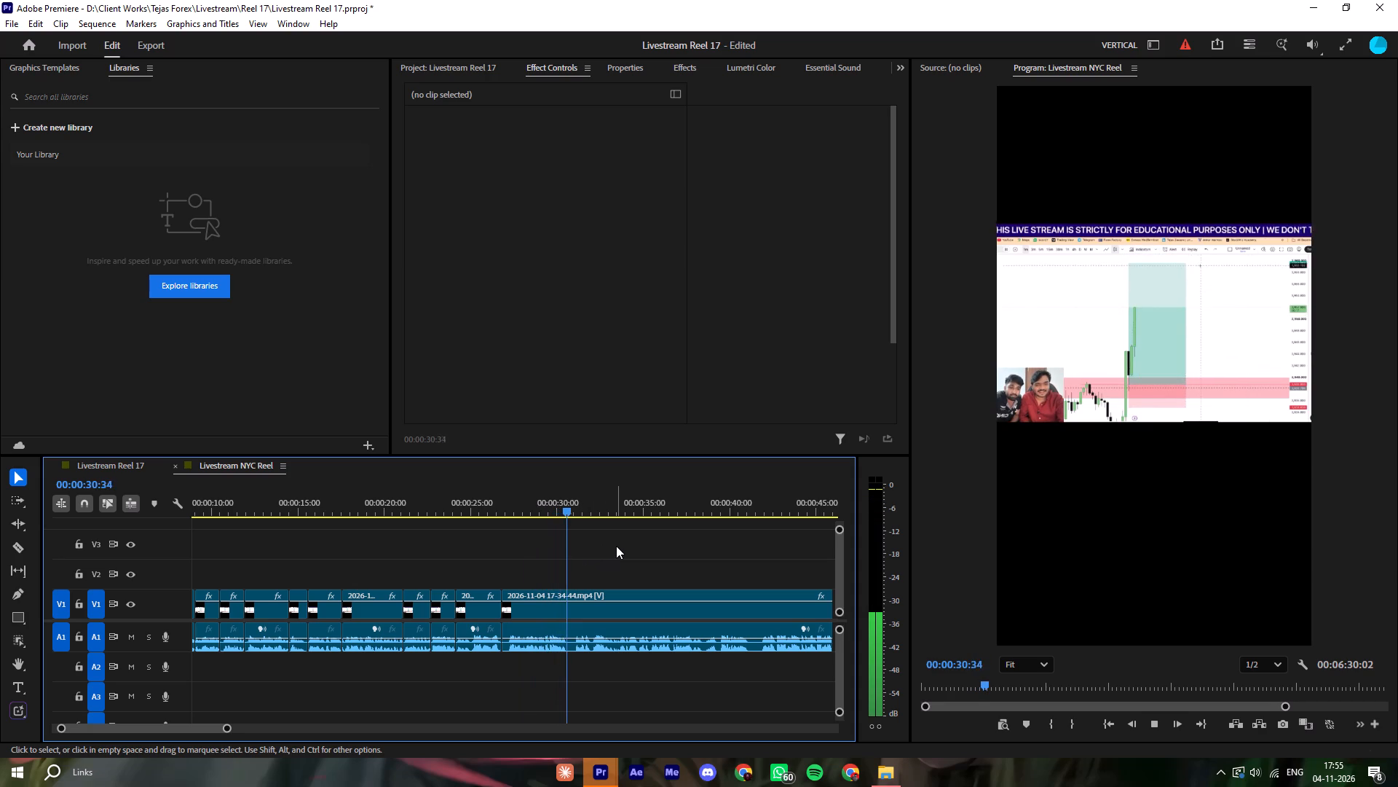
{"action": "left_click", "coordinate": [616, 546]}
{"action": "left_click", "coordinate": [616, 546]}
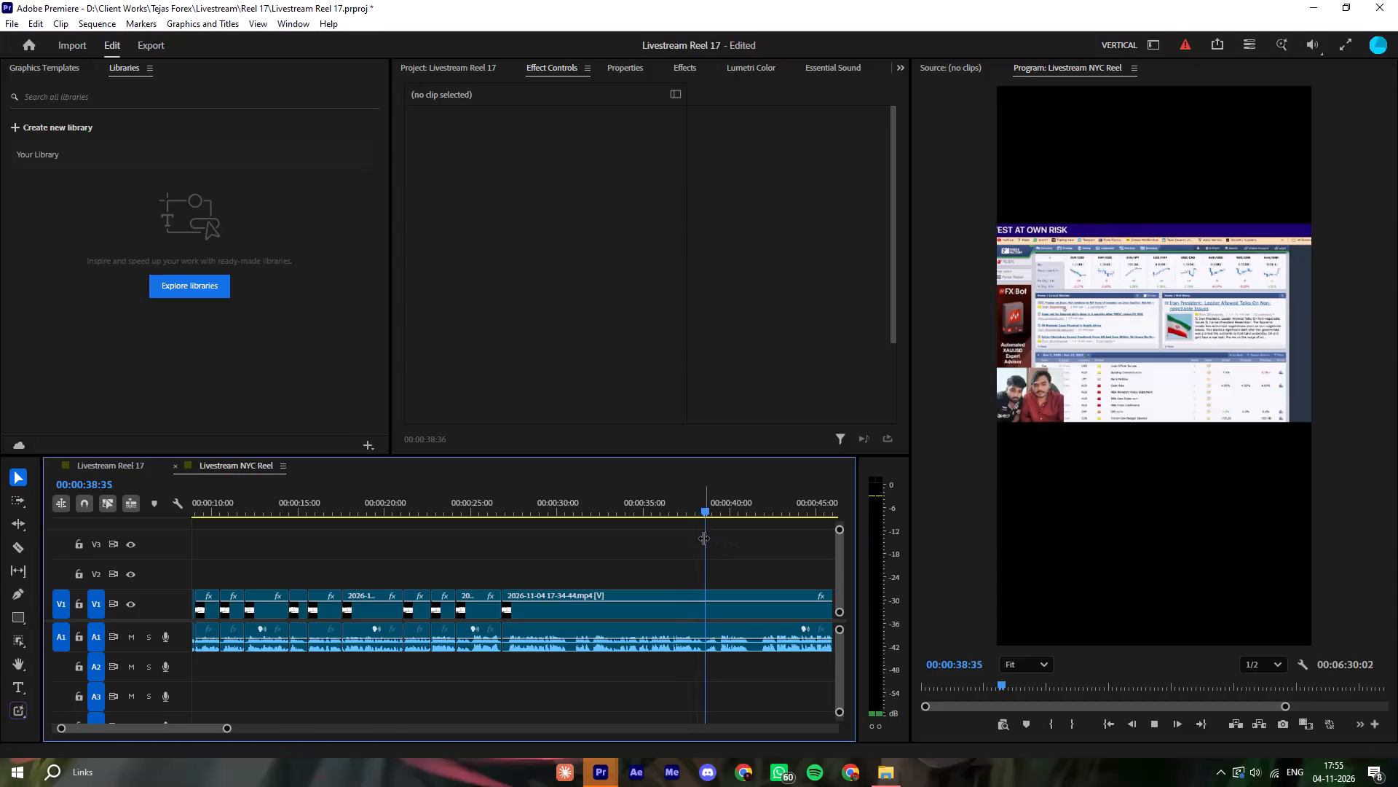
Ripple-trim about 8.6 seconds from the recording right after the cut at 00:00:26:48, up to 00:00:35:24.
{"action": "left_click", "coordinate": [637, 509]}
{"action": "key", "text": "space"}
{"action": "left_click", "coordinate": [662, 568]}
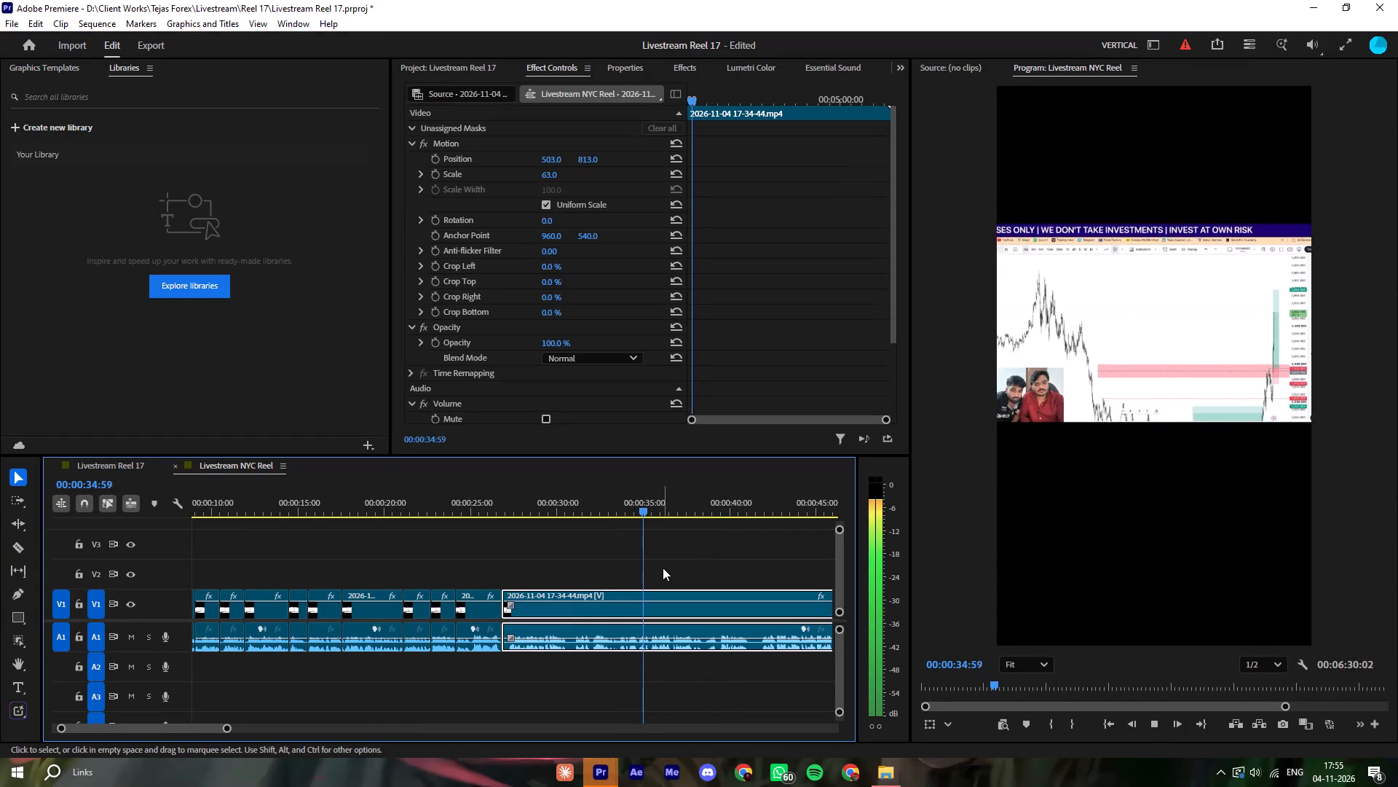
{"action": "left_click", "coordinate": [655, 504]}
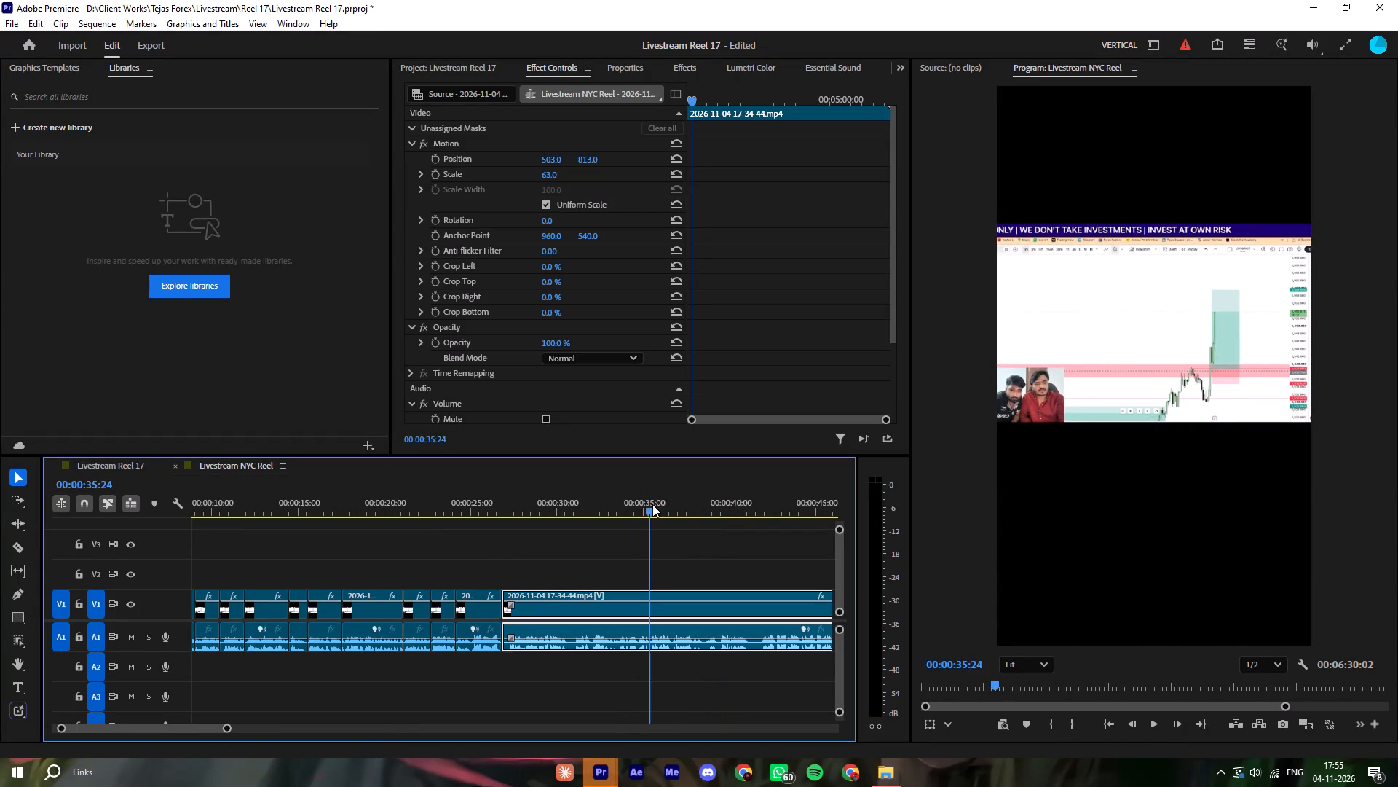
{"action": "key", "text": "q"}
Play on from the join and ripple-trim a further 6.5 seconds from the start of the last clip, up to about 00:00:33:20.
{"action": "key", "text": "space"}
{"action": "left_click", "coordinate": [664, 568]}
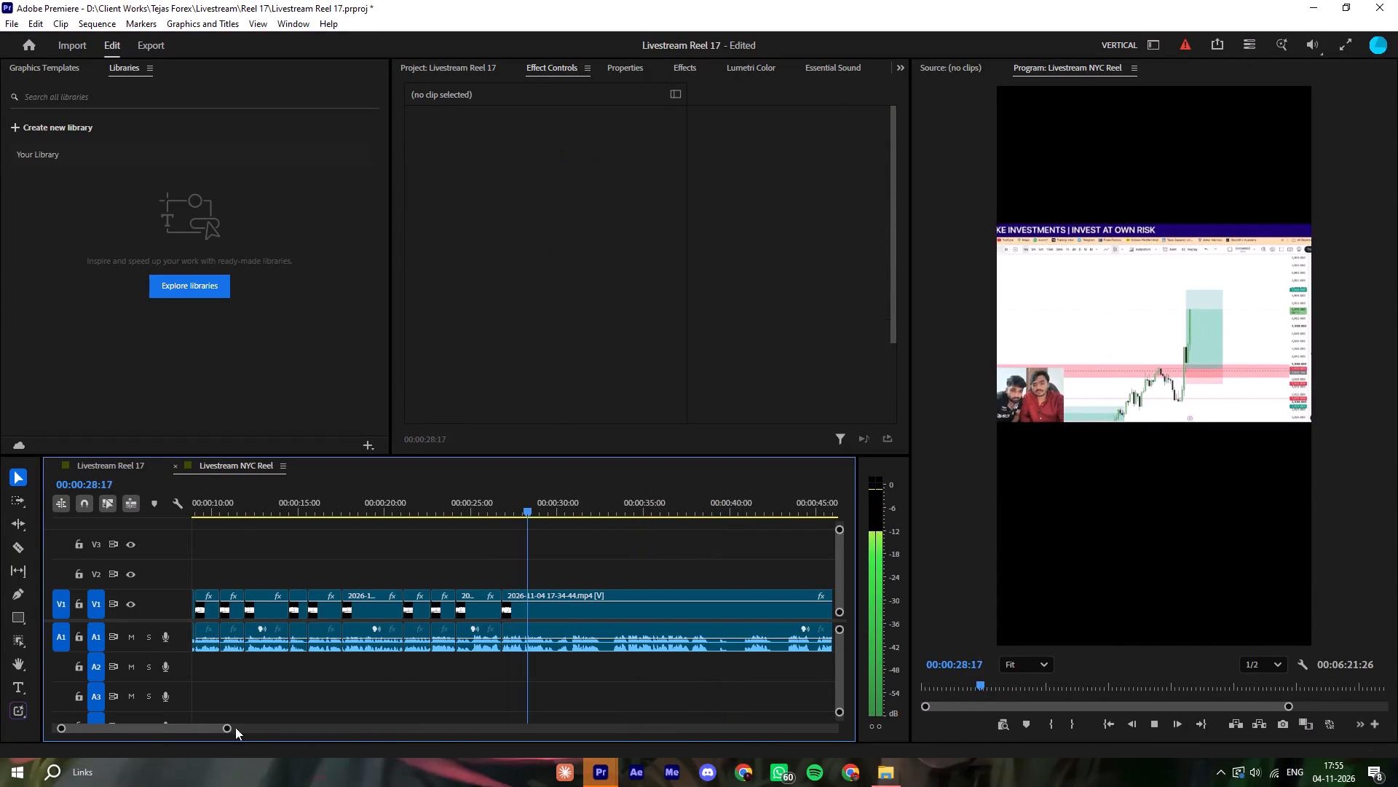
{"action": "left_click_drag", "start_coordinate": [193, 724], "coordinate": [200, 724]}
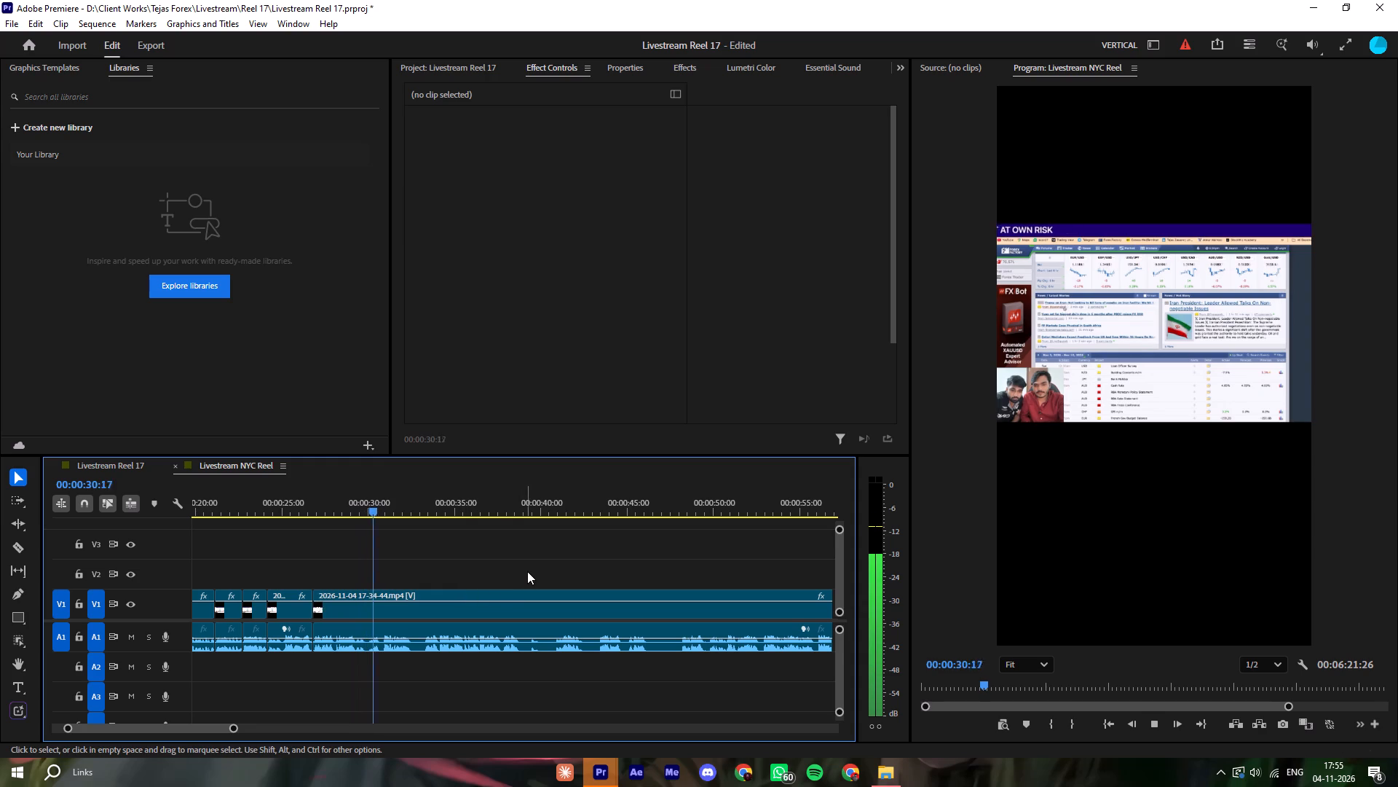
{"action": "left_click", "coordinate": [487, 560]}
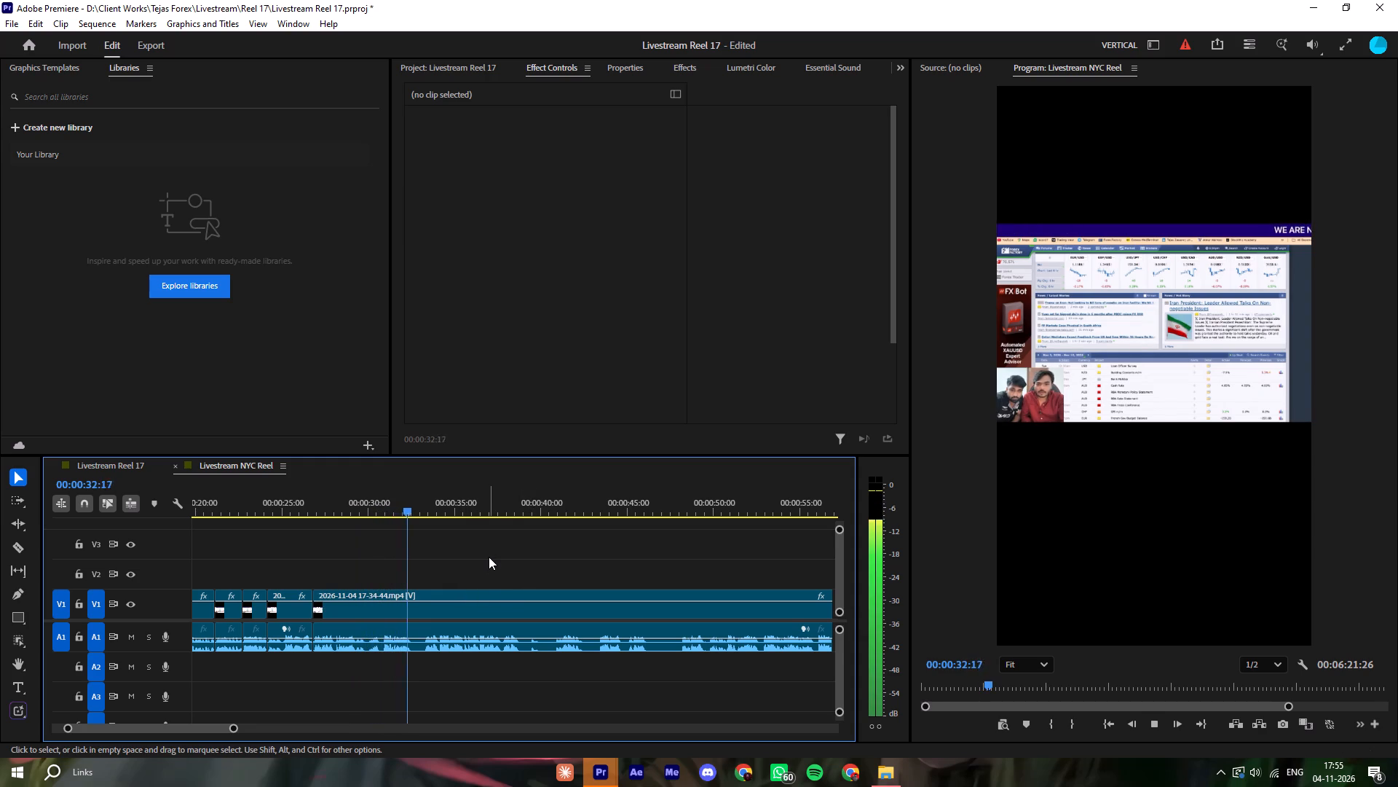
{"action": "left_click", "coordinate": [568, 561]}
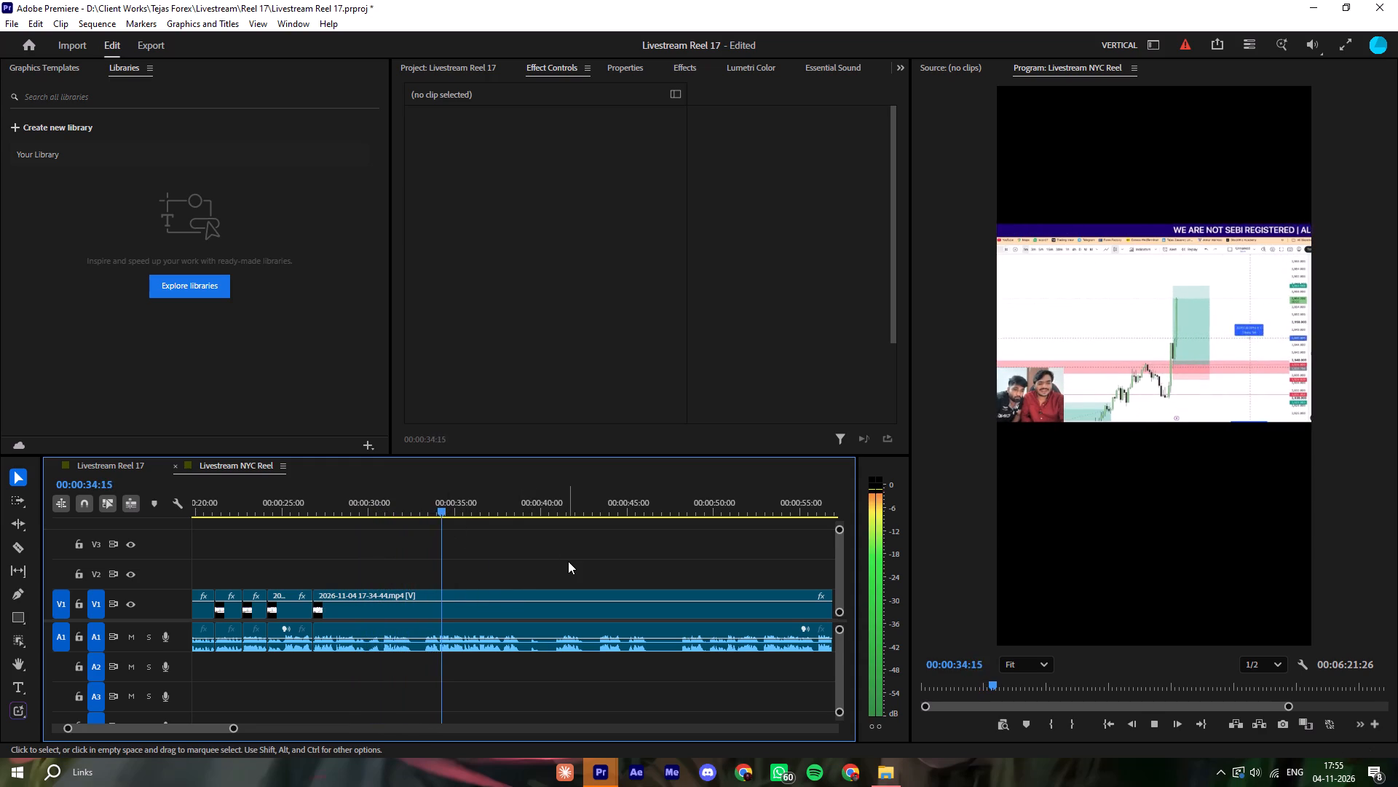
{"action": "left_click_drag", "start_coordinate": [435, 506], "coordinate": [429, 509]}
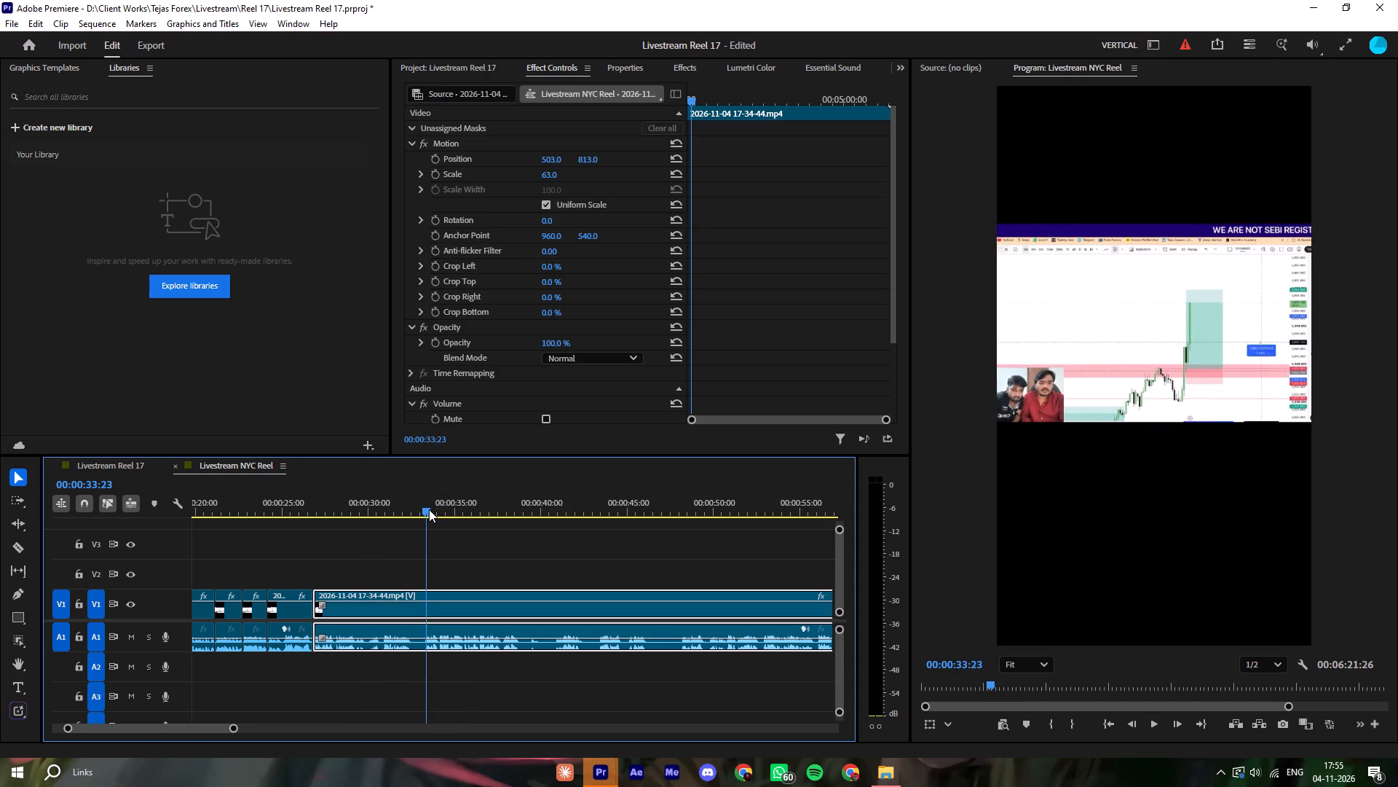
{"action": "left_click_drag", "start_coordinate": [429, 509], "coordinate": [427, 509]}
{"action": "key", "text": "q"}
Play on from the trimmed join and cut the recording at about 00:00:32.
{"action": "key", "text": "space"}
{"action": "left_click", "coordinate": [455, 547]}
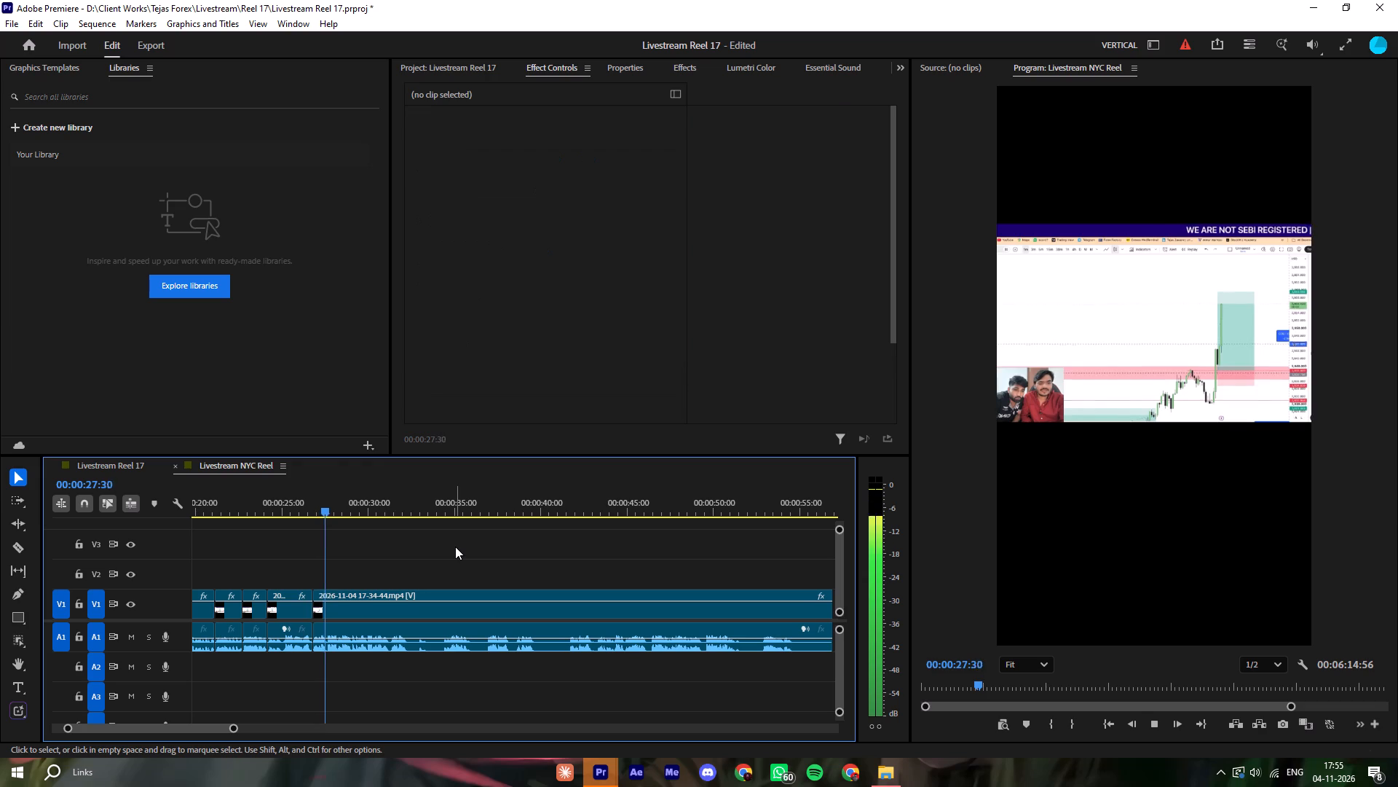
{"action": "key", "text": "equal"}
{"action": "left_click", "coordinate": [498, 552]}
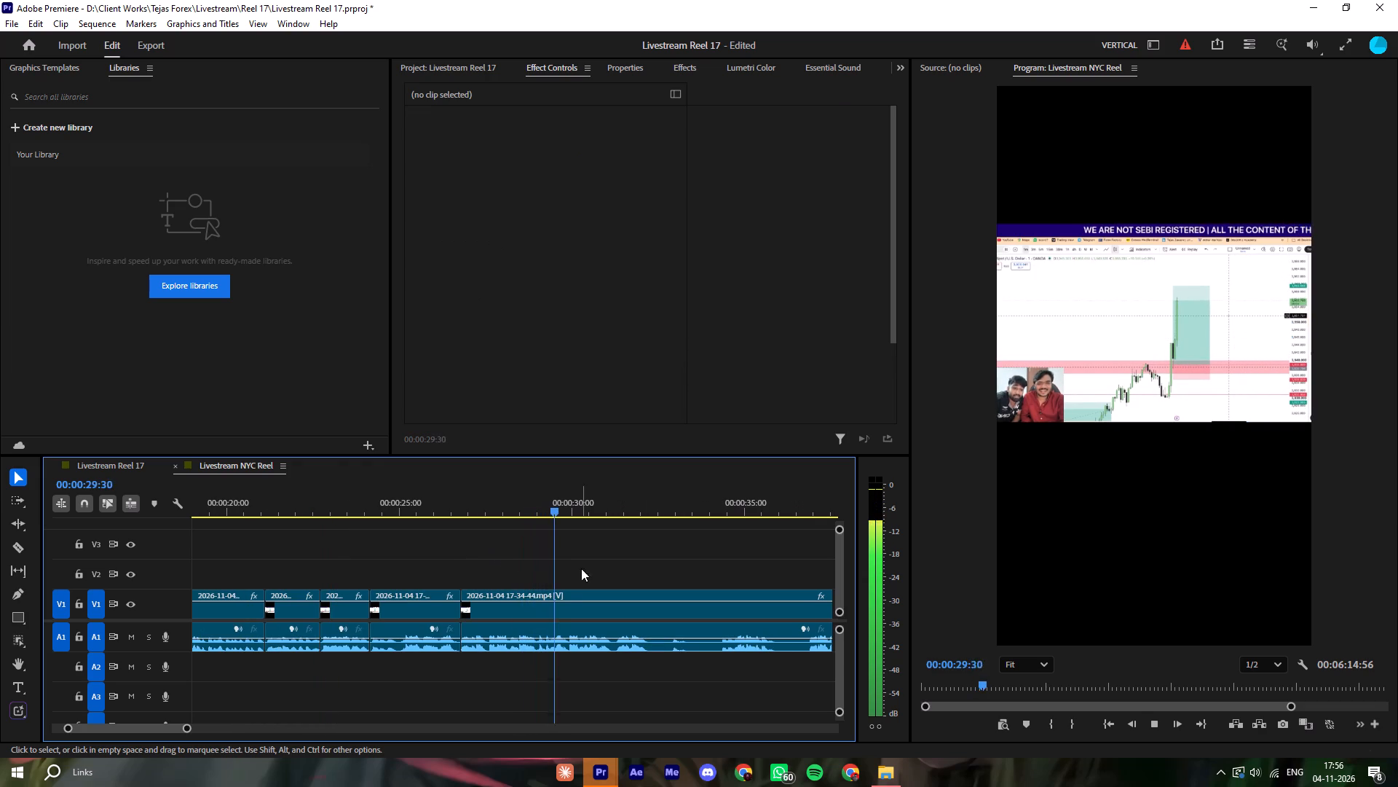
{"action": "left_click", "coordinate": [643, 572]}
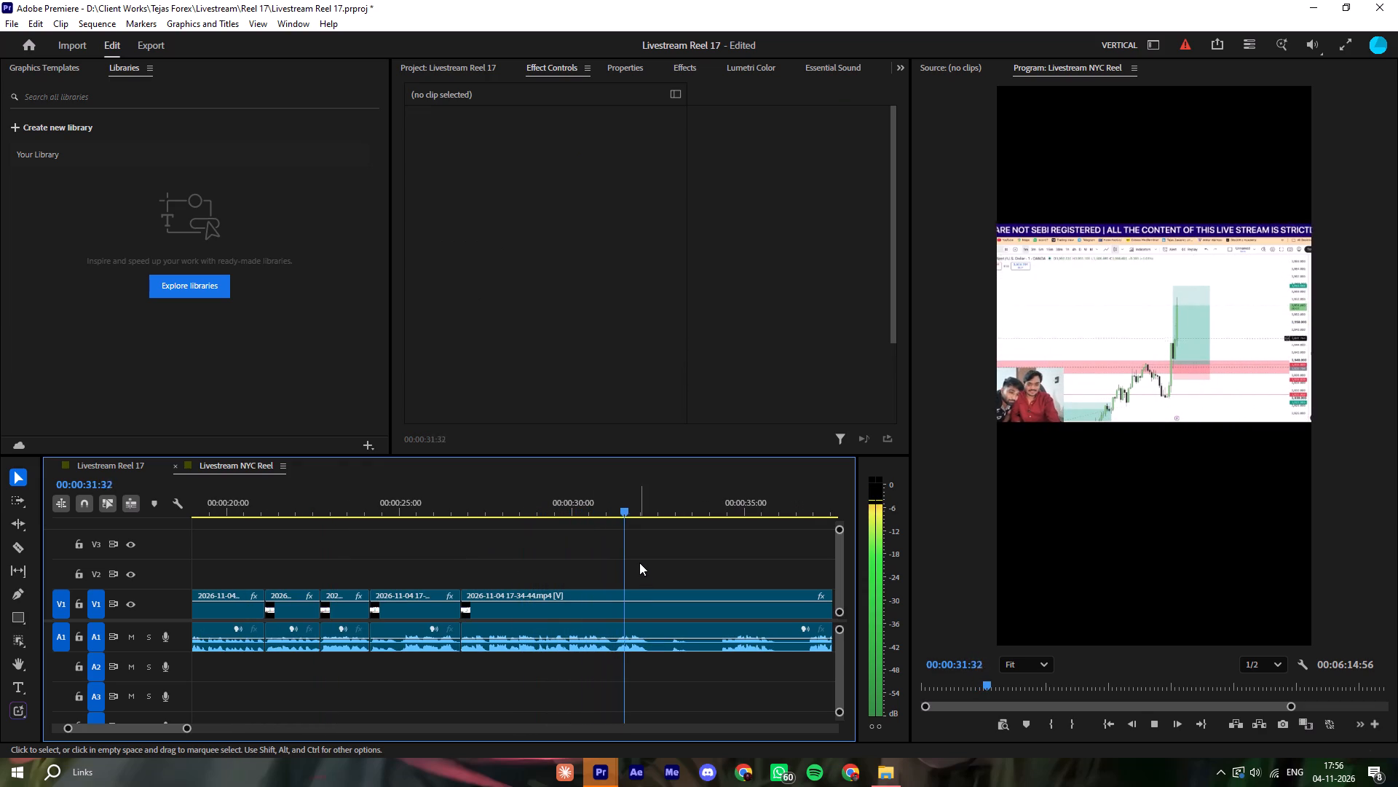
{"action": "key", "text": "space"}
{"action": "key", "text": "ctrl+k"}
Ripple-trim about 2.6 seconds right after the new cut, up to about 00:00:34:45.
{"action": "key", "text": "space"}
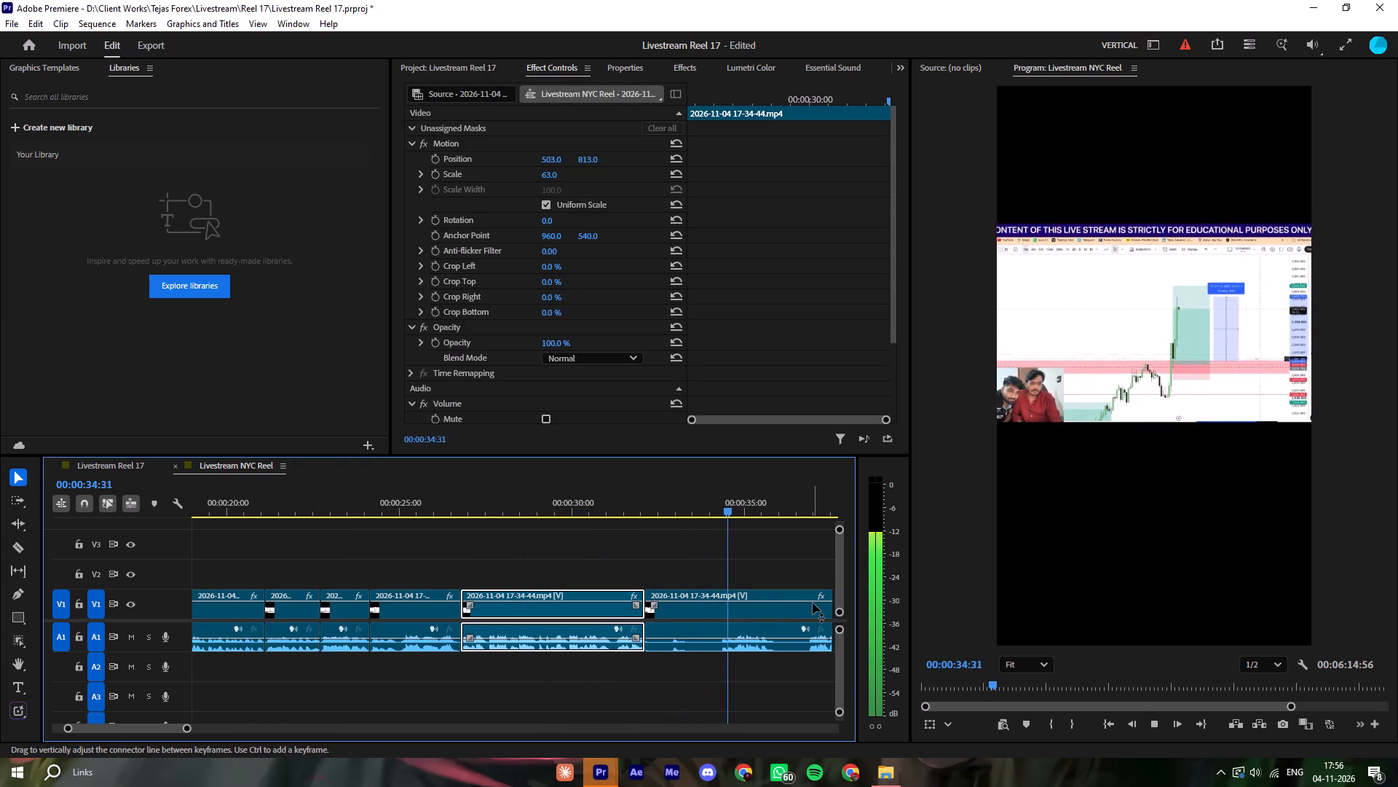
{"action": "left_click", "coordinate": [724, 505]}
{"action": "key", "text": "space"}
{"action": "key", "text": "space"}
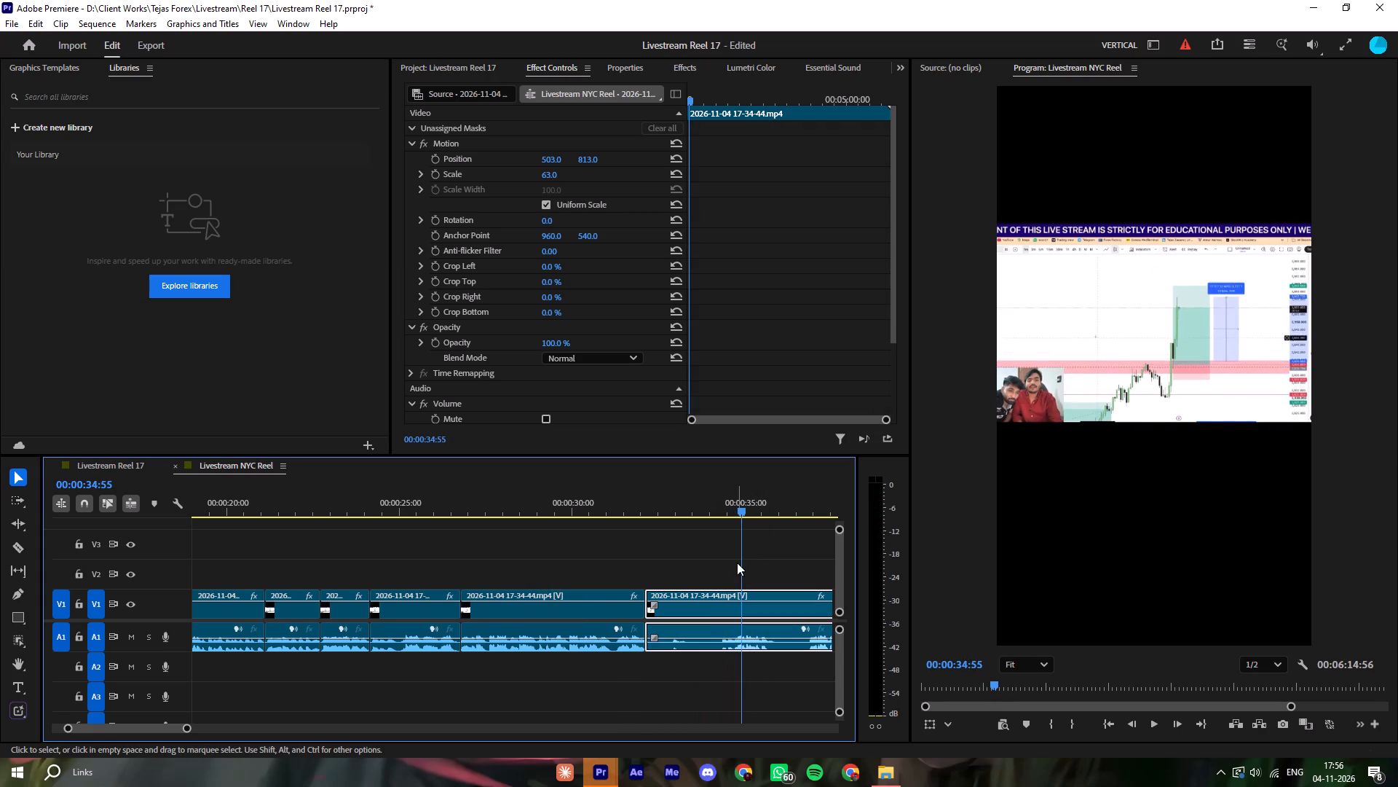
{"action": "left_click_drag", "start_coordinate": [737, 563], "coordinate": [735, 574]}
{"action": "left_click_drag", "start_coordinate": [737, 563], "coordinate": [737, 584]}
{"action": "left_click_drag", "start_coordinate": [741, 567], "coordinate": [738, 582]}
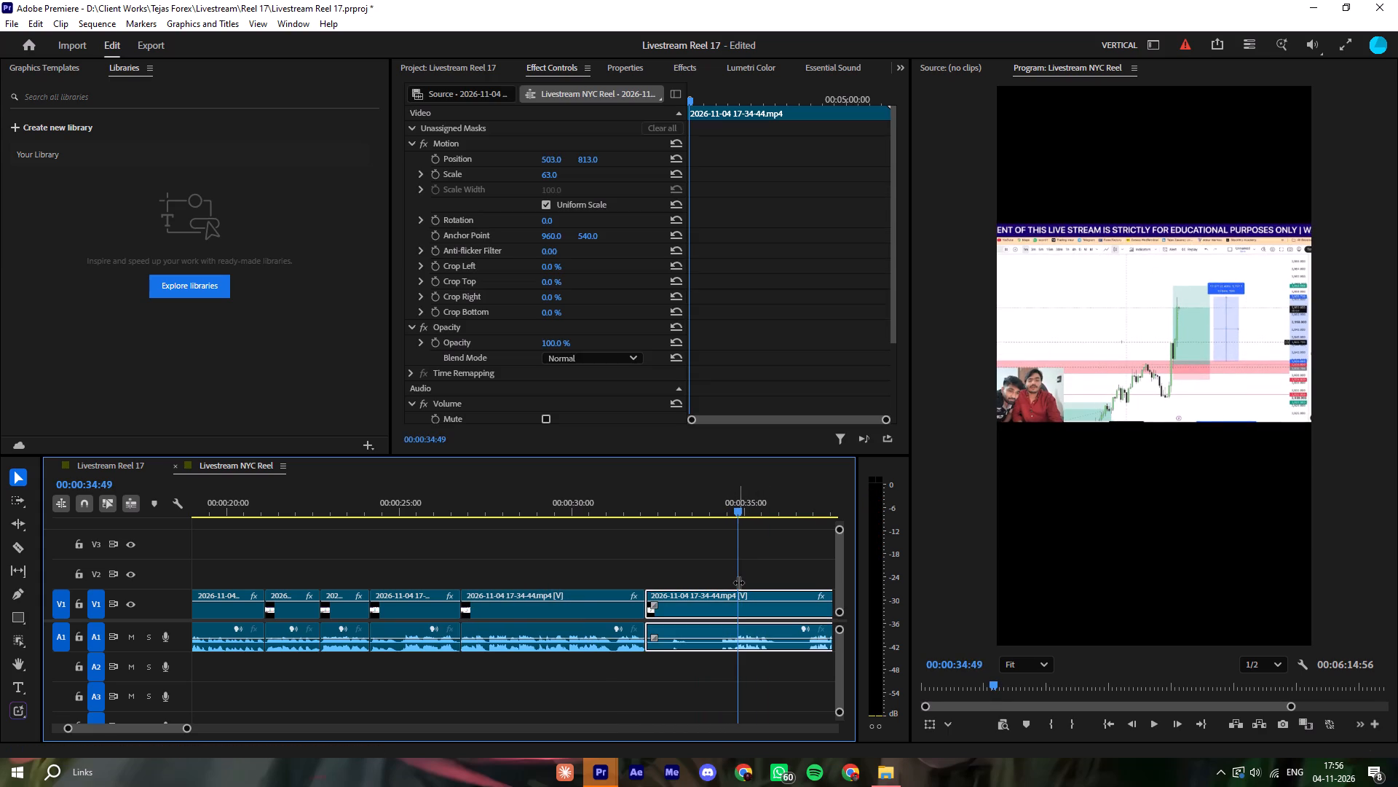
{"action": "left_click_drag", "start_coordinate": [738, 582], "coordinate": [735, 584]}
{"action": "key", "text": "q"}
Play on from the trimmed join and cut the recording at about 00:00:33:10.
{"action": "key", "text": "space"}
{"action": "left_click", "coordinate": [735, 584]}
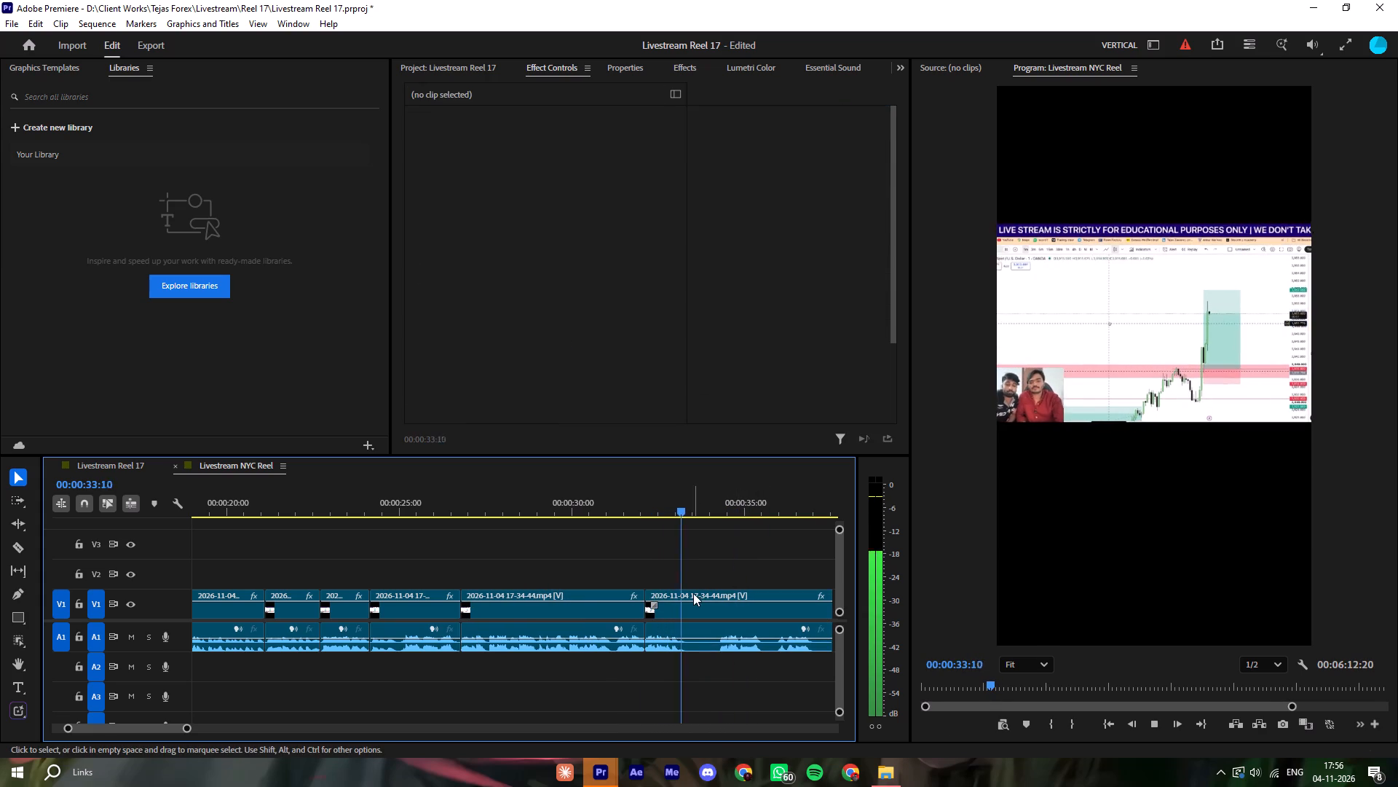
{"action": "key", "text": "space"}
{"action": "key", "text": "ctrl+k"}
{"action": "key", "text": "space"}
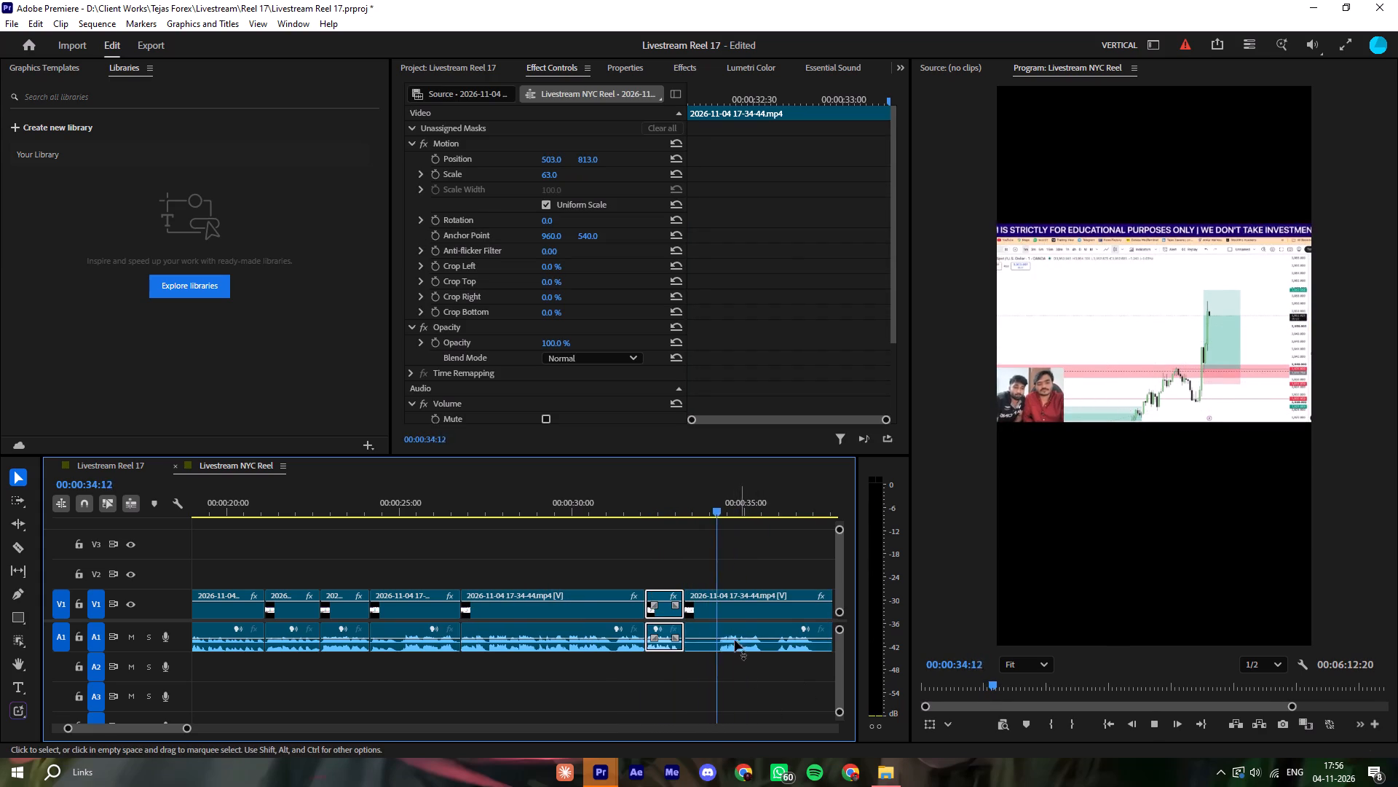
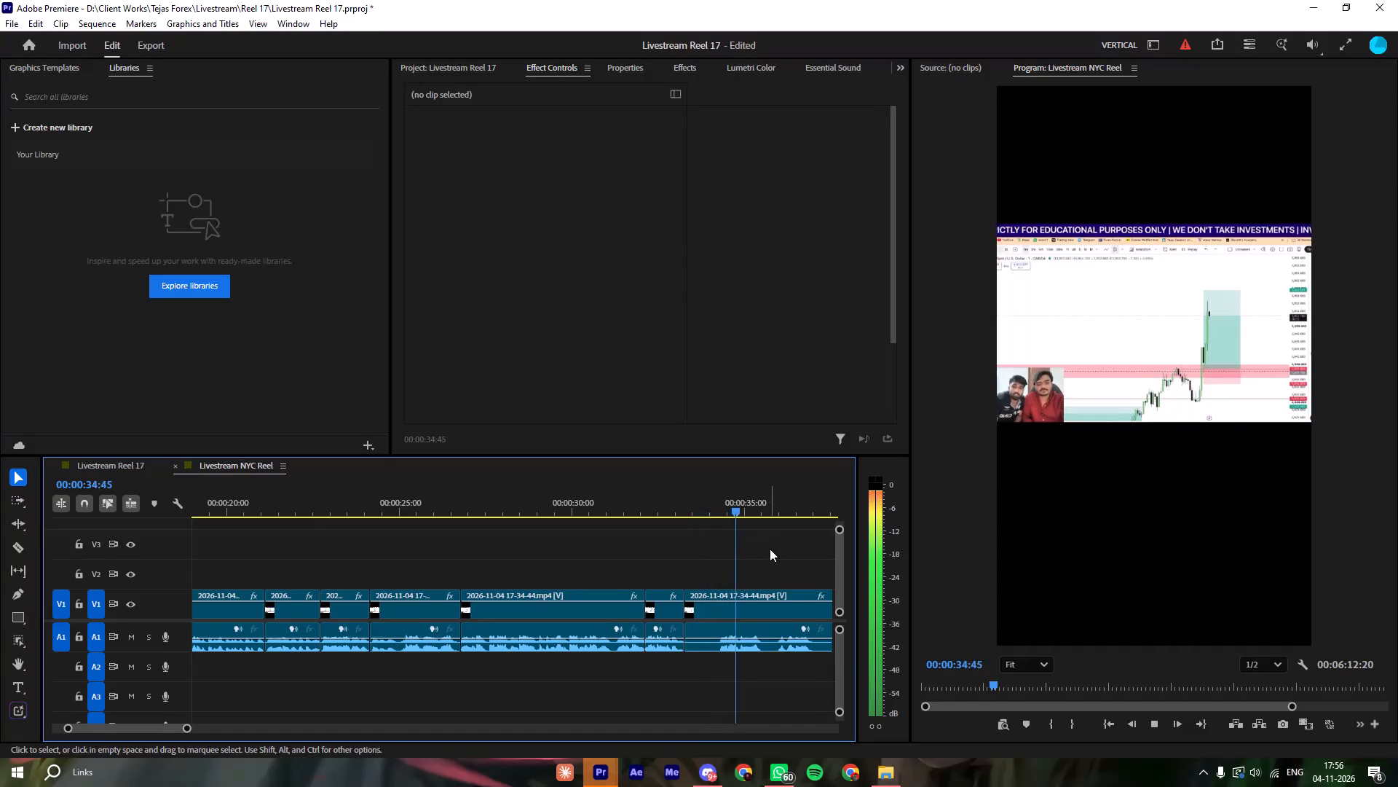
Play through the last clip and ripple-trim about 10.5 seconds from its start, up to about 00:00:43:44.
{"action": "key", "text": "minus"}
{"action": "key", "text": "equal"}
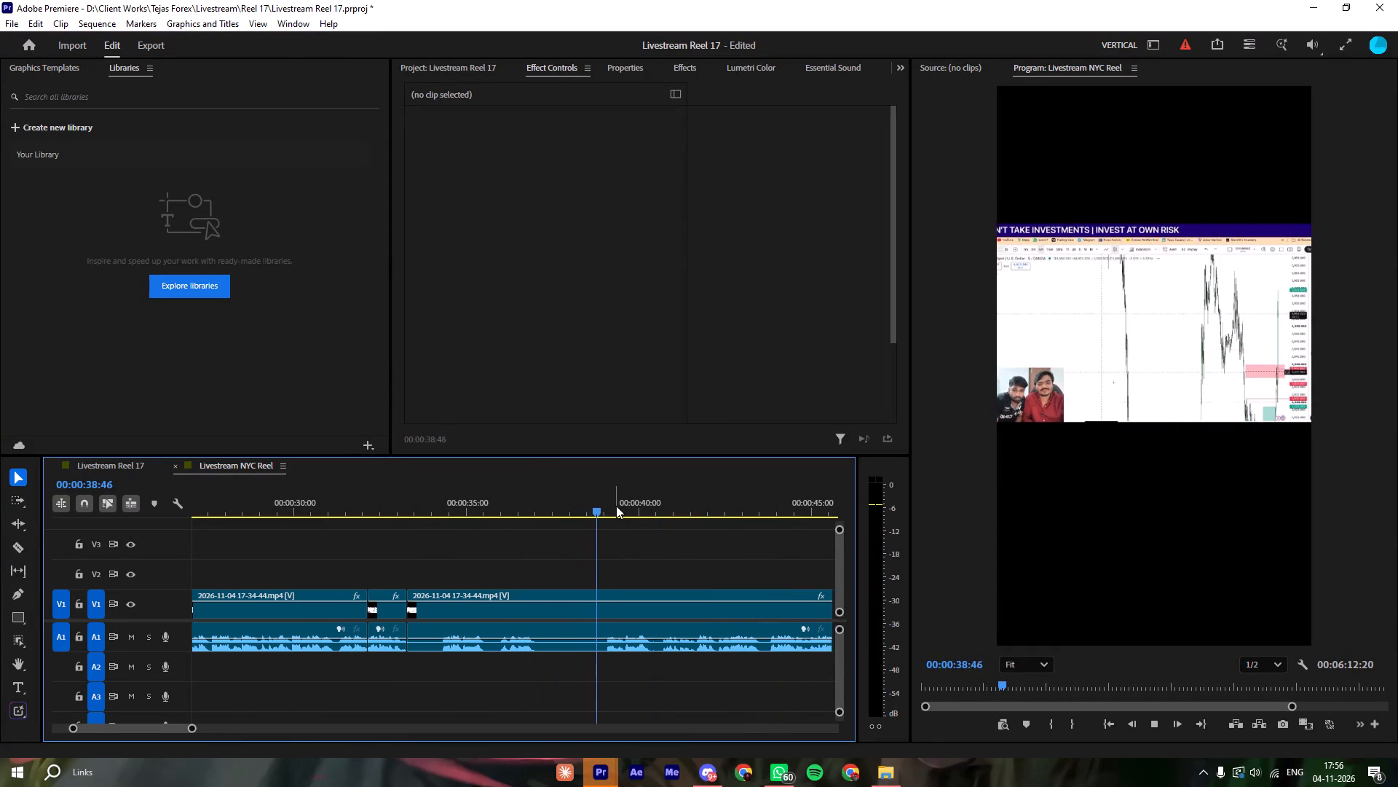
{"action": "left_click", "coordinate": [719, 536]}
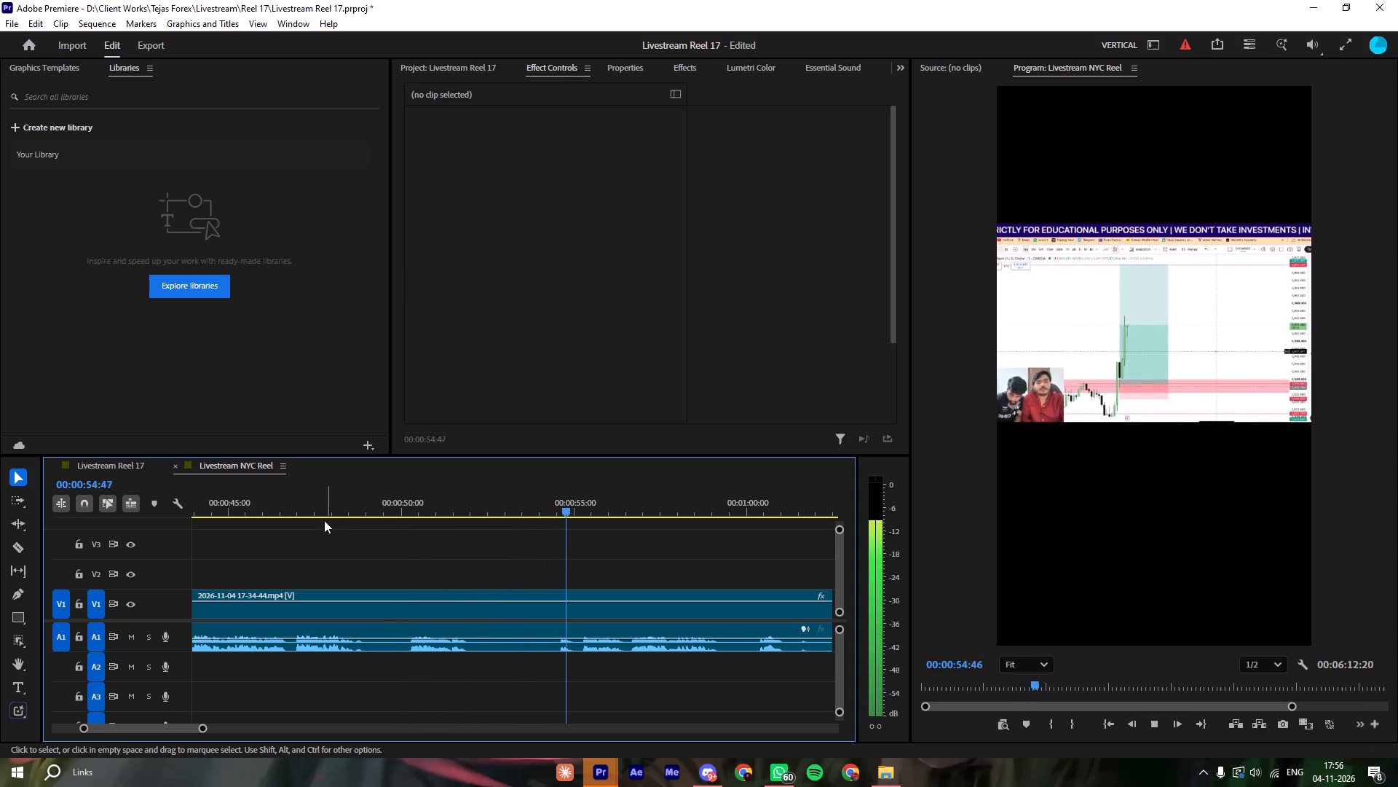
{"action": "left_click", "coordinate": [278, 504]}
{"action": "key", "text": "space"}
{"action": "left_click", "coordinate": [414, 542]}
{"action": "key", "text": "minus"}
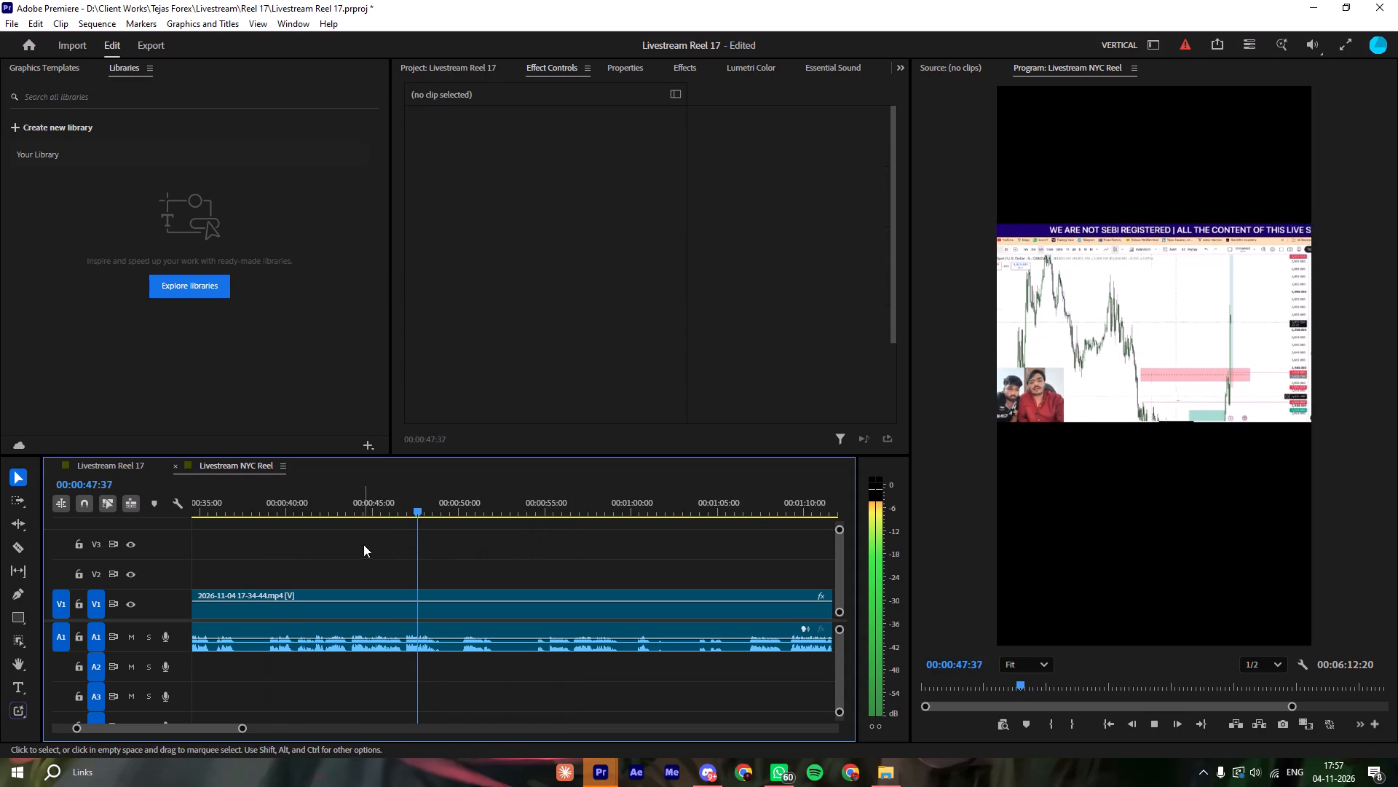
{"action": "left_click", "coordinate": [352, 513]}
{"action": "left_click", "coordinate": [268, 516]}
{"action": "key", "text": "space"}
{"action": "left_click", "coordinate": [360, 547]}
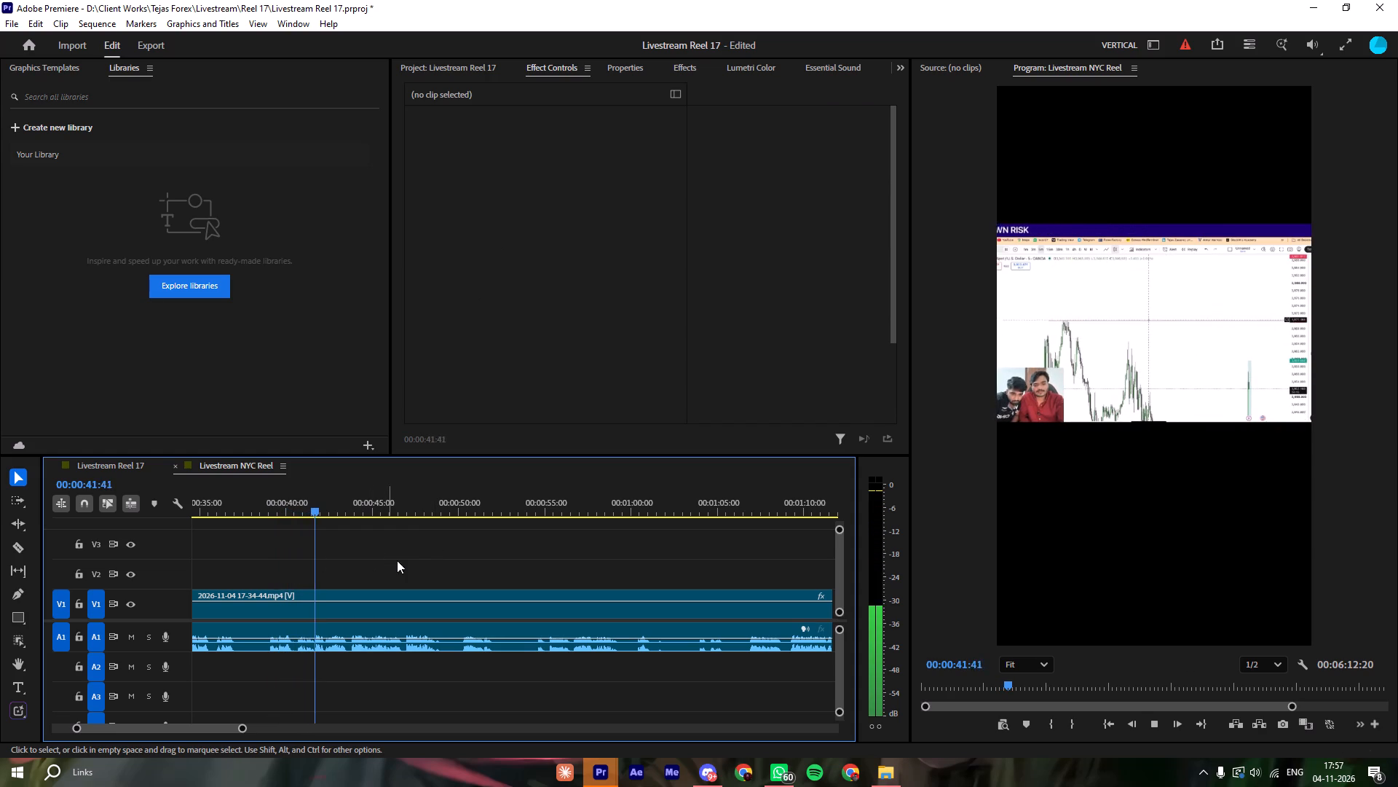
{"action": "key", "text": "equal"}
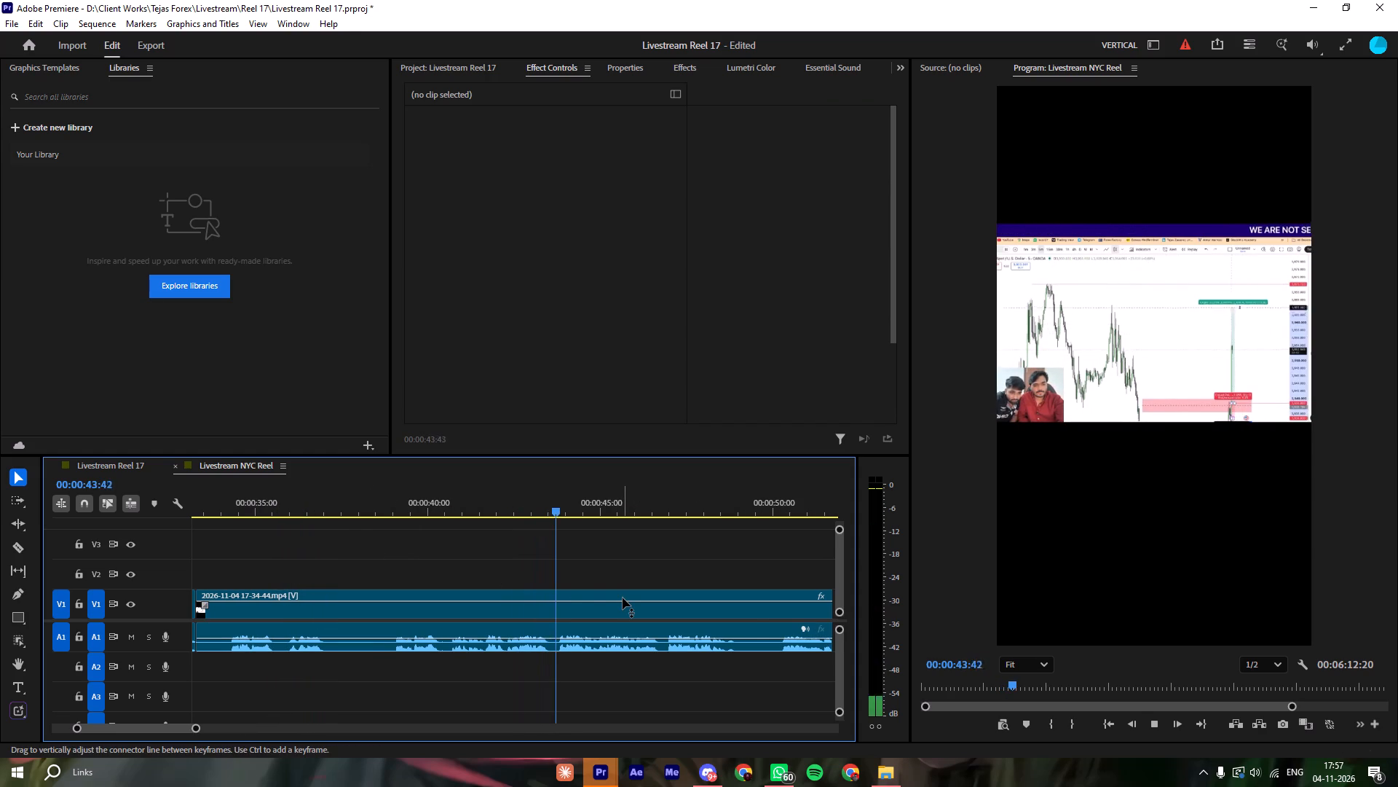
{"action": "left_click", "coordinate": [730, 560]}
{"action": "left_click_drag", "start_coordinate": [568, 505], "coordinate": [558, 505]}
{"action": "type", "text": "q"}
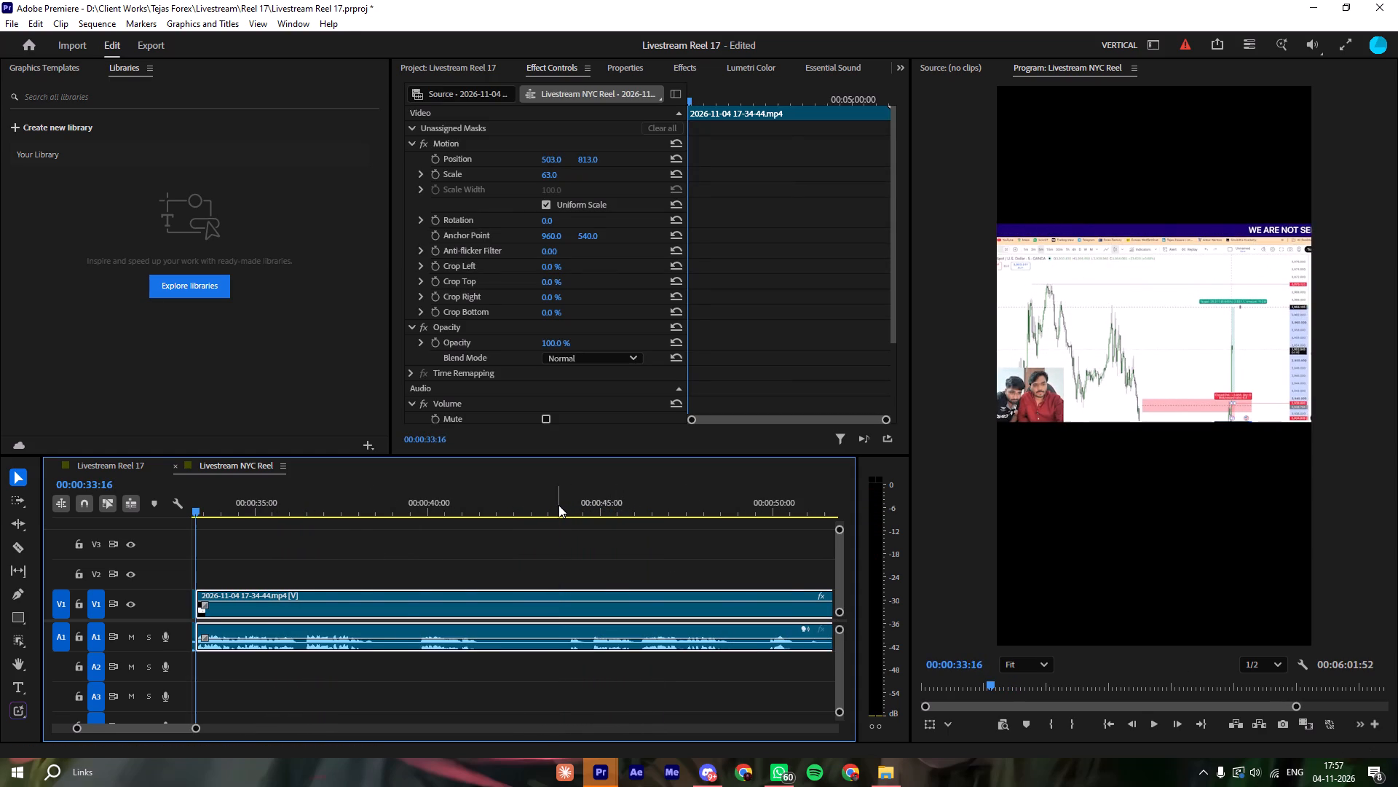
Play on from the join and ripple-trim about 3.9 seconds more from the start of the last clip in two passes.
{"action": "key", "text": "space"}
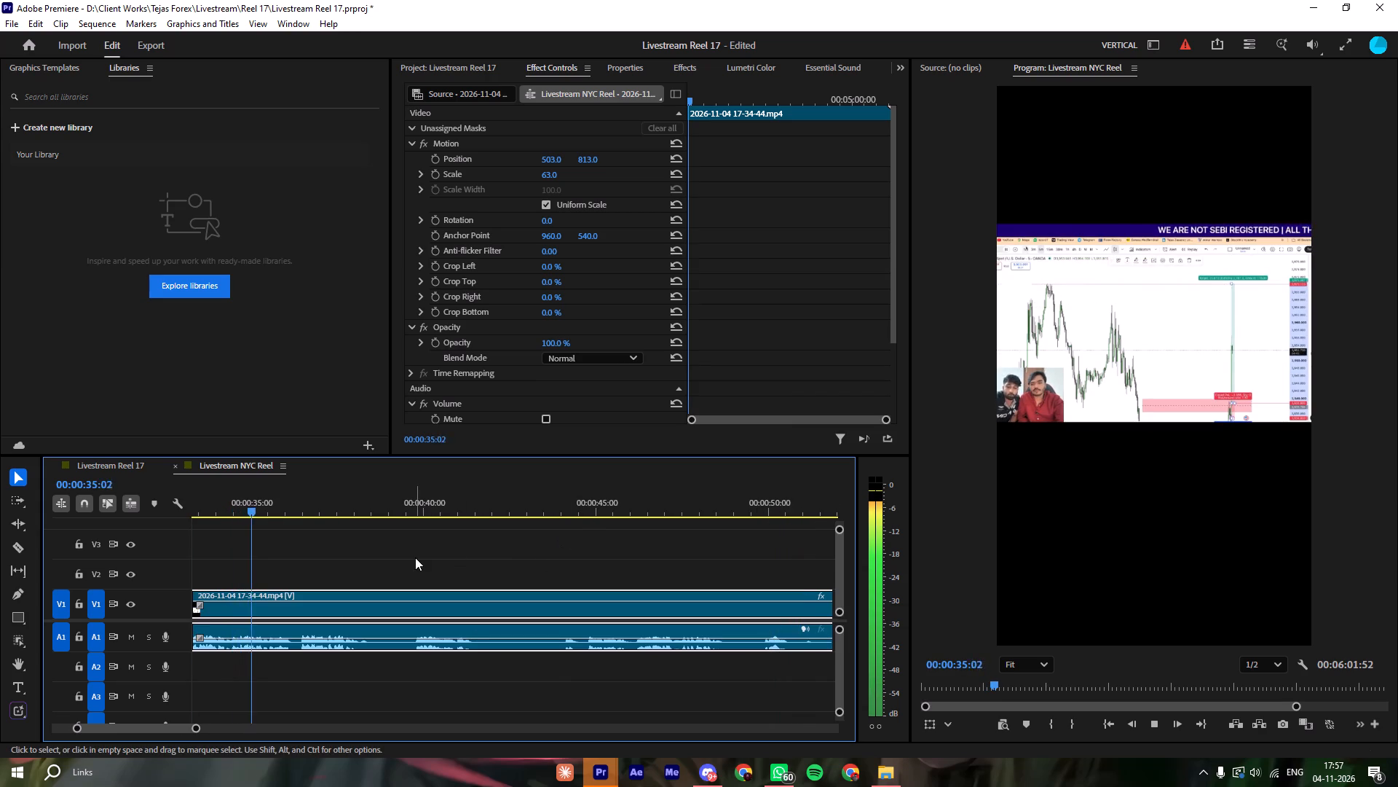
{"action": "left_click", "coordinate": [416, 557]}
{"action": "left_click", "coordinate": [352, 551]}
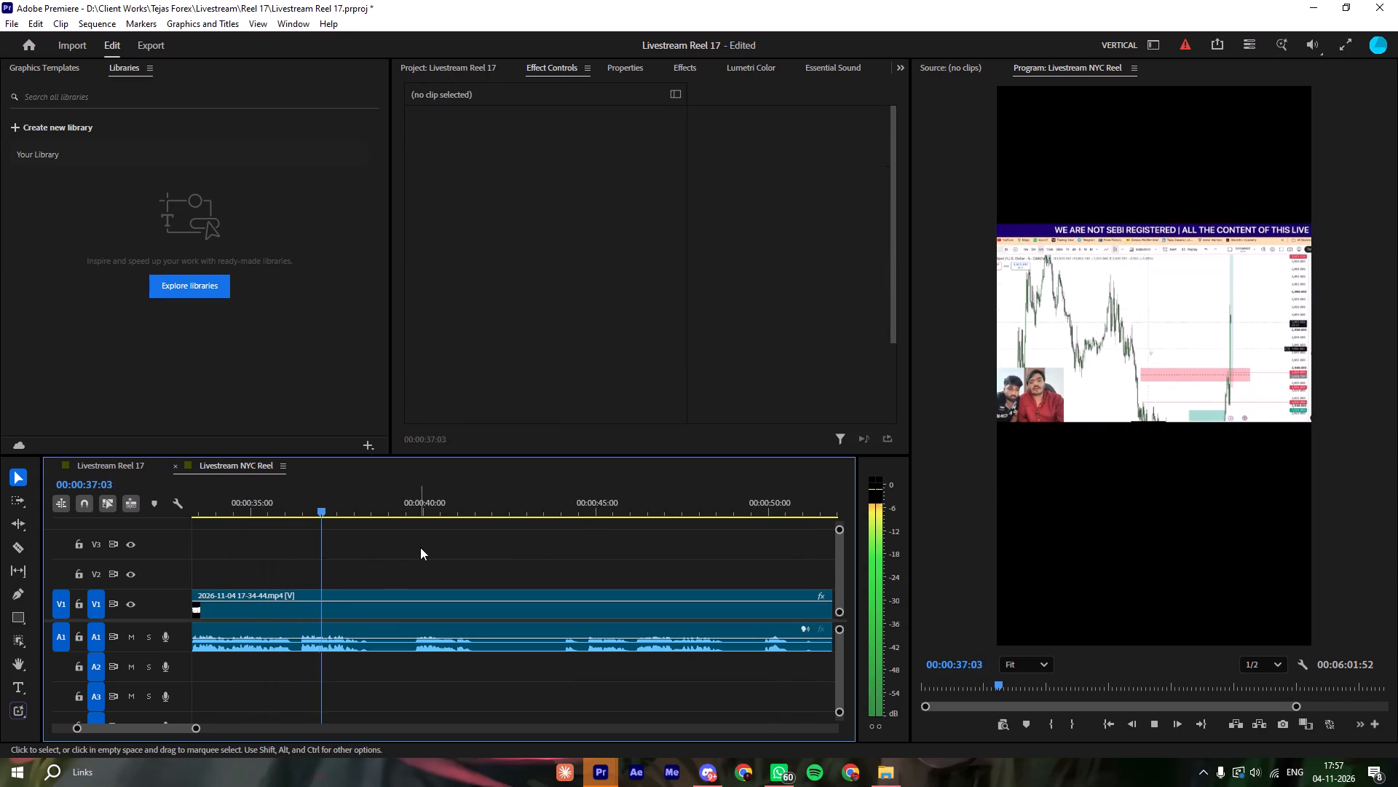
{"action": "left_click", "coordinate": [510, 548]}
{"action": "left_click_drag", "start_coordinate": [296, 505], "coordinate": [302, 519]}
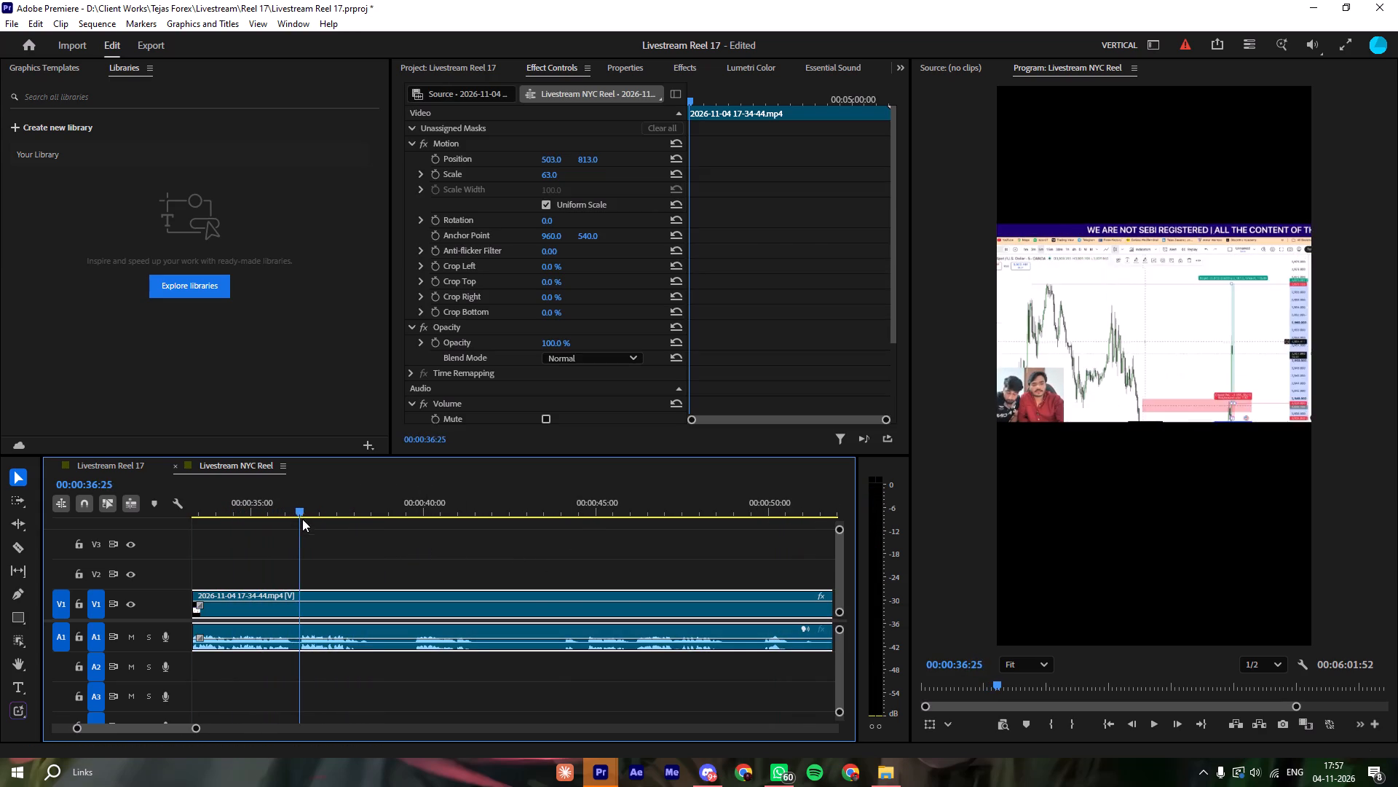
{"action": "left_click_drag", "start_coordinate": [302, 519], "coordinate": [304, 522]}
{"action": "type", "text": "q"}
{"action": "key", "text": "space"}
{"action": "key", "text": "space"}
{"action": "type", "text": "q"}
Play on from the trimmed join and cut the recording at about 00:00:34:33.
{"action": "key", "text": "space"}
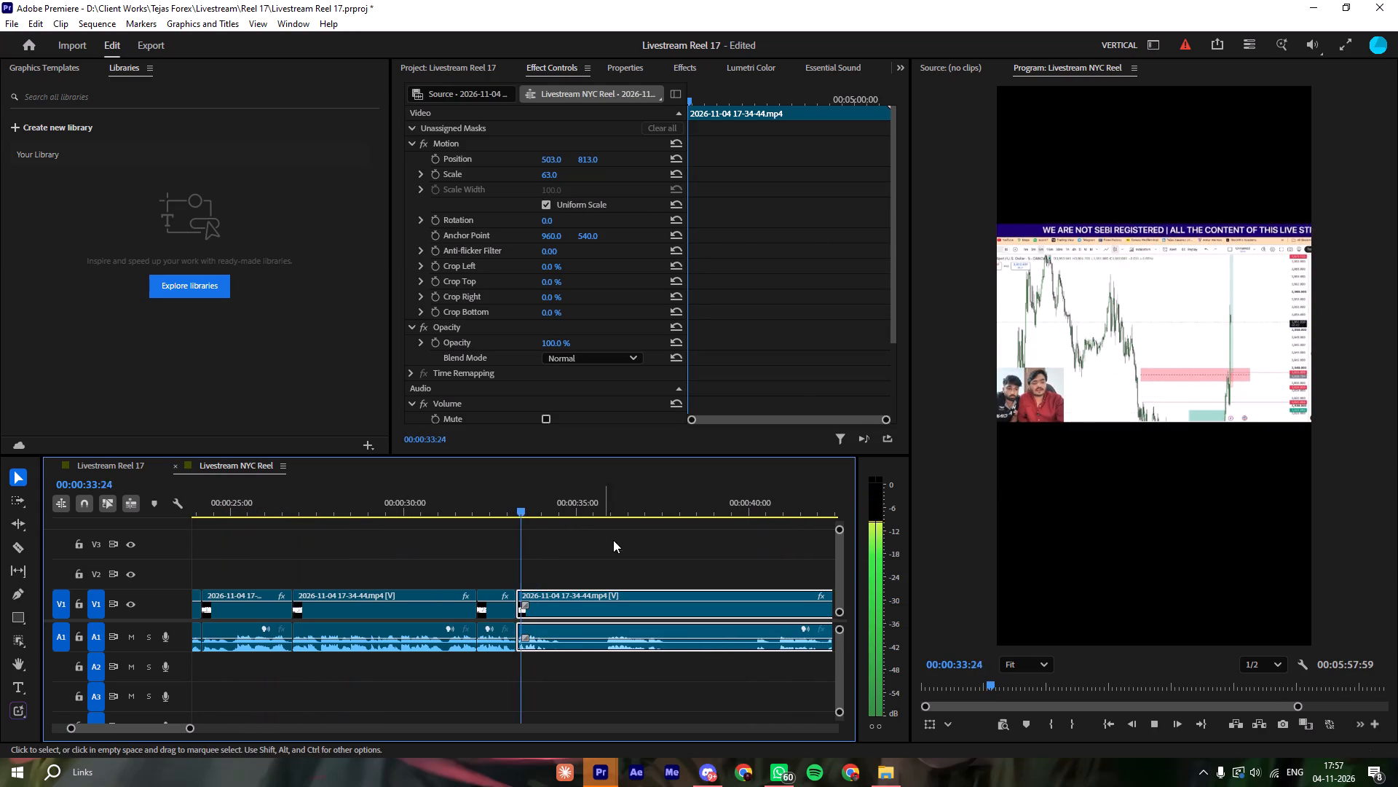
{"action": "left_click", "coordinate": [625, 553]}
{"action": "key", "text": "space"}
{"action": "key", "text": "ctrl+k"}
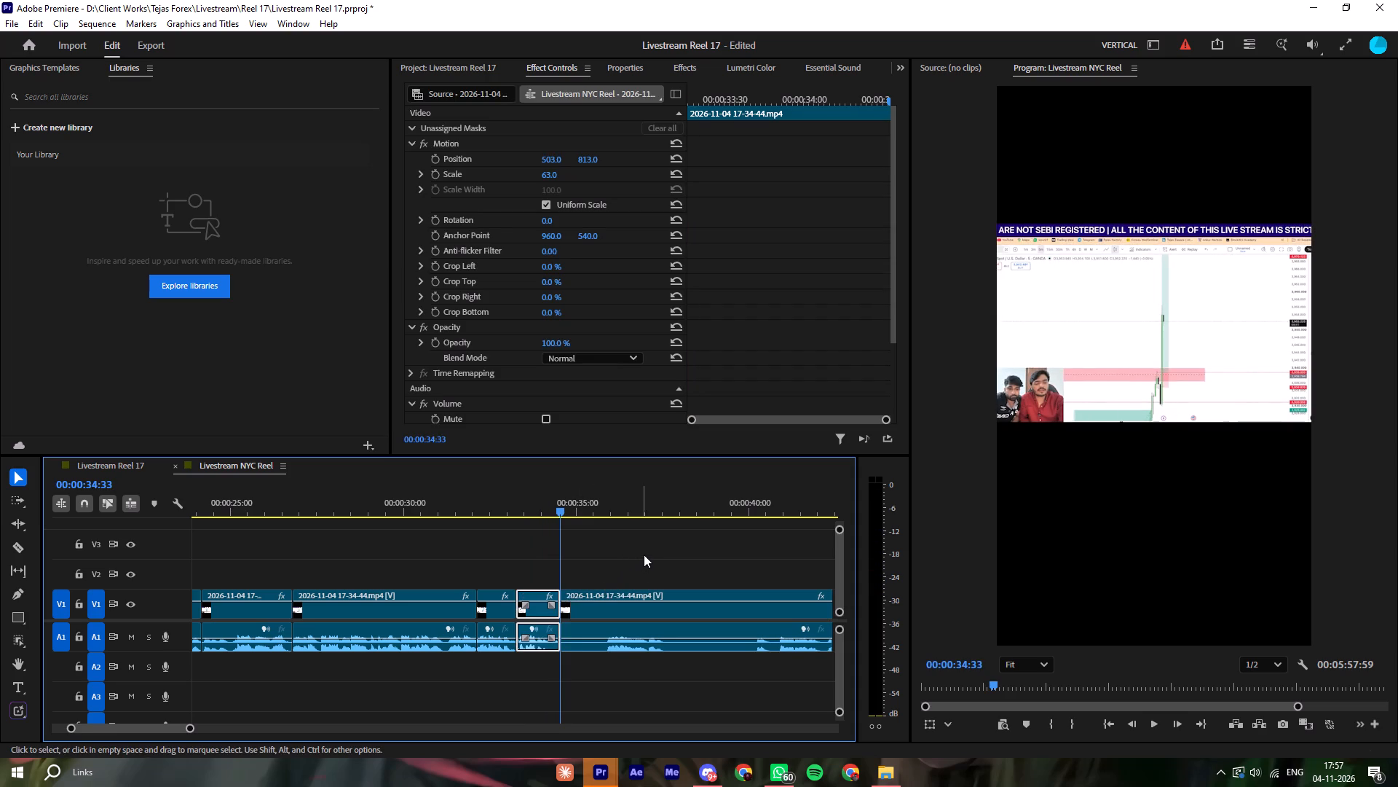
Play on and ripple-trim about 10.3 seconds right after the new cut, up to about 00:00:44:51.
{"action": "key", "text": "space"}
{"action": "left_click", "coordinate": [644, 555]}
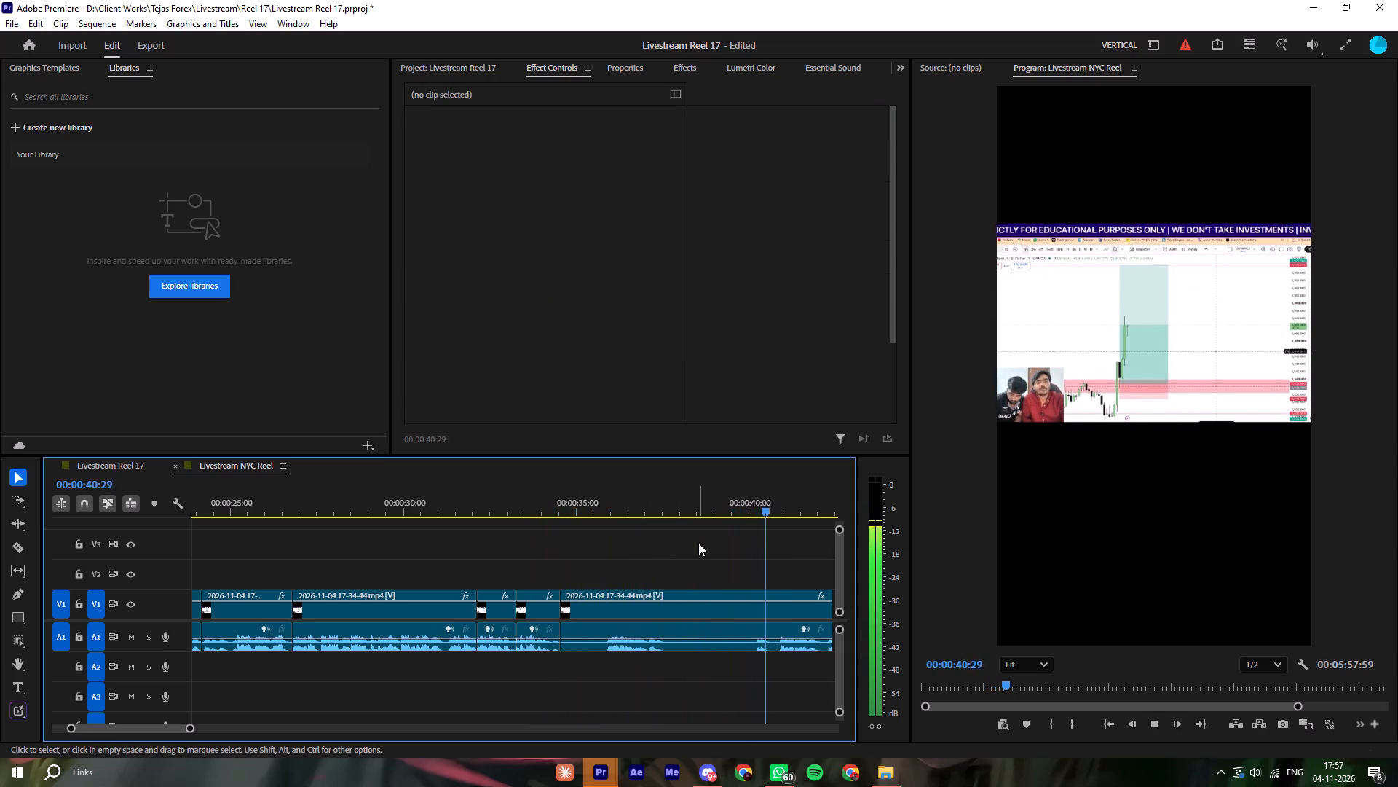
{"action": "key", "text": "minus"}
{"action": "key", "text": "equal"}
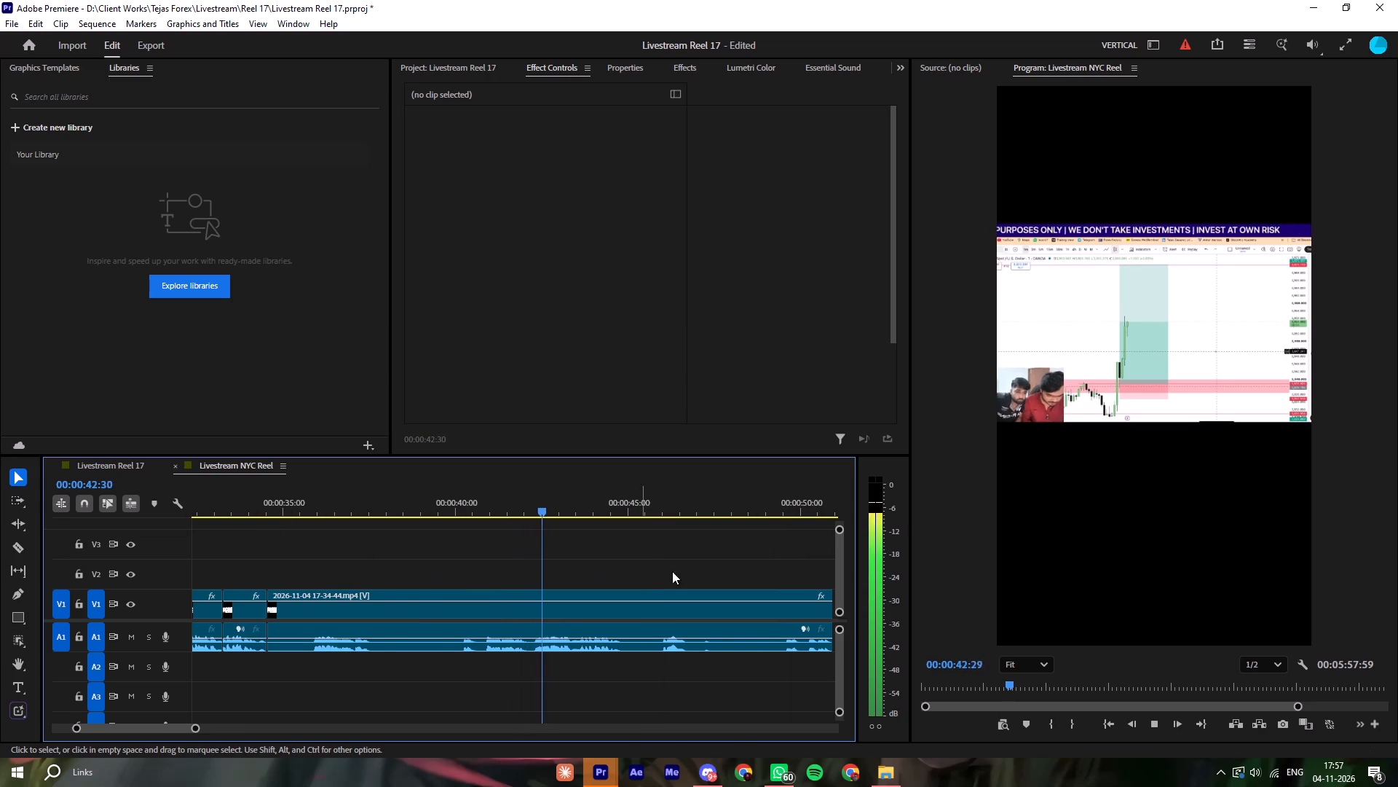
{"action": "type", "text": "-="}
{"action": "left_click", "coordinate": [703, 567]}
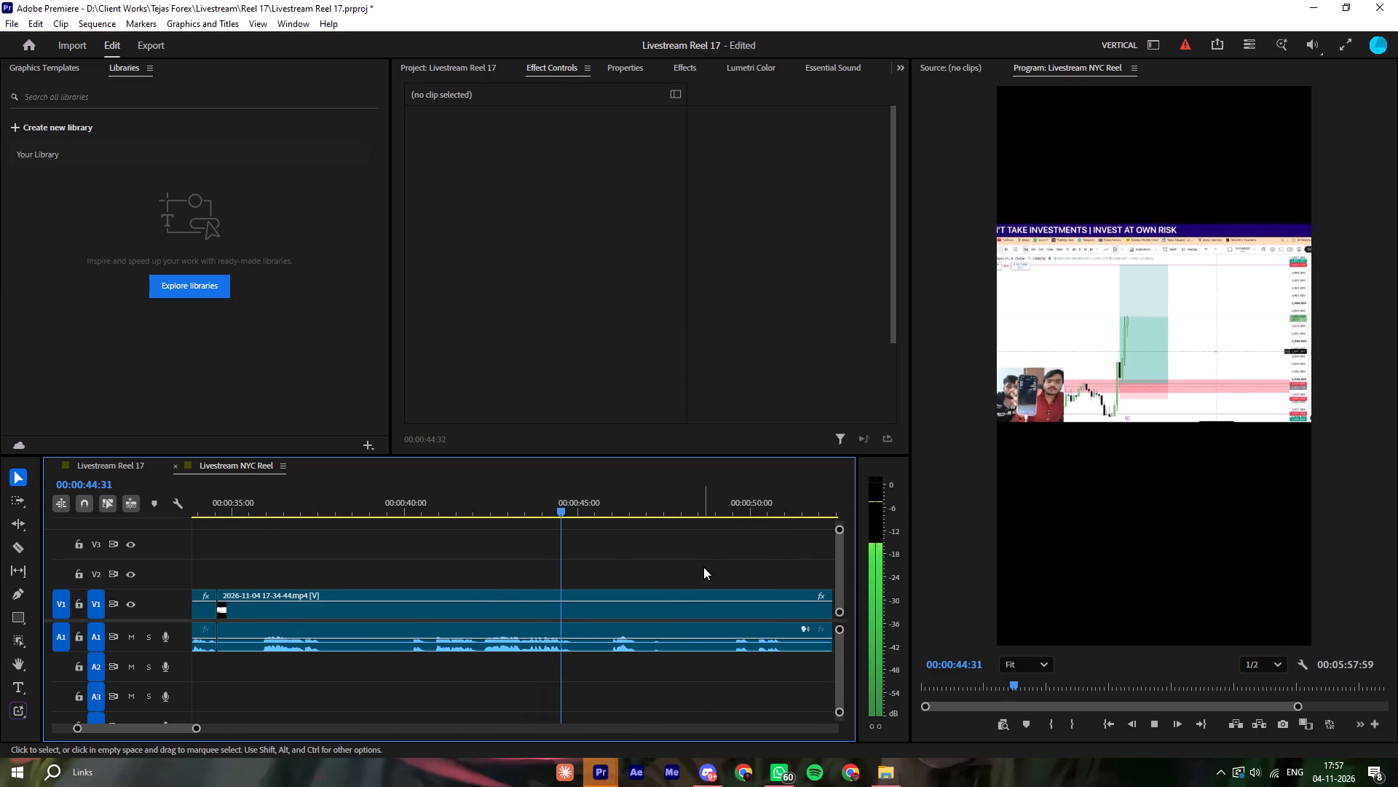
{"action": "key", "text": "space"}
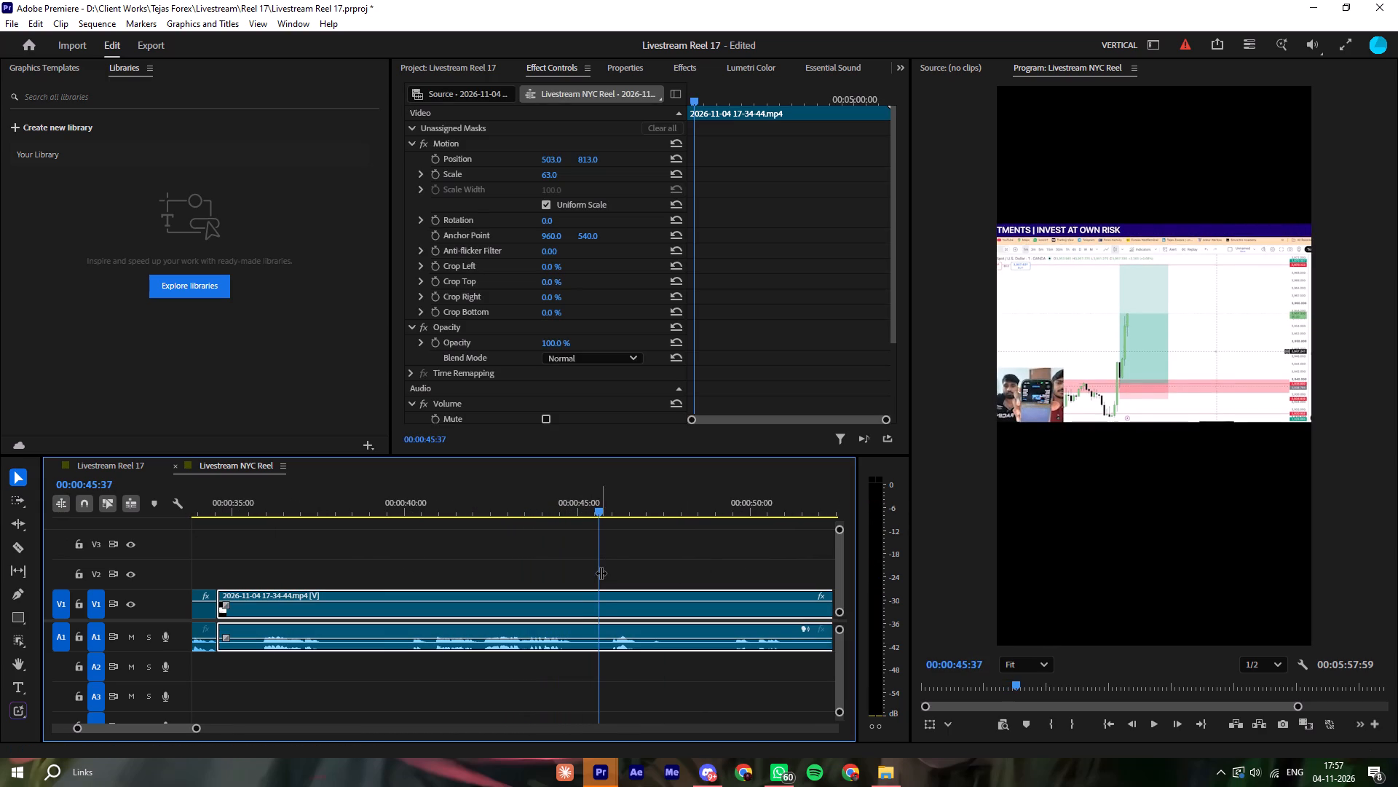
{"action": "key", "text": "space"}
{"action": "left_click_drag", "start_coordinate": [591, 512], "coordinate": [574, 517]}
{"action": "key", "text": "q"}
Play on from the trimmed join and cut the recording at about 00:00:35:40.
{"action": "key", "text": "space"}
{"action": "key", "text": "space"}
{"action": "key", "text": "space"}
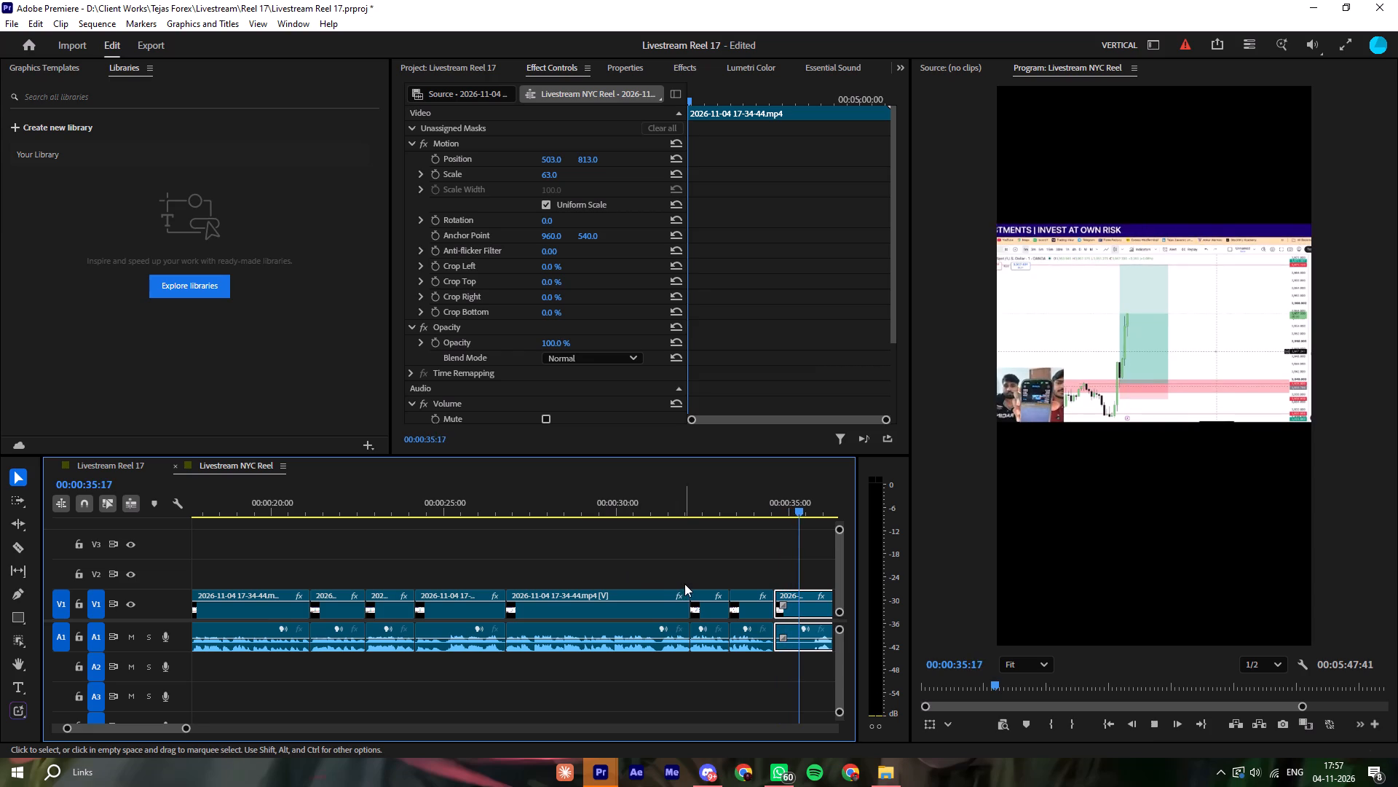
{"action": "key", "text": "space"}
{"action": "key", "text": "ctrl+k"}
Play on and ripple-trim about 6.5 seconds right after the new cut, up to about 00:00:42:15.
{"action": "key", "text": "space"}
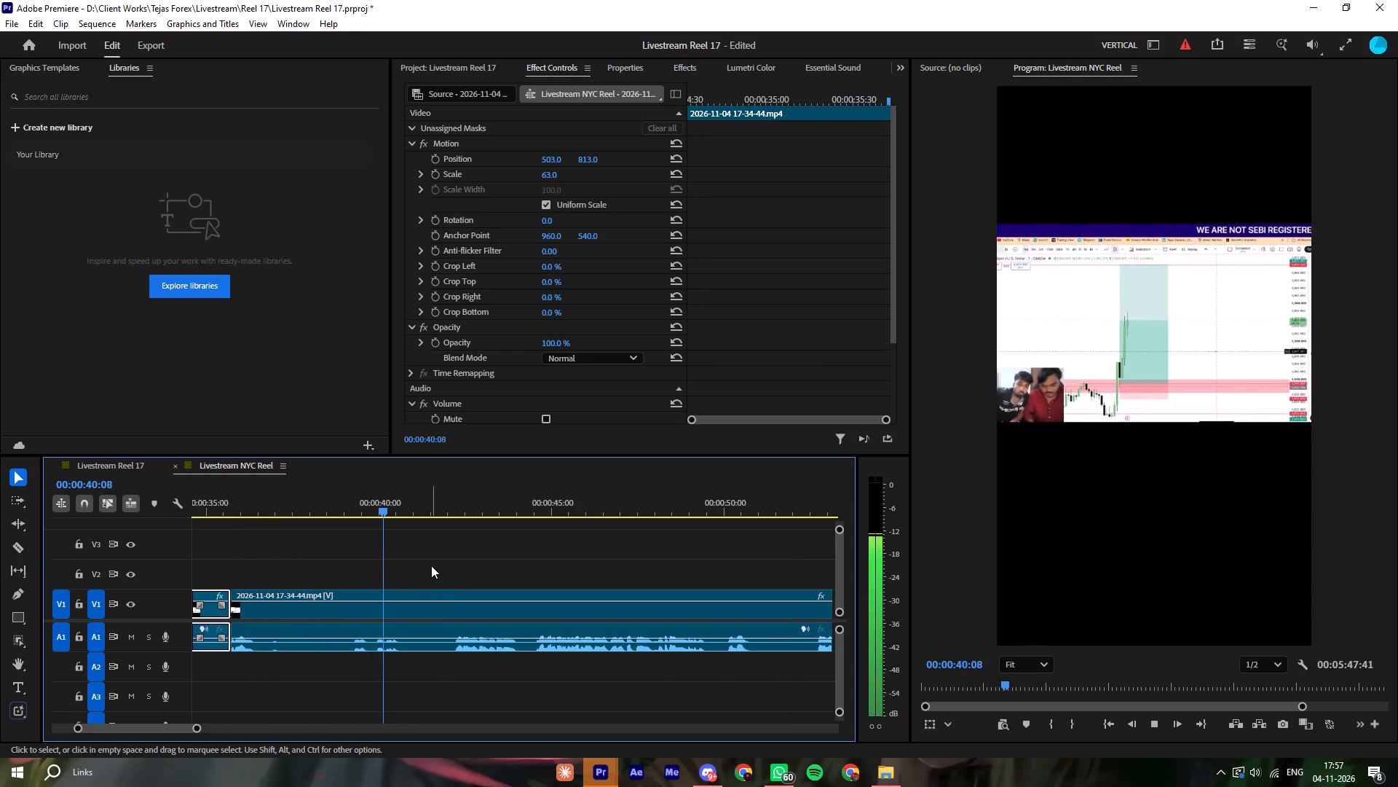
{"action": "left_click", "coordinate": [455, 563]}
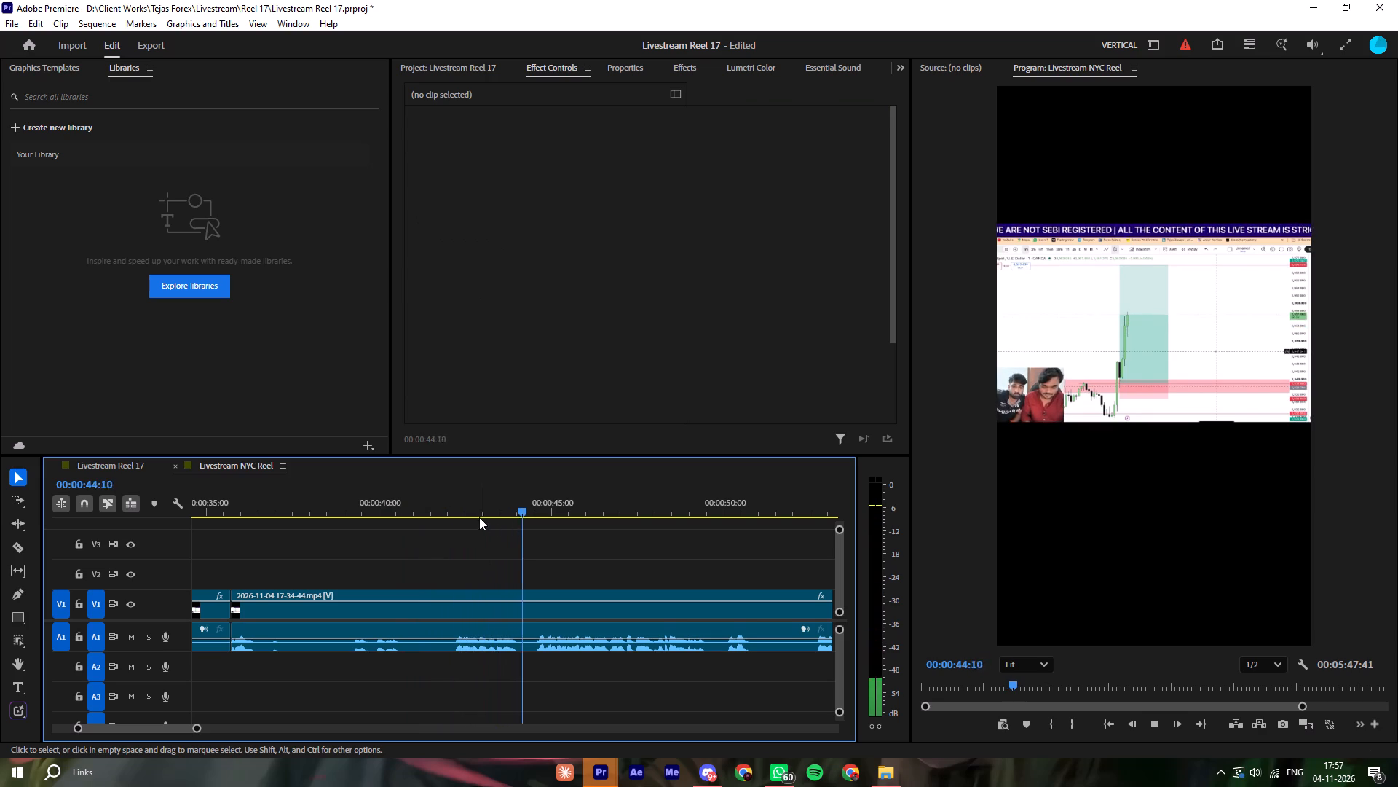
{"action": "left_click_drag", "start_coordinate": [451, 502], "coordinate": [458, 513]}
{"action": "key", "text": "q"}
Play on from the trimmed join and cut the recording at about 00:00:37:26.
{"action": "key", "text": "space"}
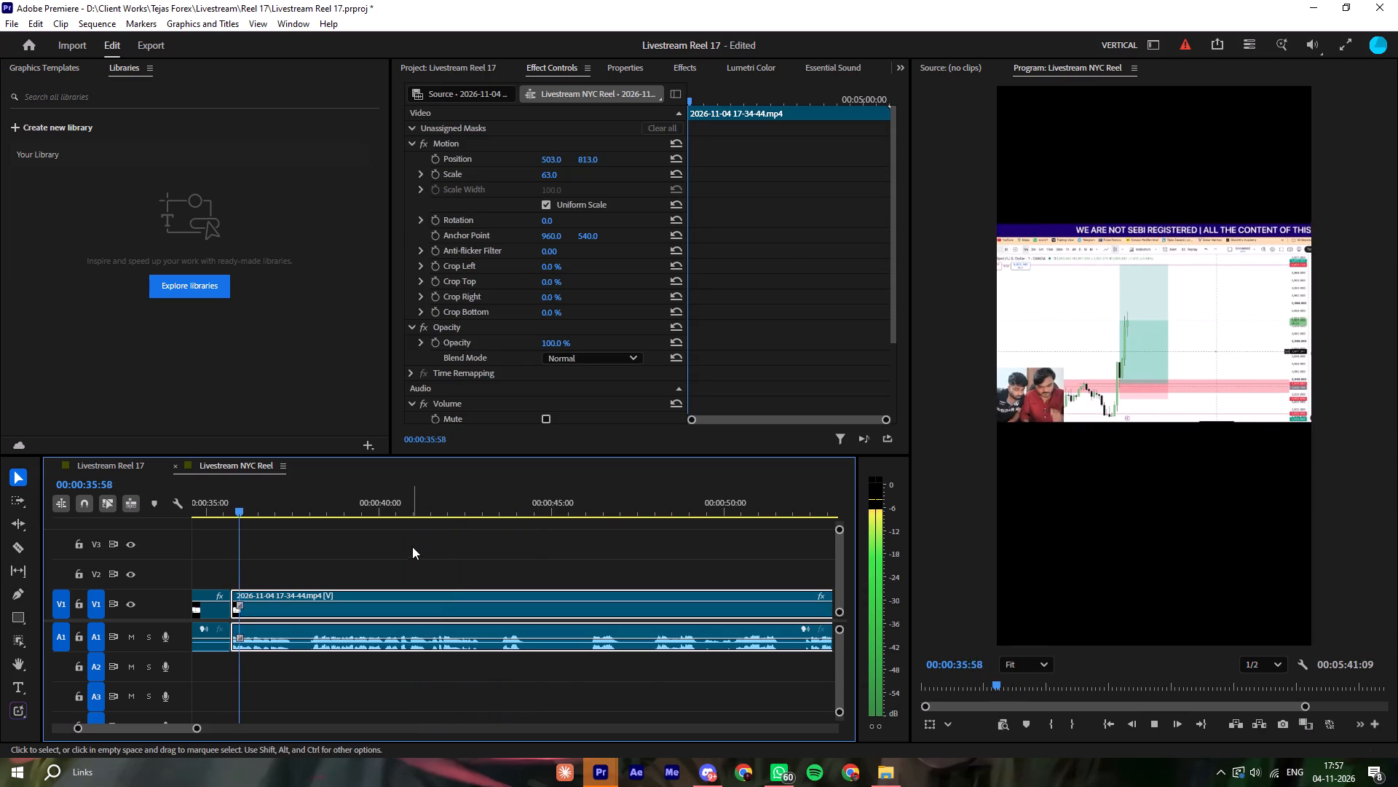
{"action": "left_click", "coordinate": [408, 549]}
{"action": "left_click", "coordinate": [324, 571]}
{"action": "key", "text": "space"}
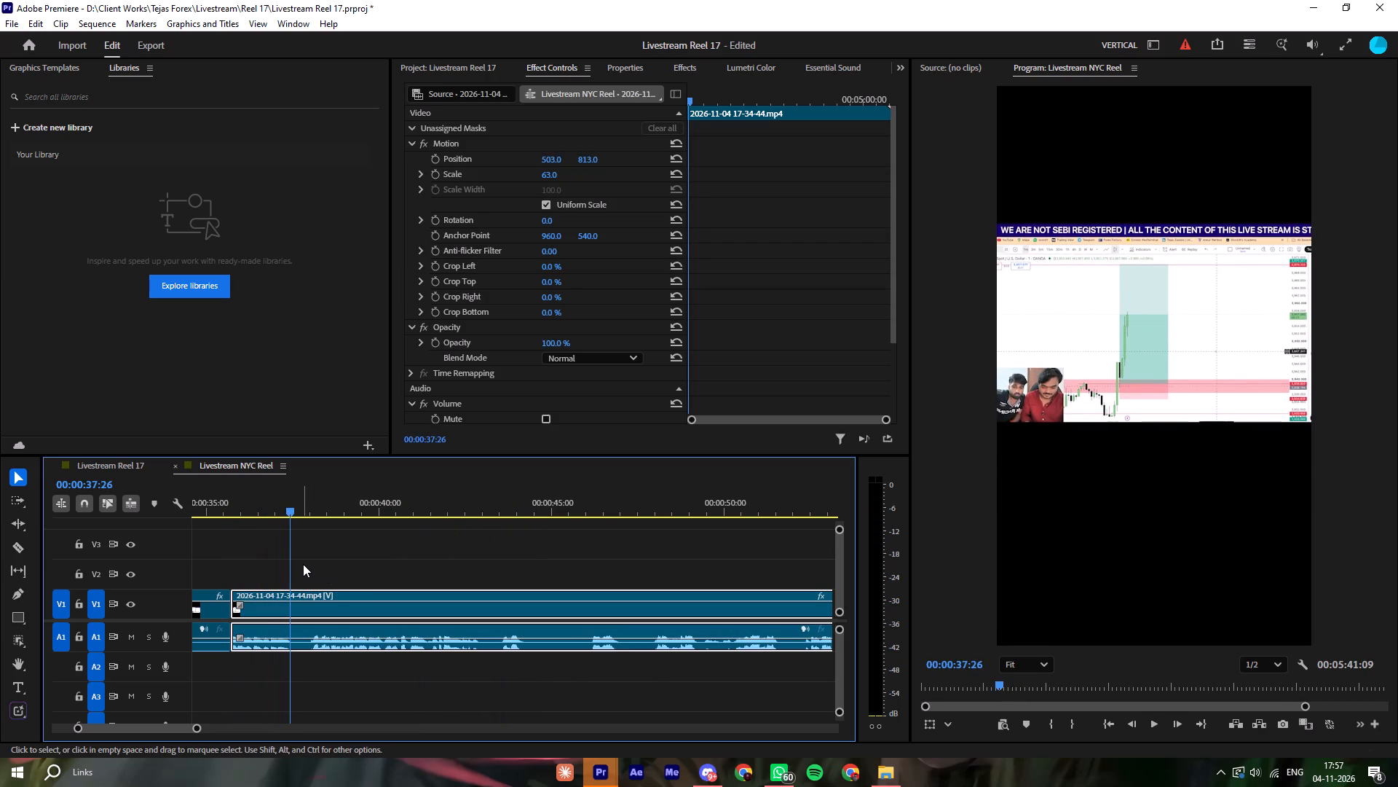
{"action": "key", "text": "ctrl+k"}
Play on and ripple-trim about 8.7 seconds right after the new cut, up to about 00:00:46:09.
{"action": "key", "text": "space"}
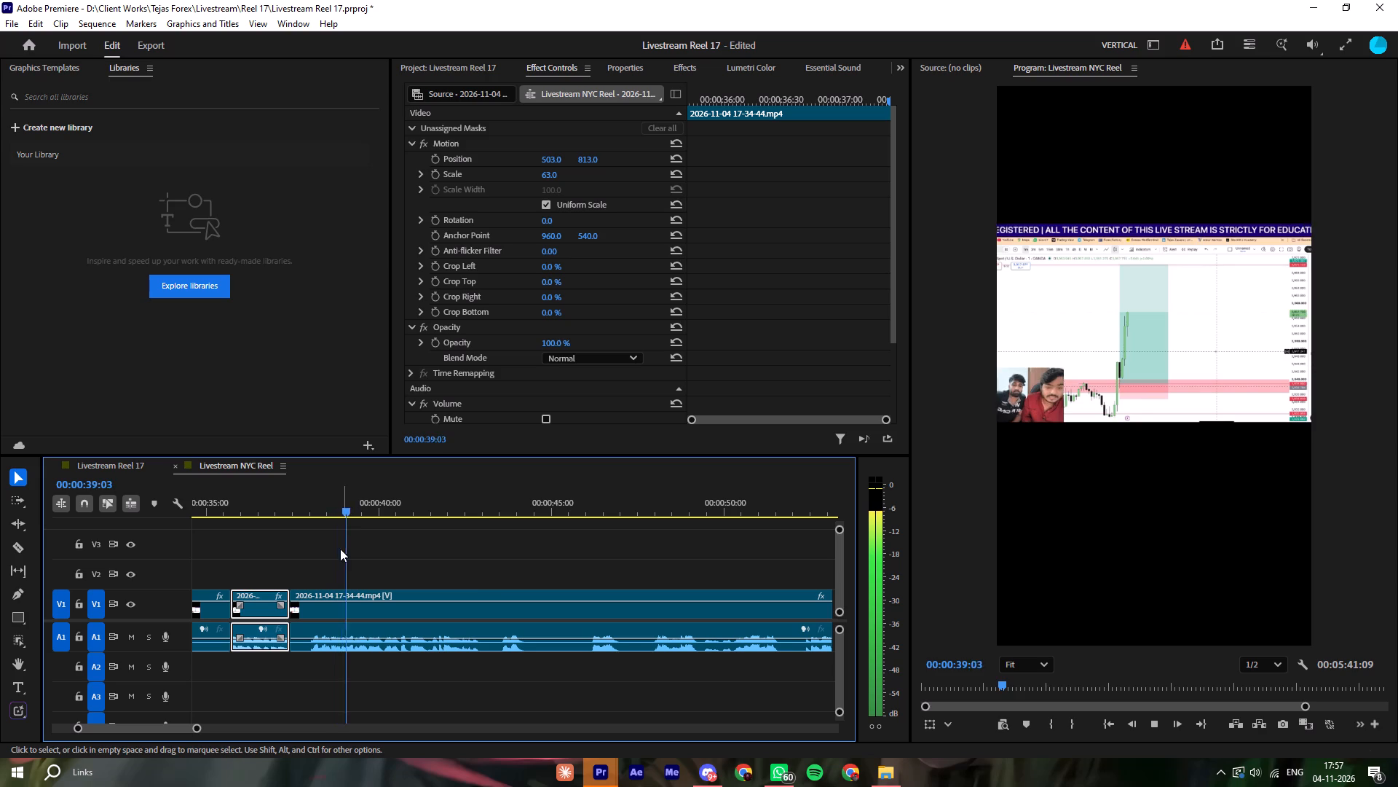
{"action": "left_click", "coordinate": [492, 574]}
{"action": "left_click", "coordinate": [529, 554]}
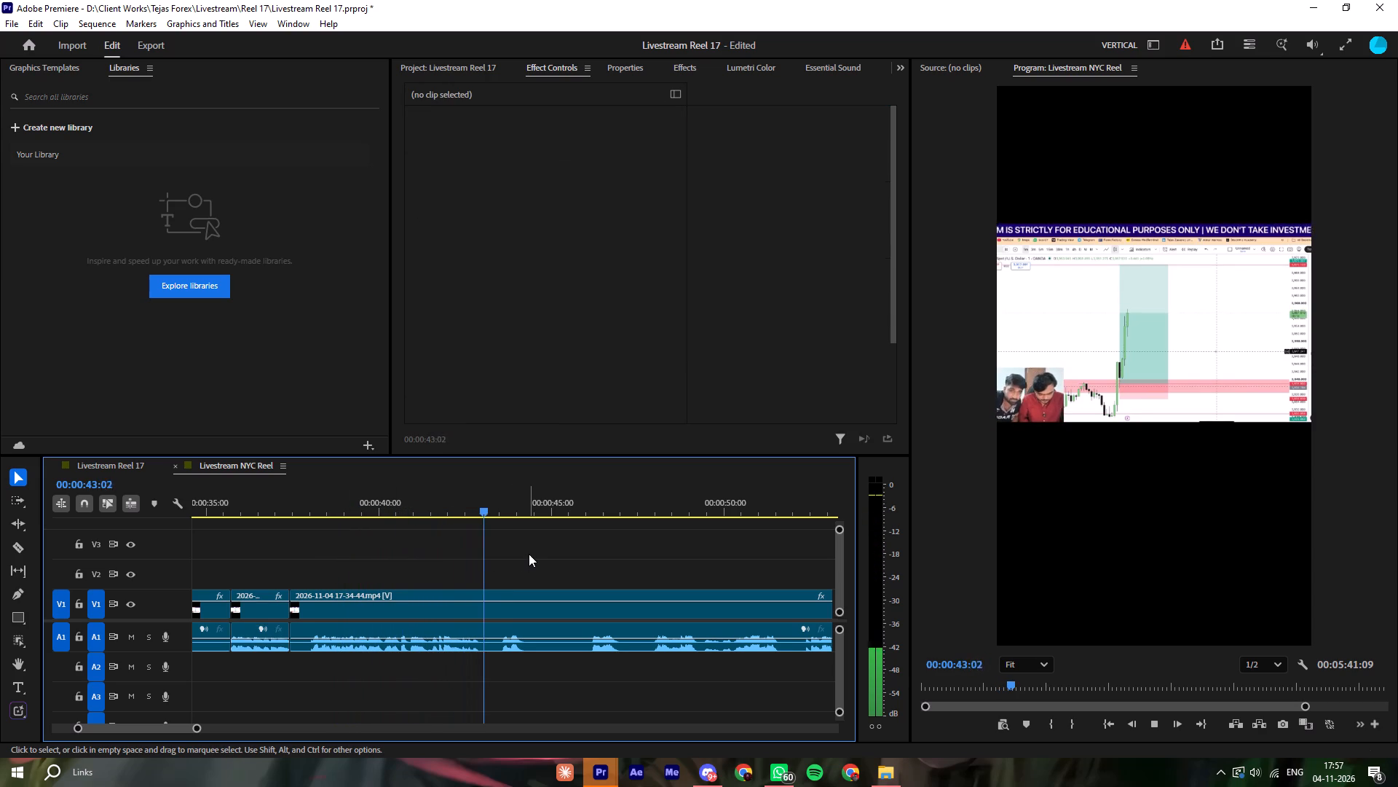
{"action": "left_click", "coordinate": [569, 549]}
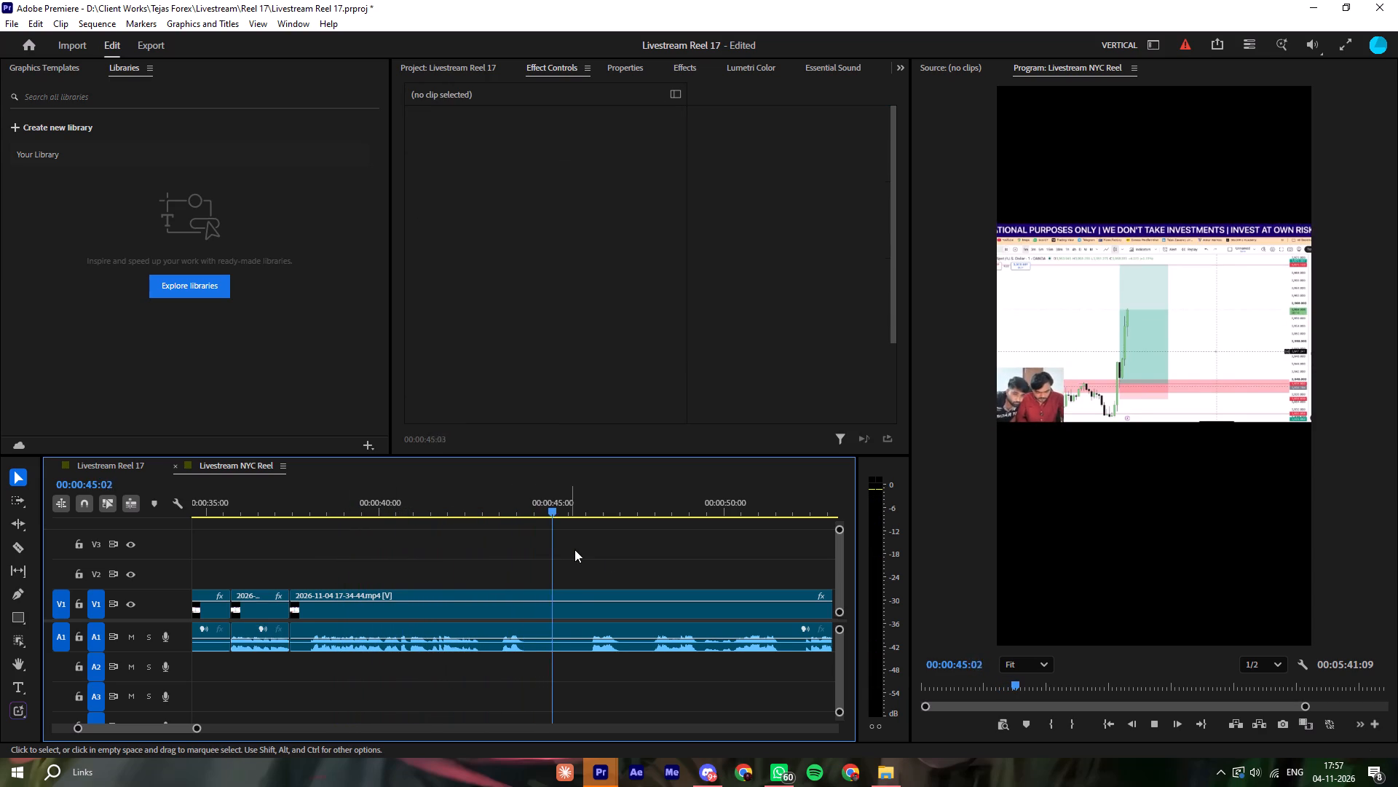
{"action": "left_click", "coordinate": [613, 557]}
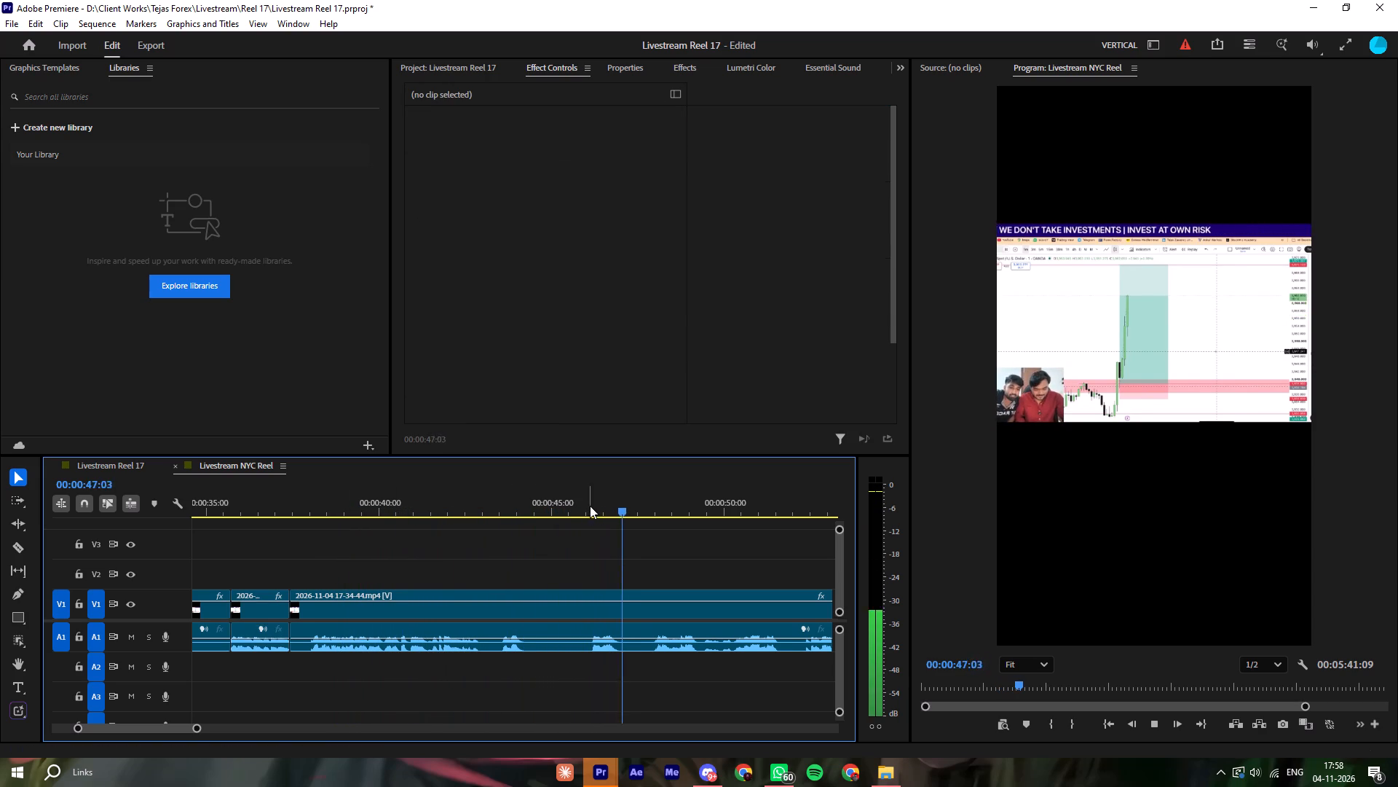
{"action": "left_click_drag", "start_coordinate": [589, 503], "coordinate": [593, 517]}
{"action": "key", "text": "q"}
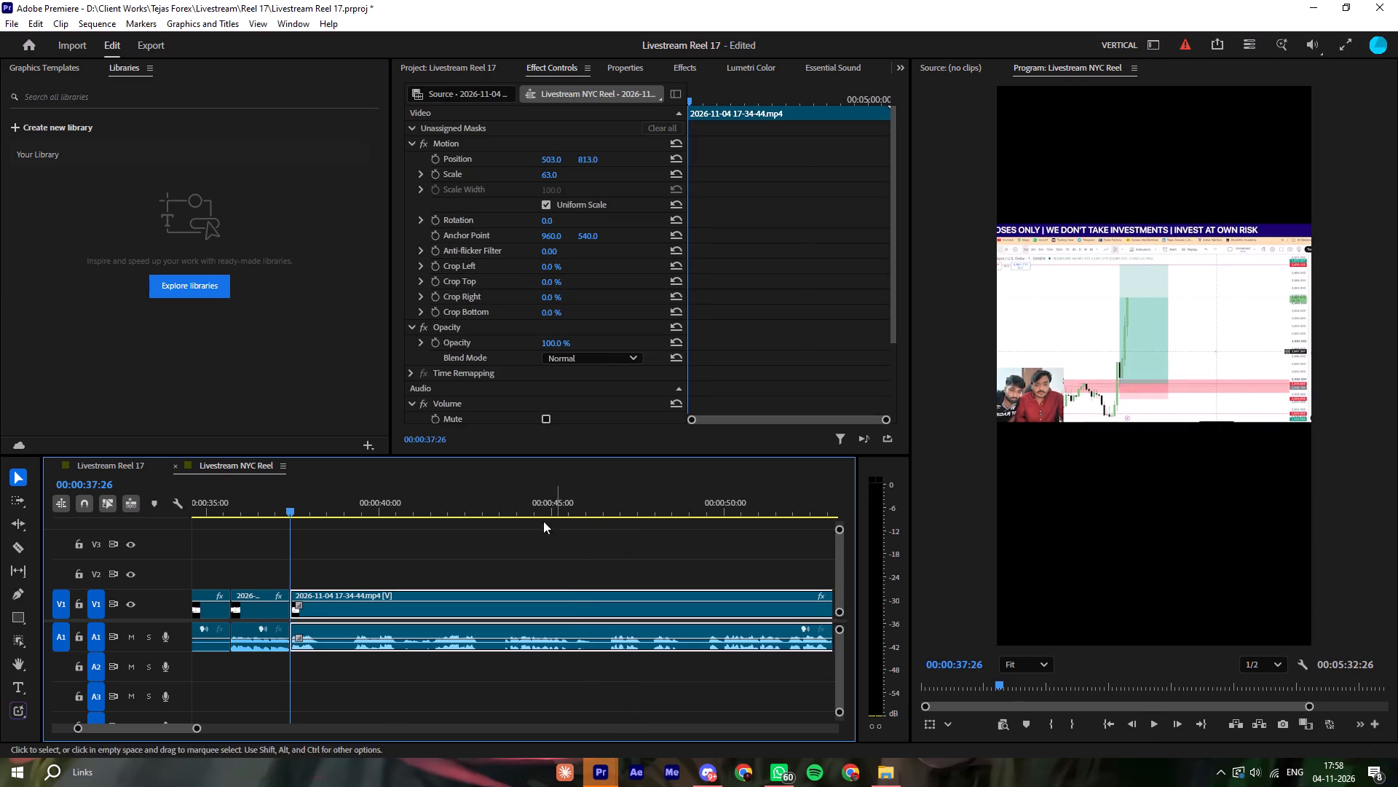
Play across the join and ripple-trim a further 3.2 seconds from the start of the last clip, up to about 00:00:40:36.
{"action": "left_click", "coordinate": [275, 509]}
{"action": "key", "text": "space"}
{"action": "left_click", "coordinate": [413, 530]}
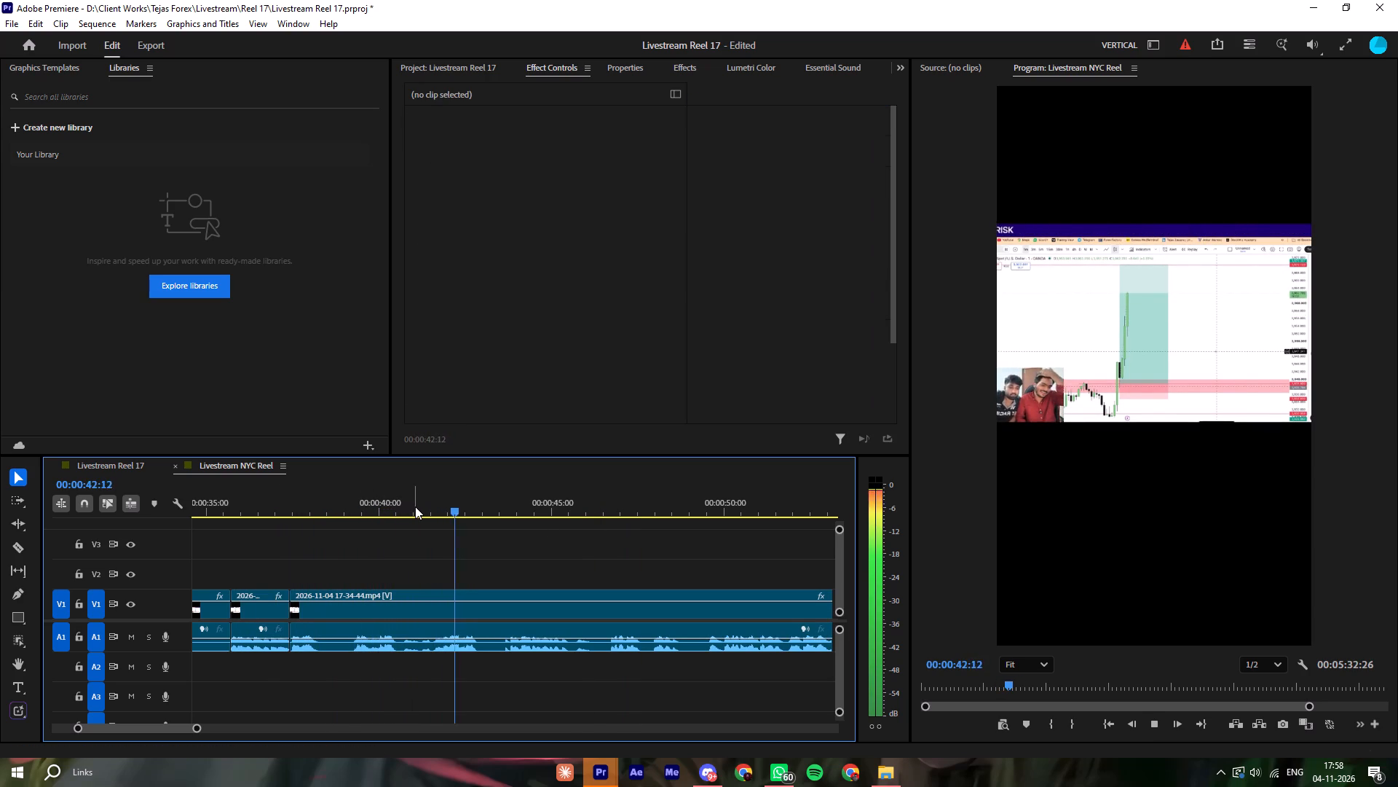
{"action": "left_click_drag", "start_coordinate": [415, 506], "coordinate": [402, 514]}
{"action": "key", "text": "q"}
Play on from the join and tighten the last clip's start with two short ripple trims of about 0.6 and 0.4 seconds.
{"action": "key", "text": "space"}
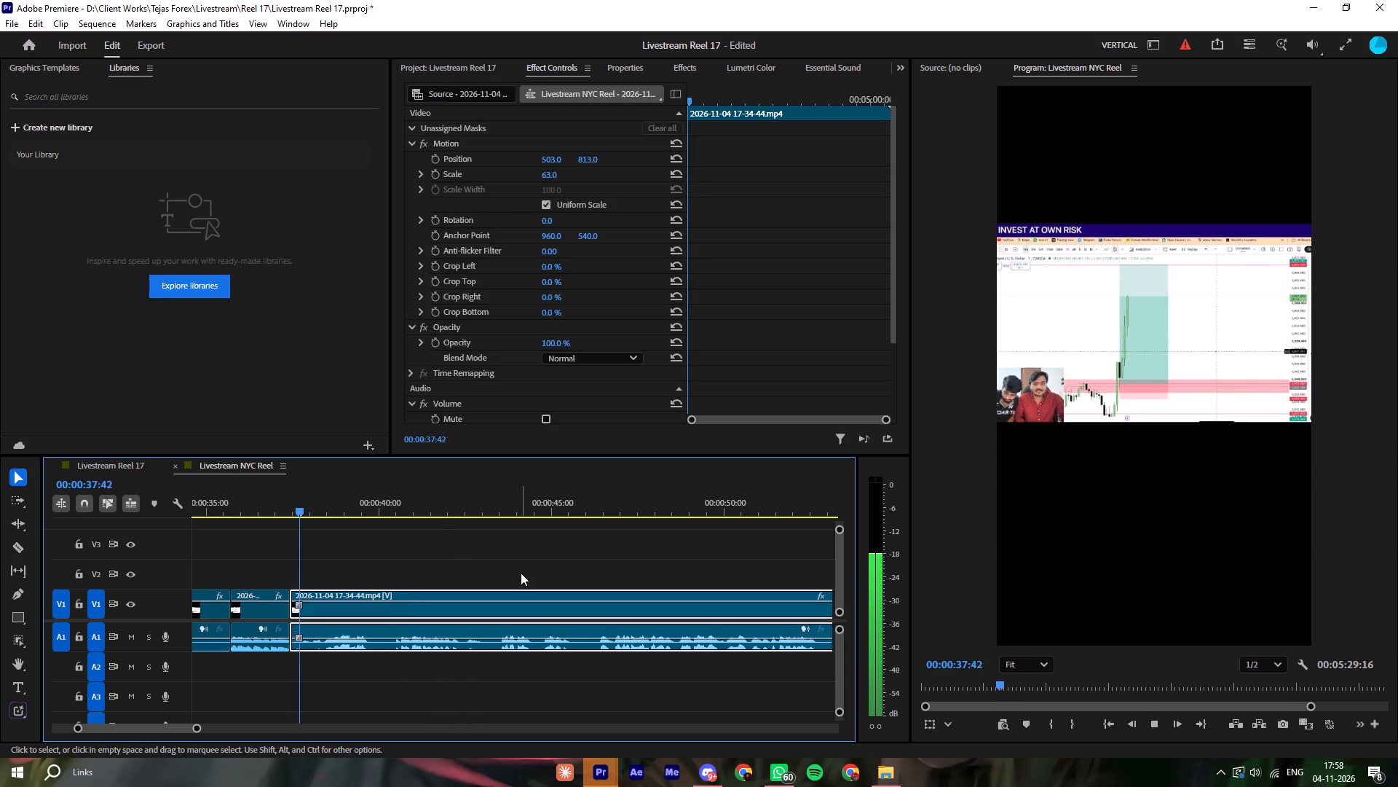
{"action": "left_click", "coordinate": [521, 573]}
{"action": "left_click_drag", "start_coordinate": [307, 514], "coordinate": [312, 525]}
{"action": "type", "text": "q"}
{"action": "key", "text": "space"}
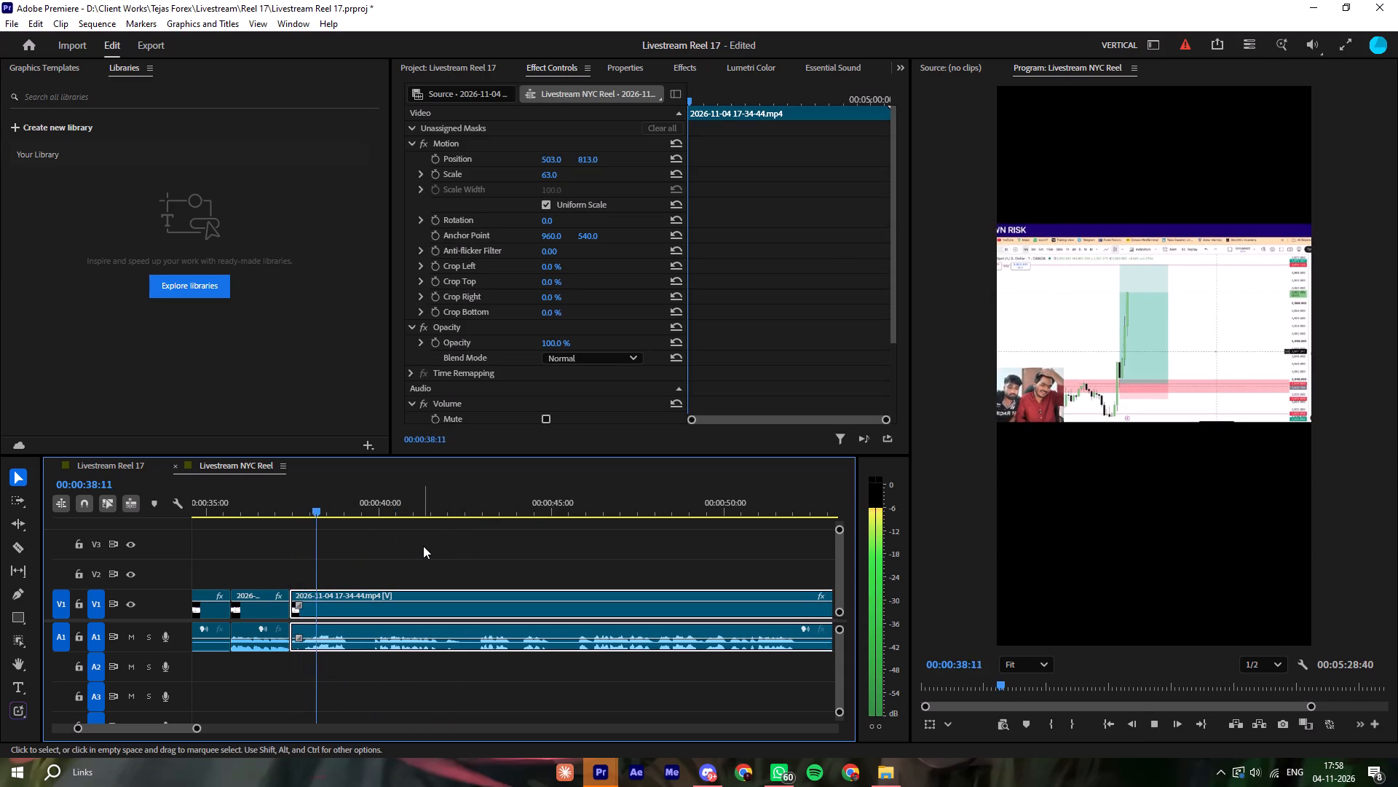
{"action": "left_click", "coordinate": [423, 546]}
{"action": "left_click", "coordinate": [299, 513]}
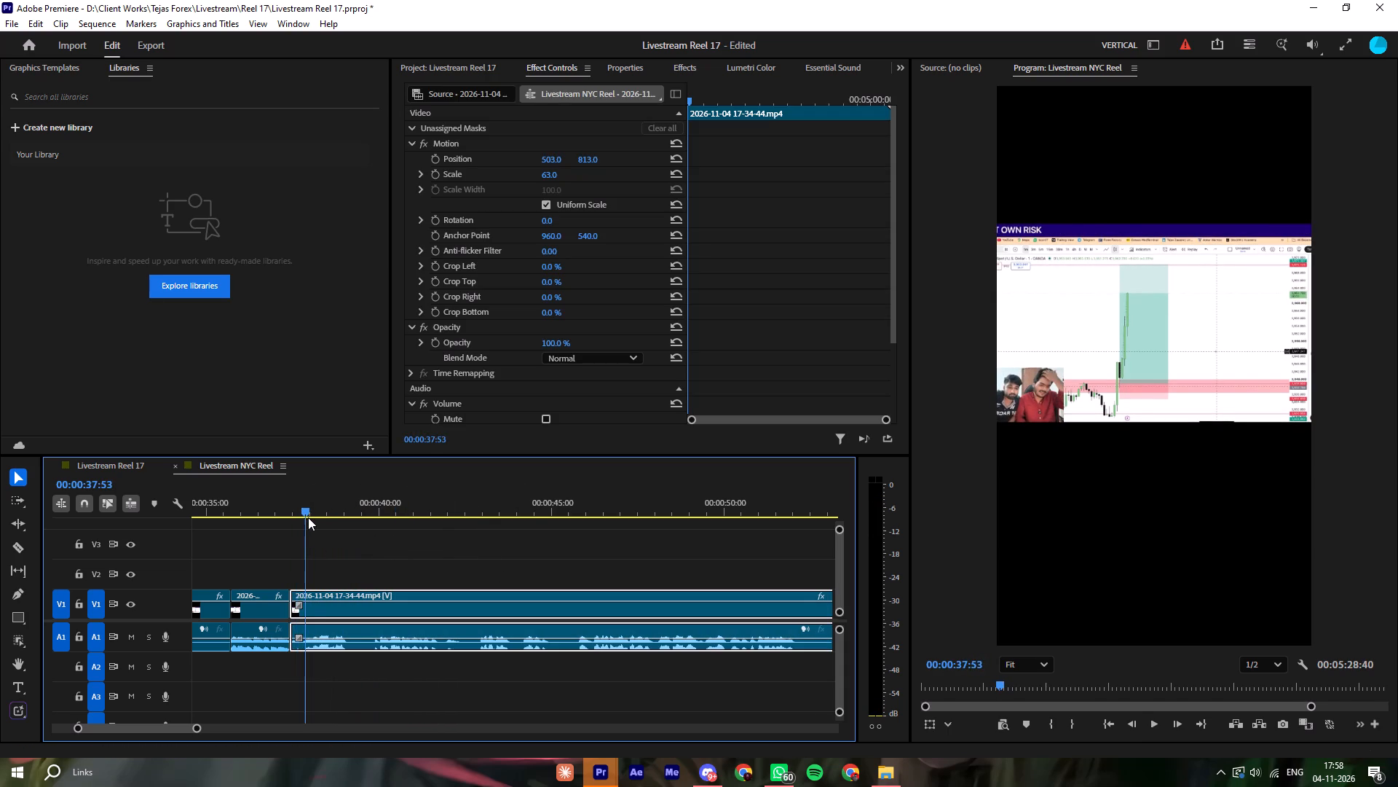
{"action": "key", "text": "q"}
Play on from the trimmed join and cut the recording at about 00:00:38:46.
{"action": "key", "text": "space"}
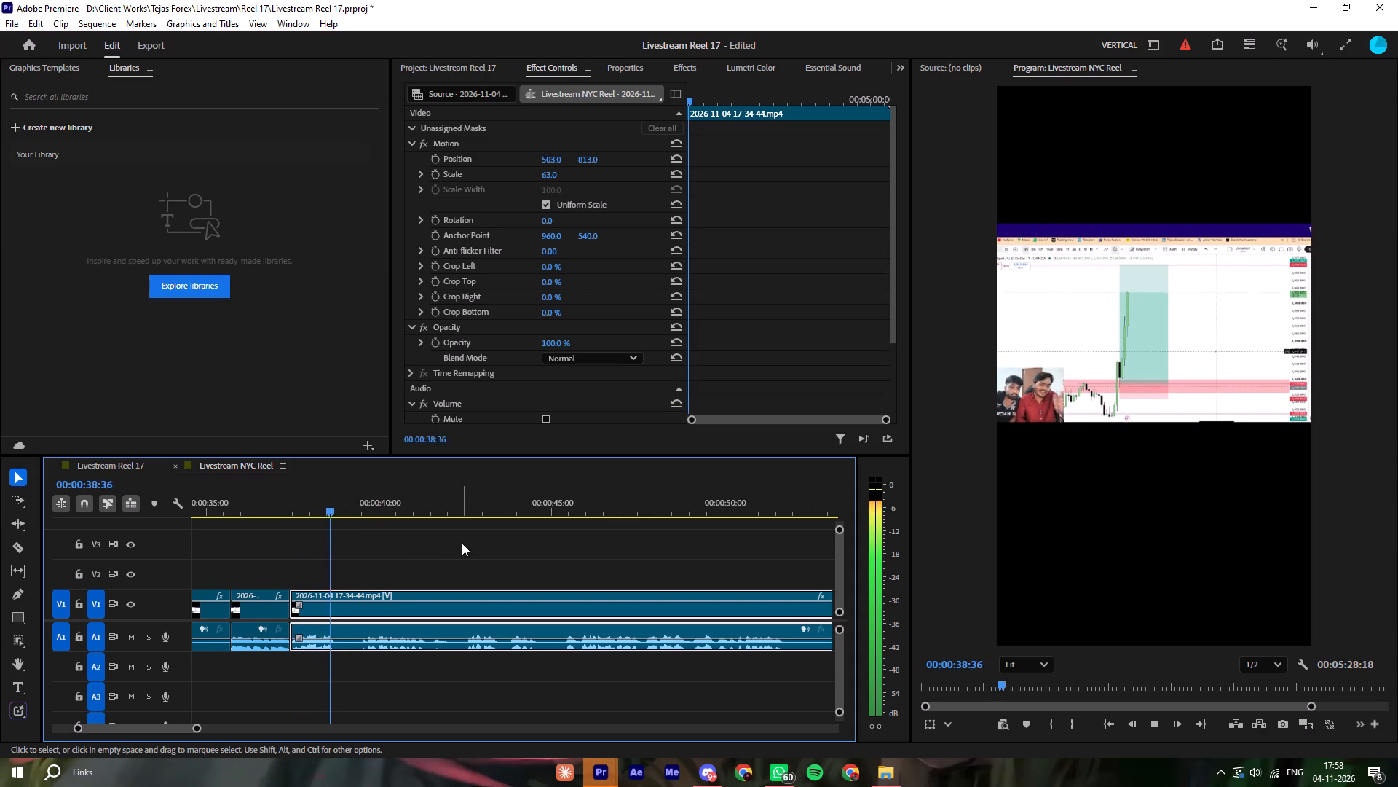
{"action": "left_click", "coordinate": [338, 512]}
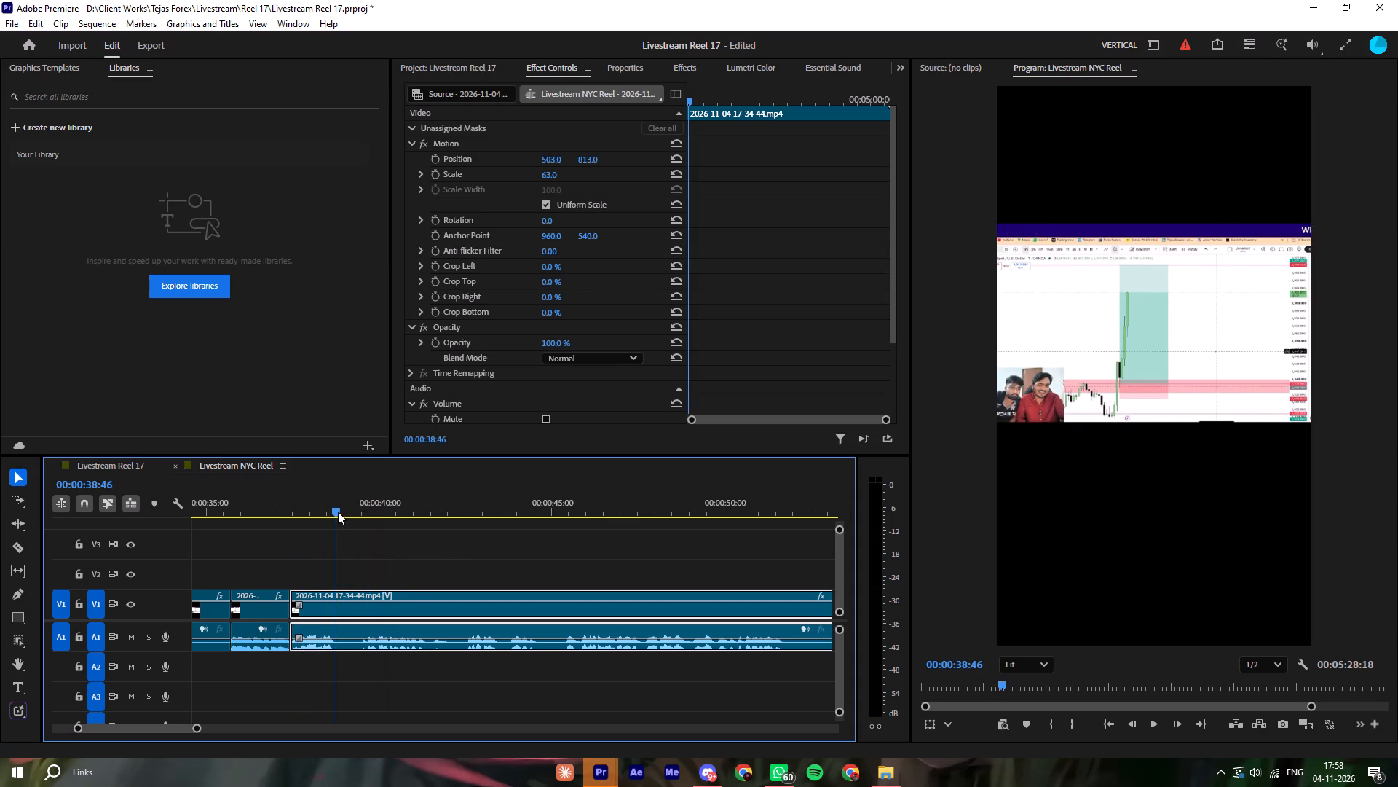
{"action": "key", "text": "ctrl+k"}
Play on and ripple-trim about 6.7 seconds right after the new cut, up to about 00:00:45:26.
{"action": "left_click", "coordinate": [368, 506]}
{"action": "key", "text": "space"}
{"action": "left_click", "coordinate": [457, 536]}
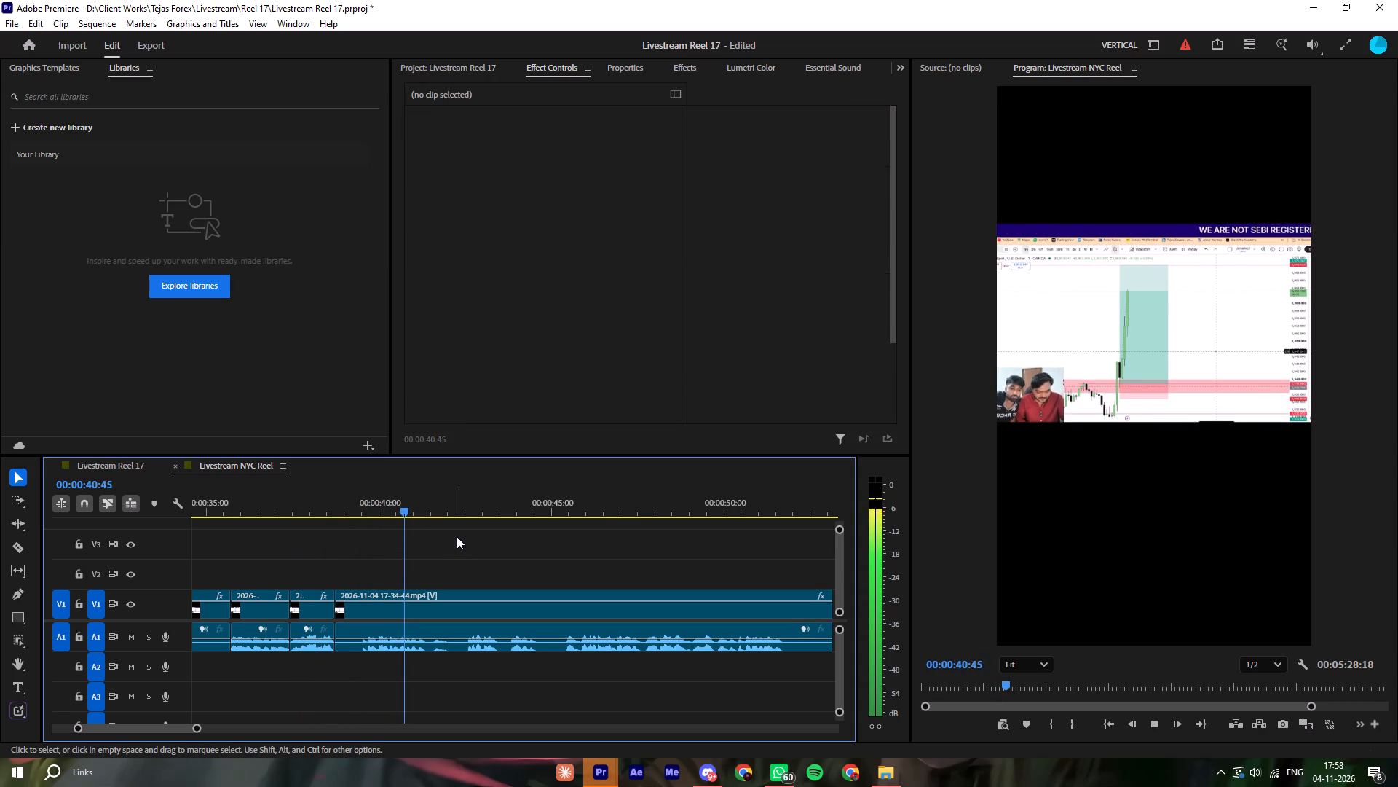
{"action": "left_click", "coordinate": [473, 536]}
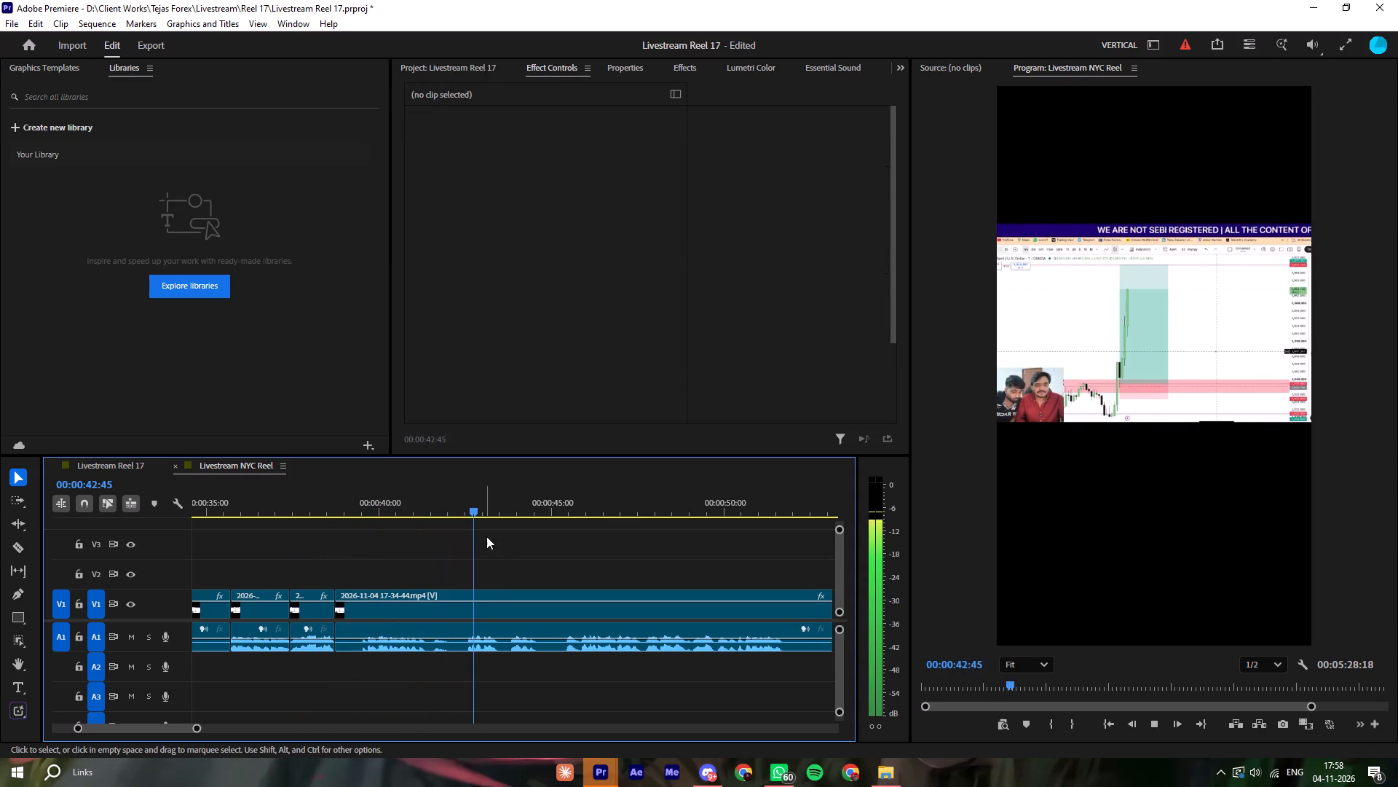
{"action": "left_click", "coordinate": [570, 505]}
{"action": "key", "text": "q"}
Play on from the trimmed join and cut the recording at about 00:00:45:04.
{"action": "key", "text": "space"}
{"action": "left_click", "coordinate": [602, 551]}
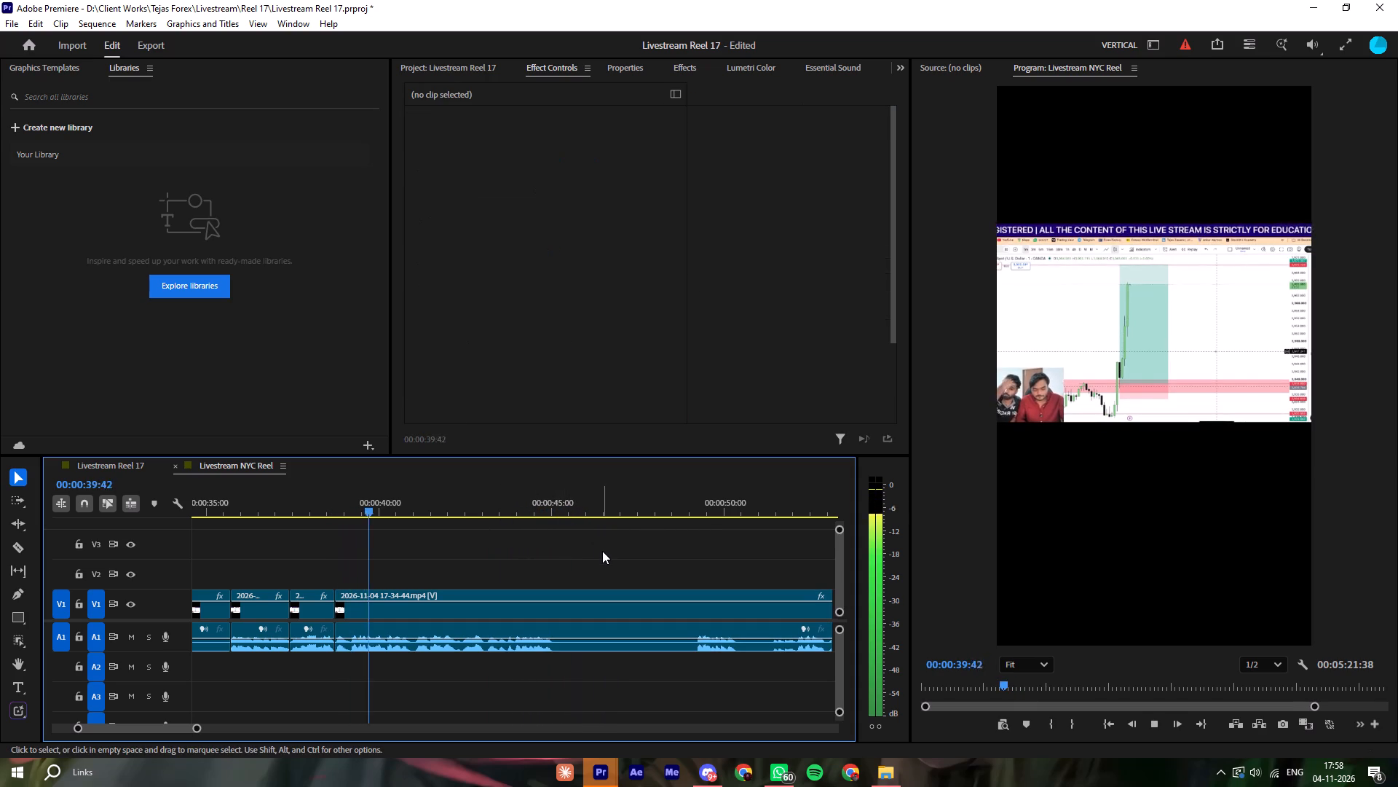
{"action": "left_click", "coordinate": [602, 551]}
{"action": "left_click", "coordinate": [602, 551]}
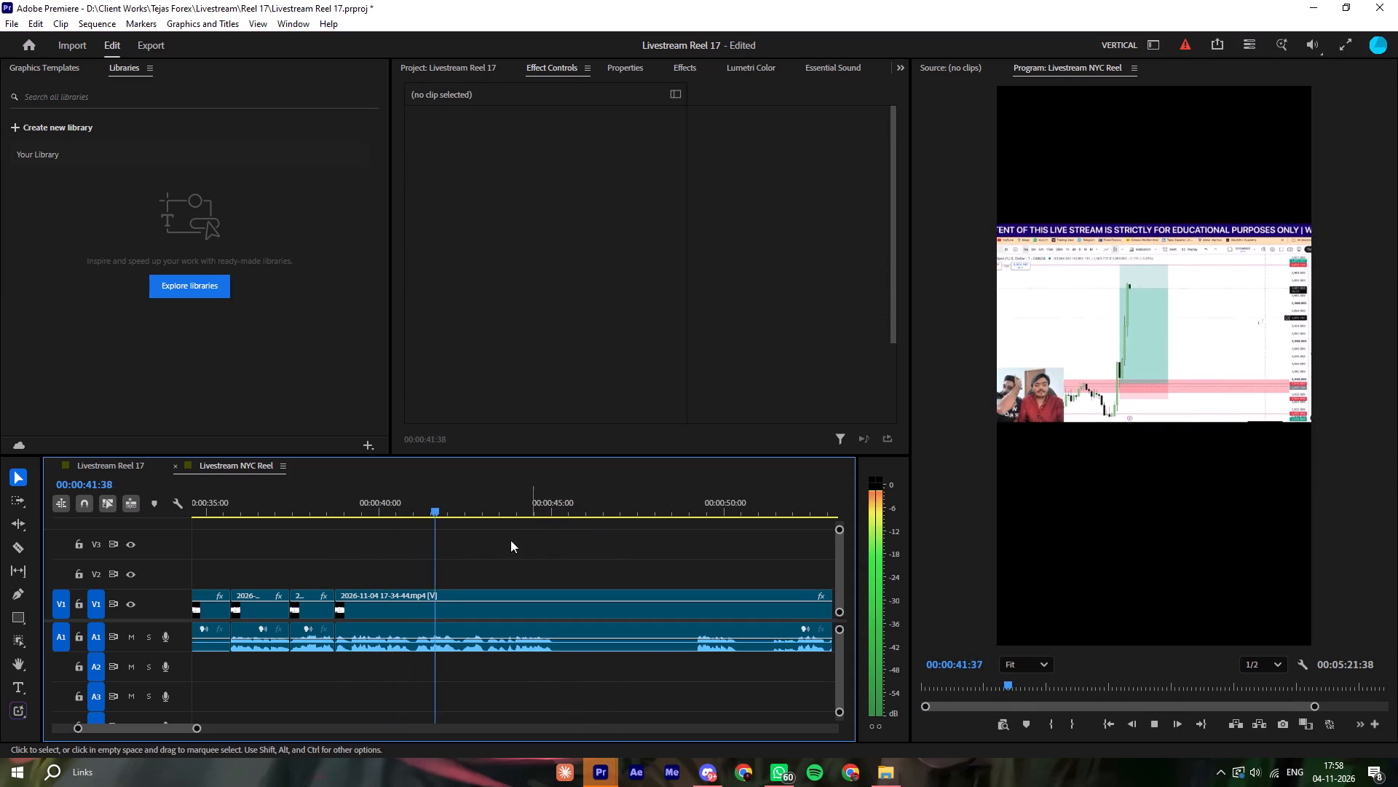
{"action": "left_click", "coordinate": [544, 560]}
{"action": "left_click", "coordinate": [544, 560]}
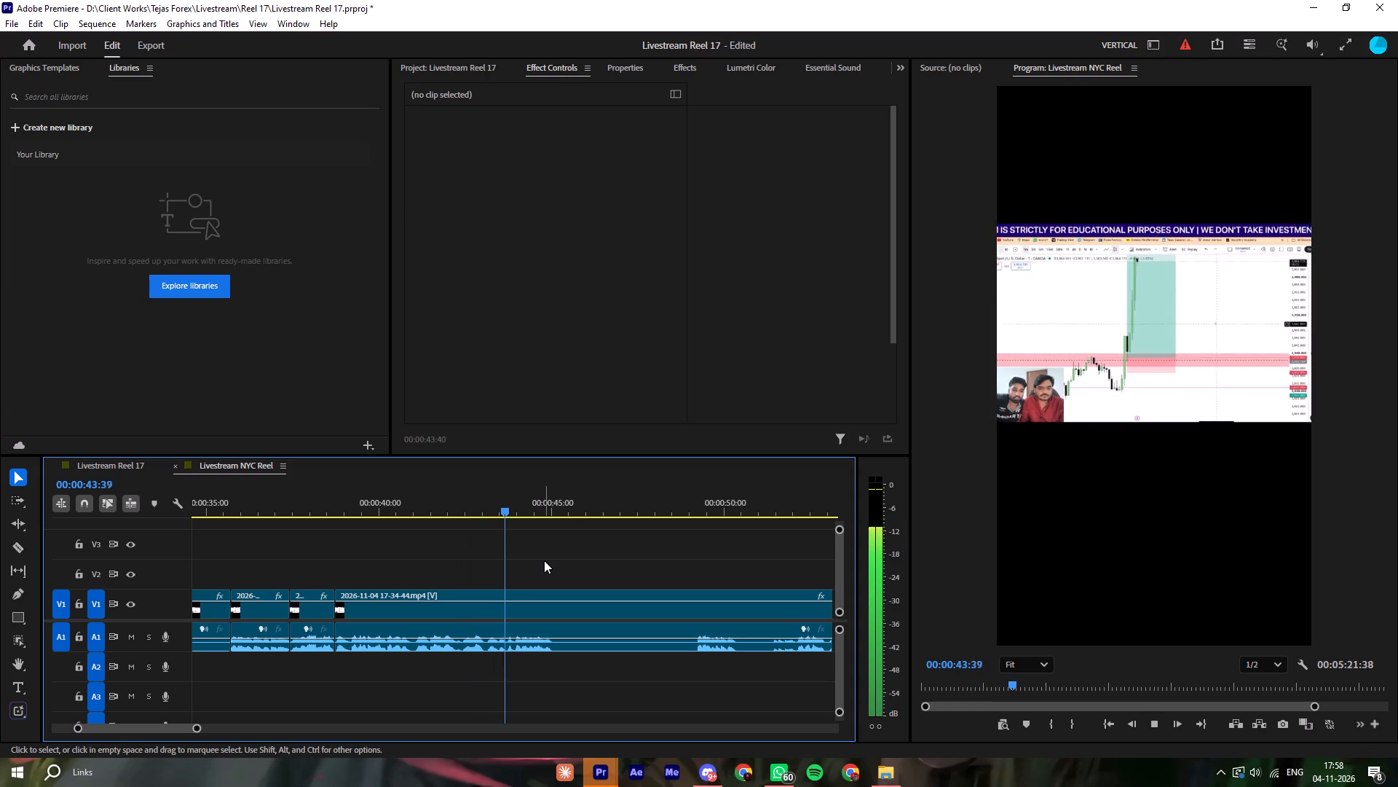
{"action": "left_click", "coordinate": [572, 550]}
{"action": "key", "text": "space"}
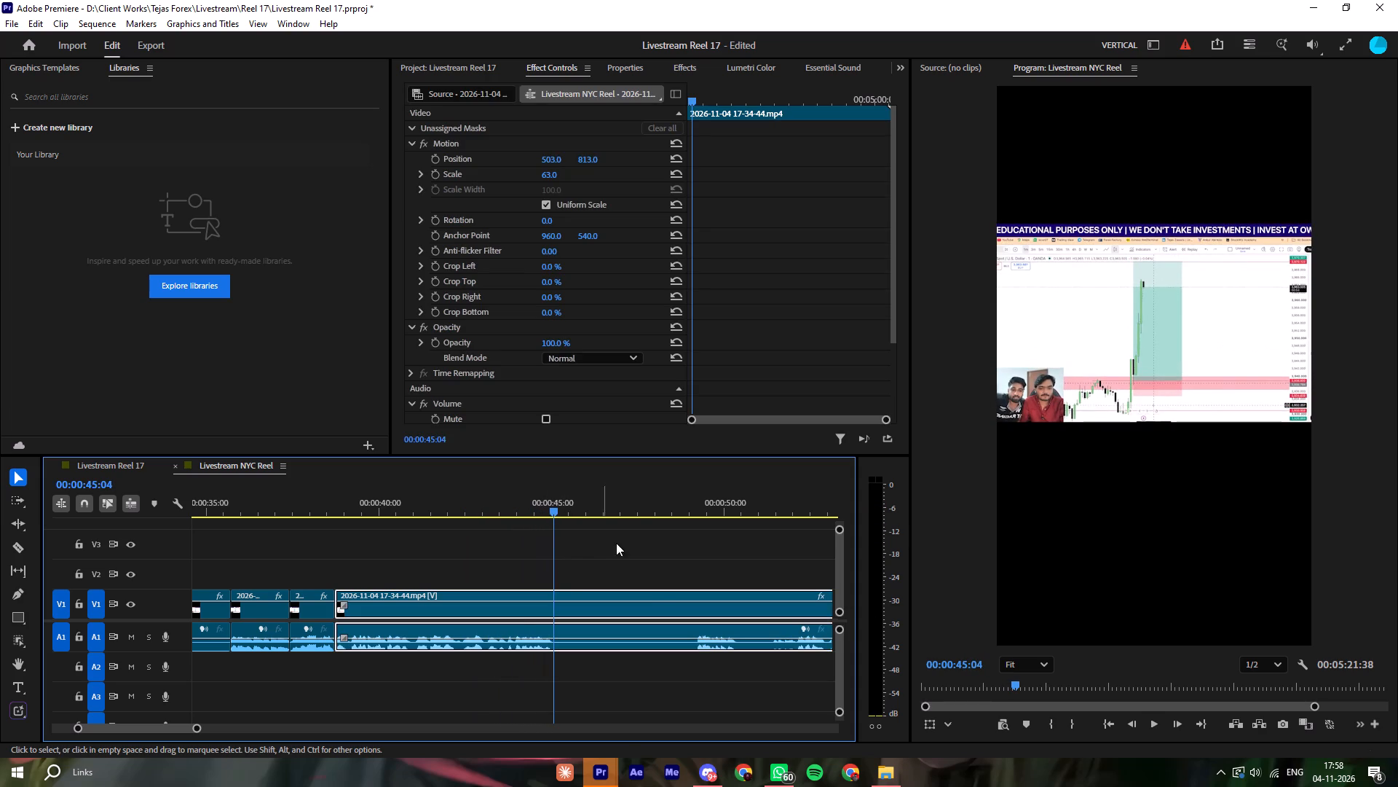
{"action": "key", "text": "ctrl+k"}
Skip and play through the recording after the new cut to find where the next usable passage starts.
{"action": "left_click", "coordinate": [690, 495]}
{"action": "key", "text": "space"}
{"action": "left_click", "coordinate": [662, 579]}
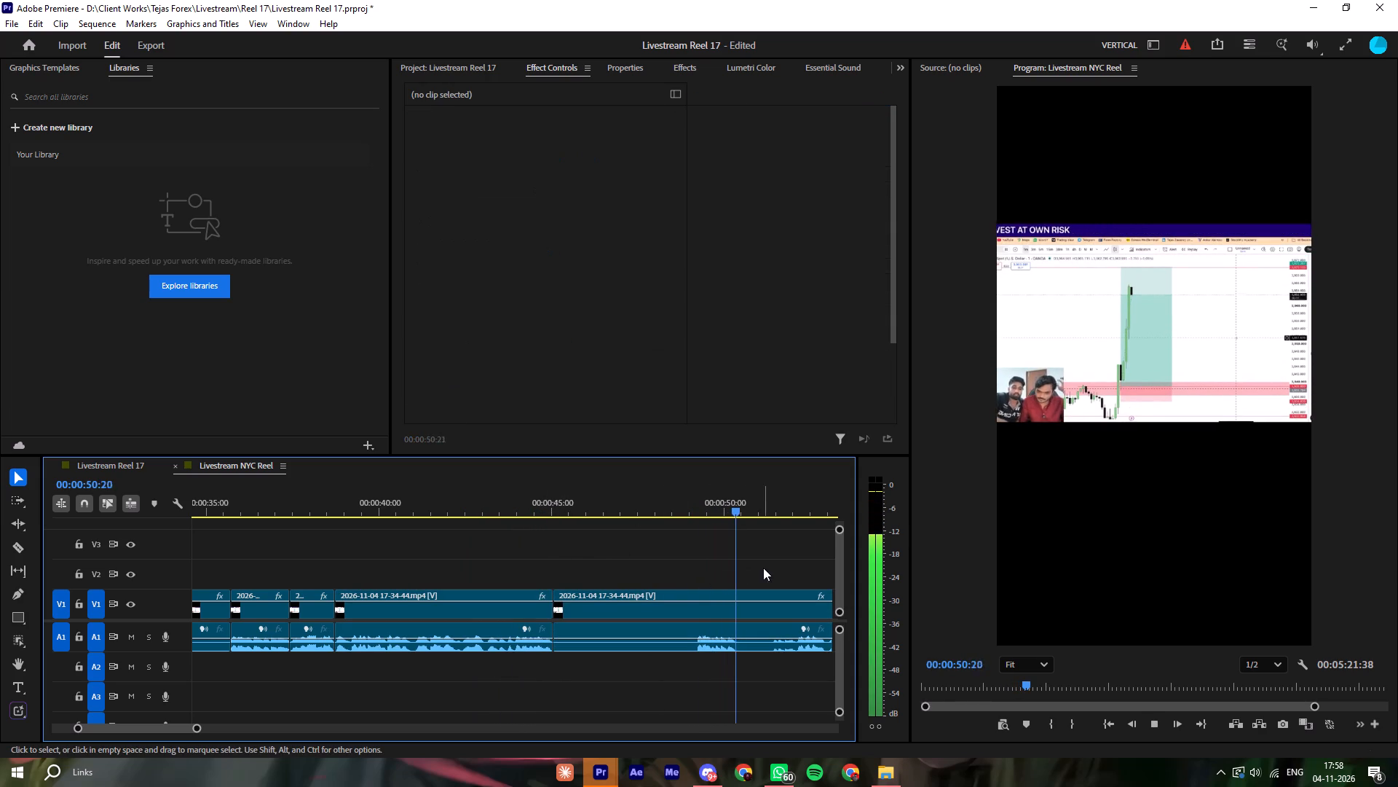
{"action": "left_click", "coordinate": [715, 571]}
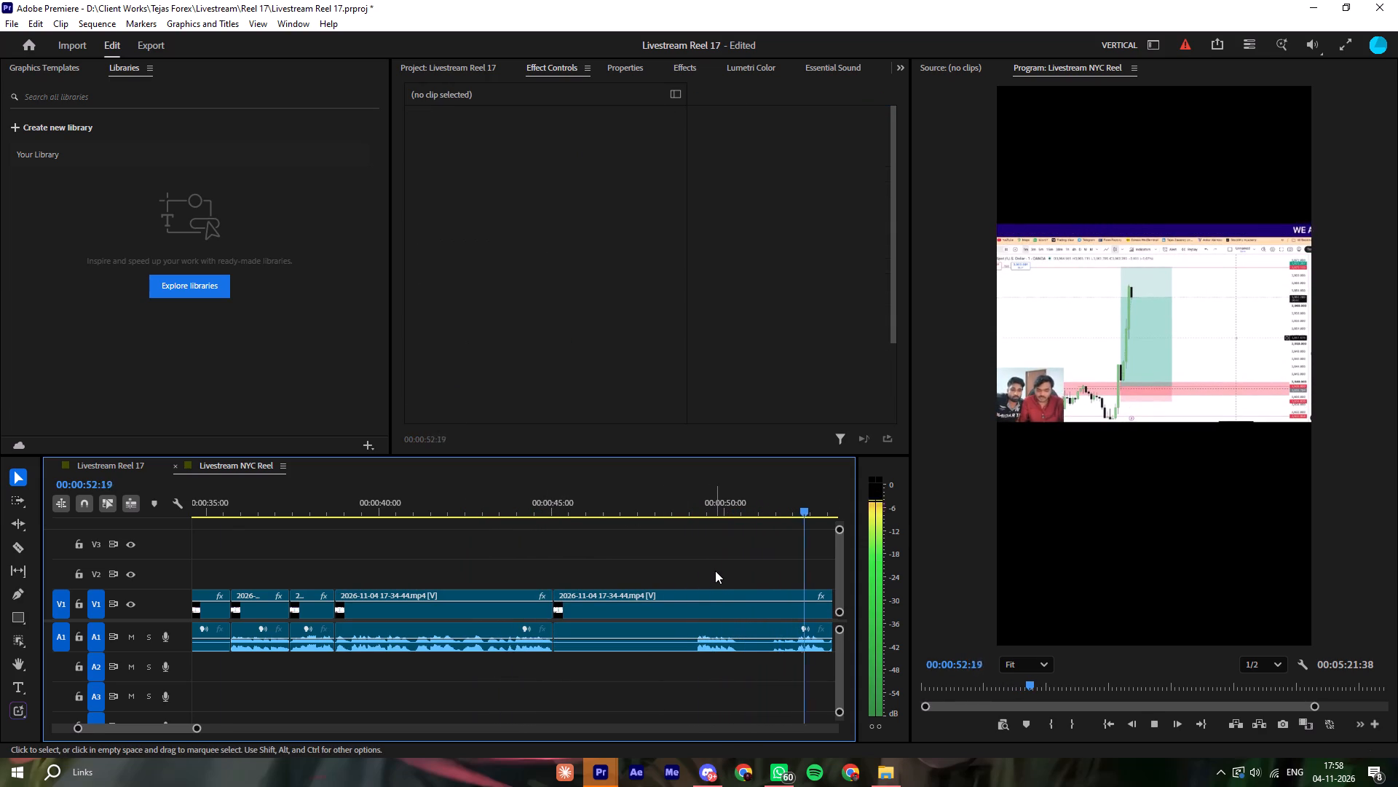
{"action": "left_click", "coordinate": [659, 575]}
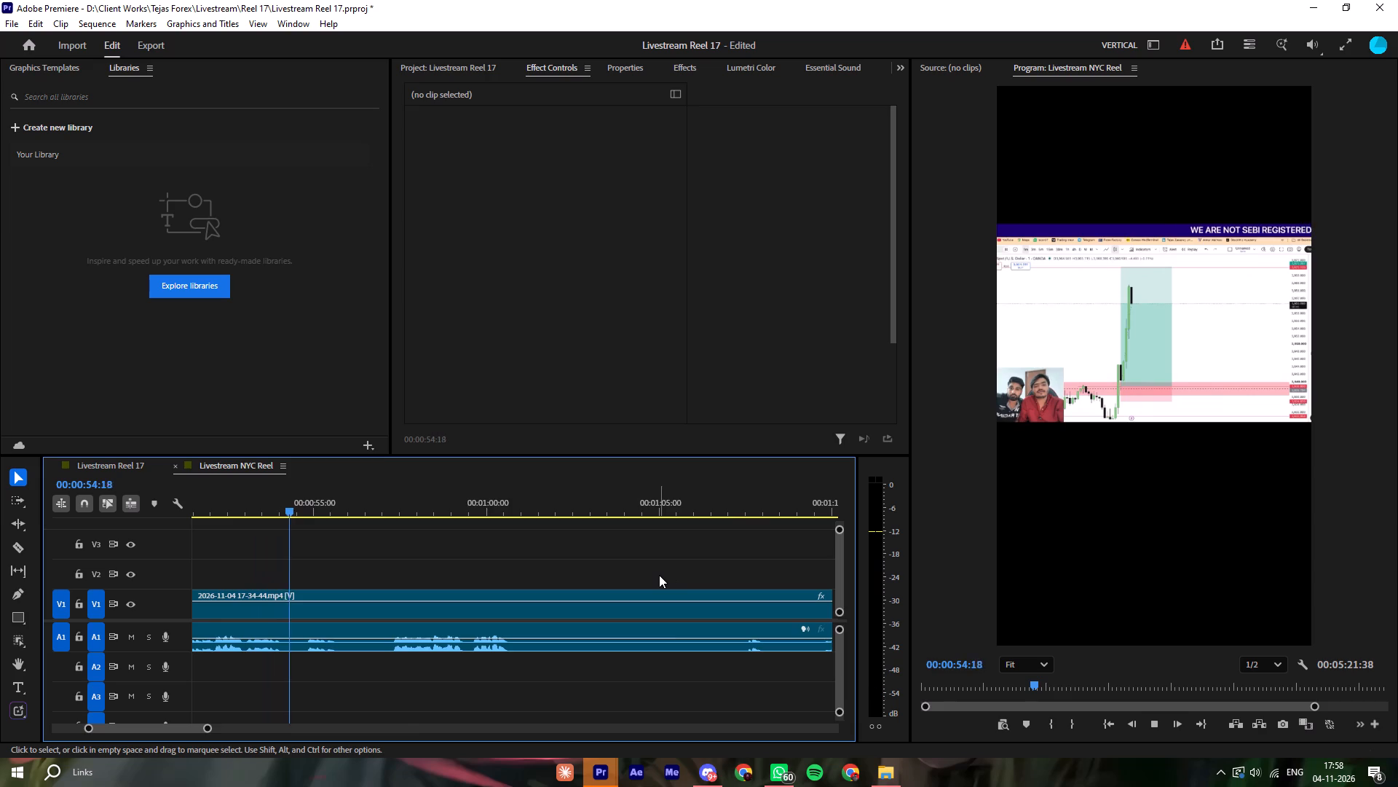
{"action": "type", "text": "-="}
{"action": "left_click", "coordinate": [679, 575]}
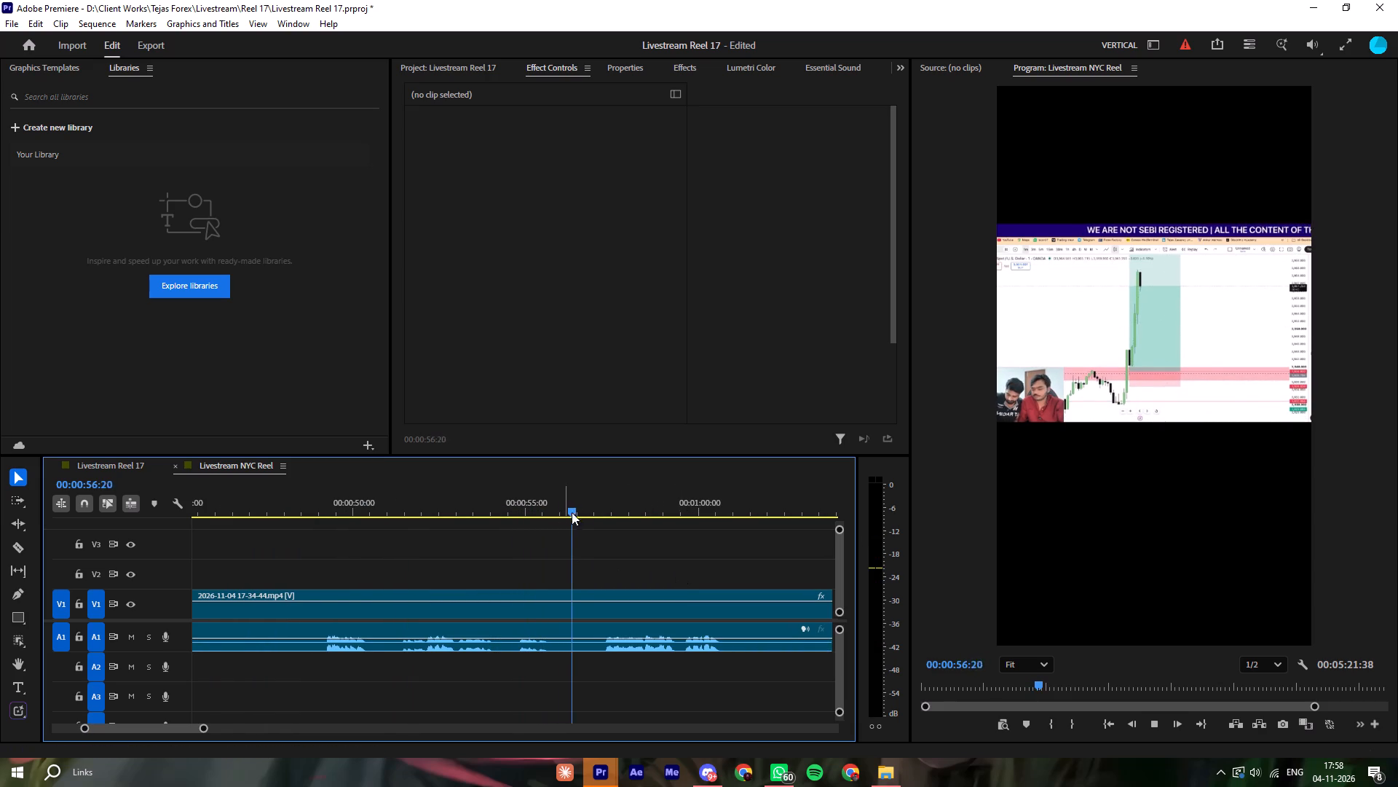
{"action": "left_click", "coordinate": [681, 569]}
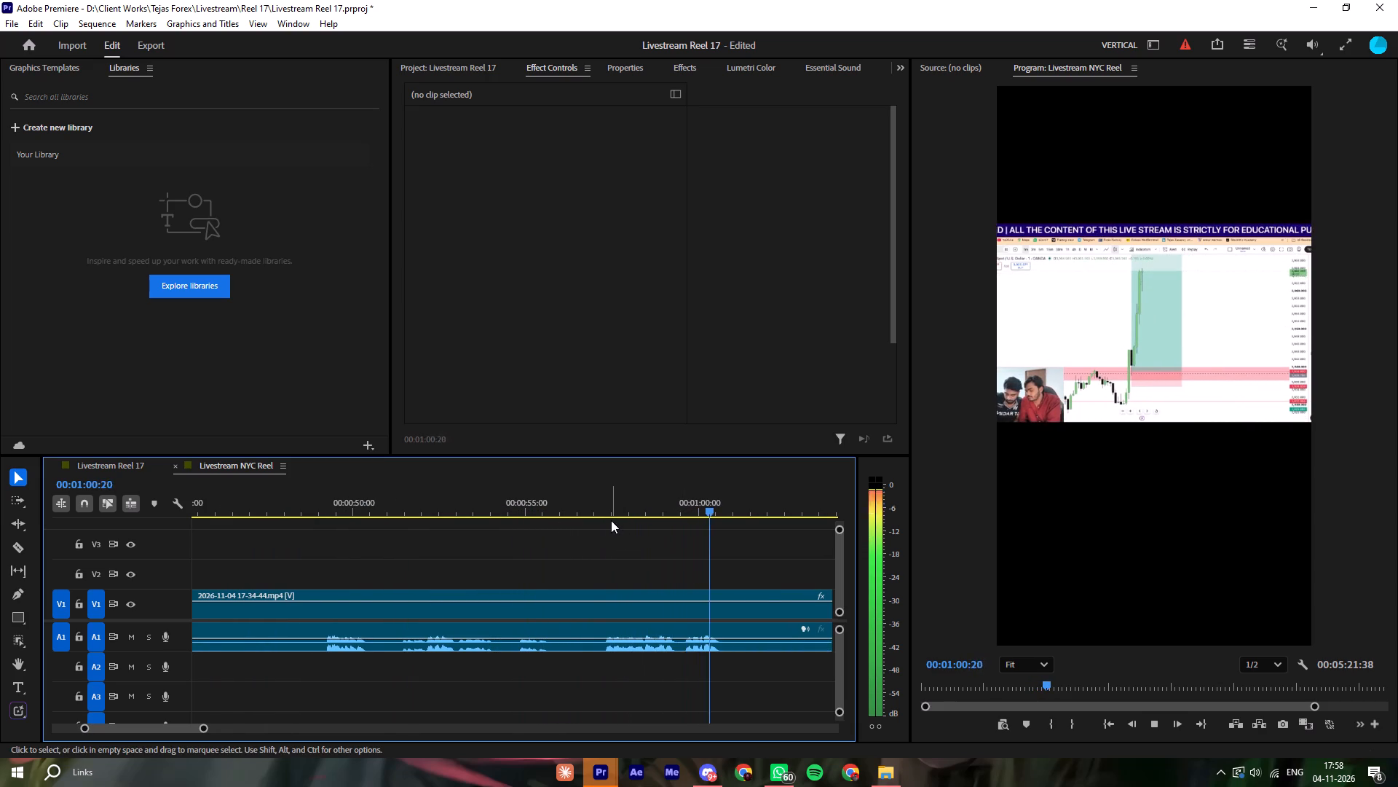
{"action": "left_click", "coordinate": [734, 552]}
{"action": "key", "text": "minus"}
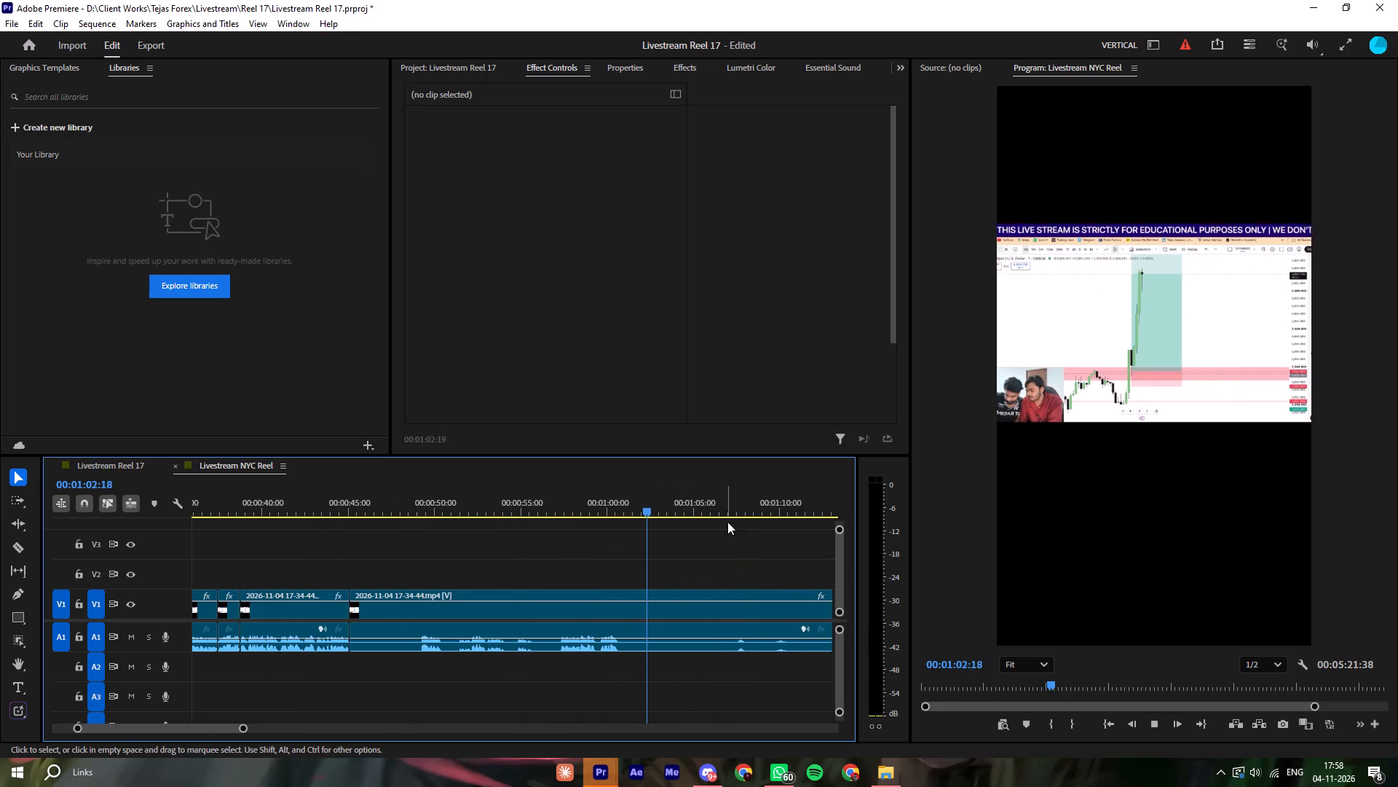
{"action": "left_click", "coordinate": [719, 541]}
{"action": "key", "text": "minus"}
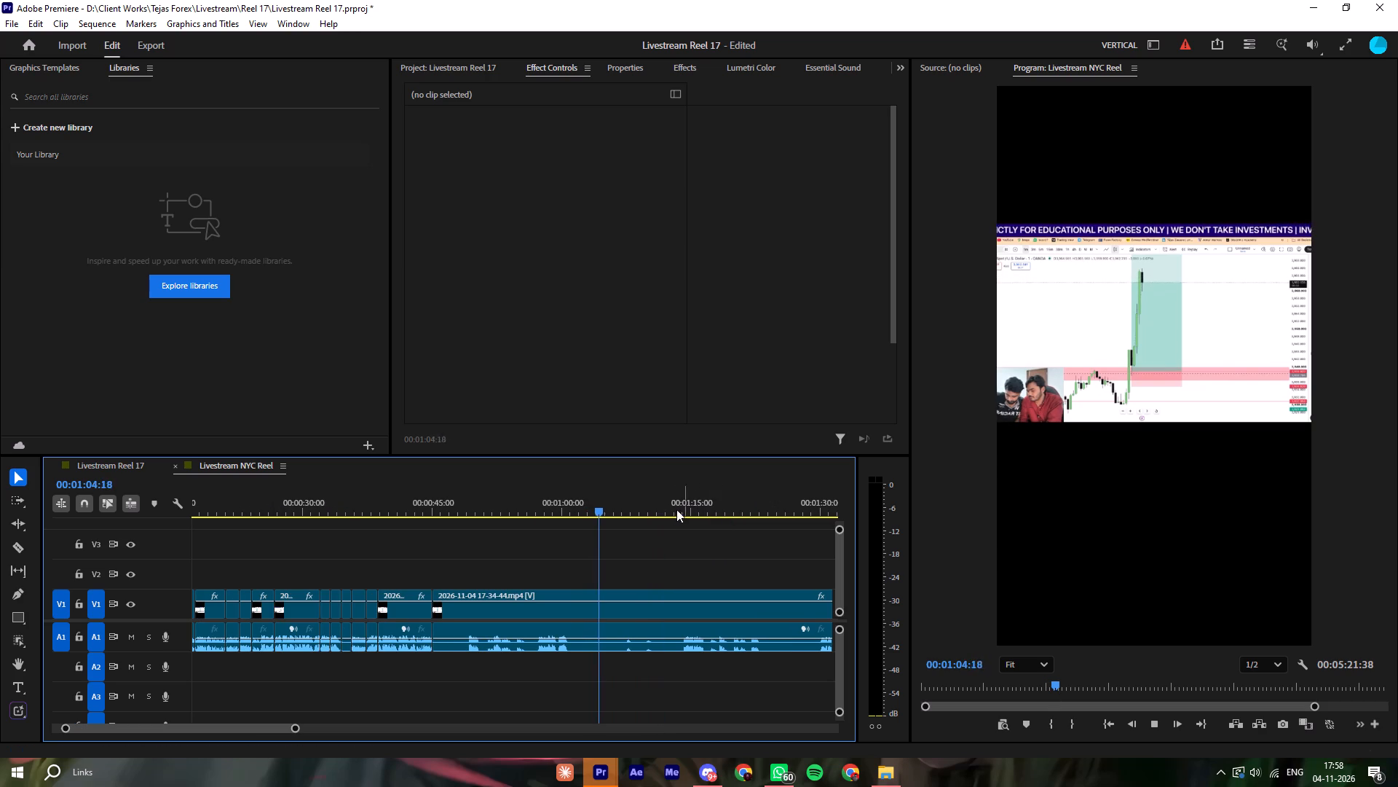
{"action": "left_click", "coordinate": [623, 511]}
{"action": "key", "text": "space"}
{"action": "left_click", "coordinate": [655, 501]}
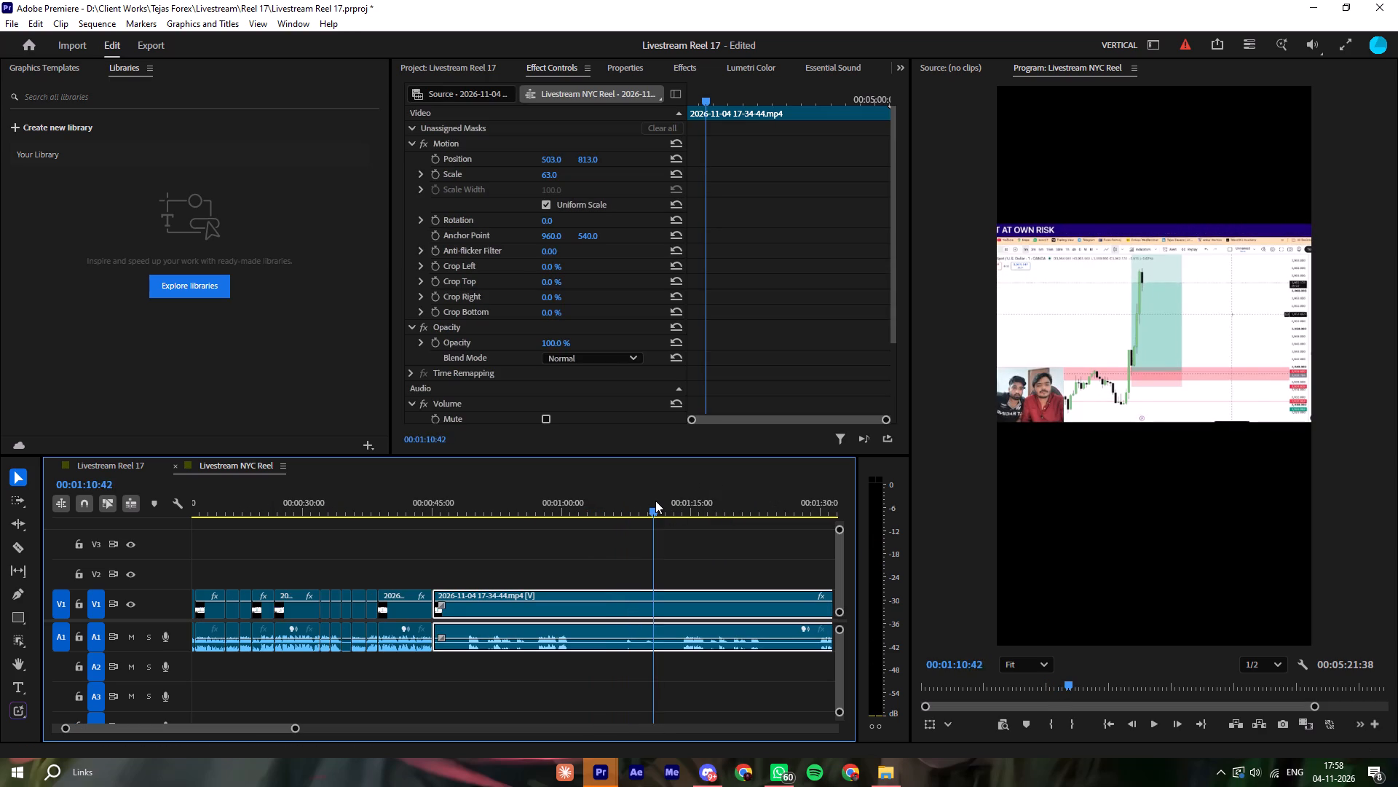
{"action": "key", "text": "space"}
{"action": "left_click", "coordinate": [685, 501]}
{"action": "key", "text": "space"}
{"action": "left_click", "coordinate": [747, 533]}
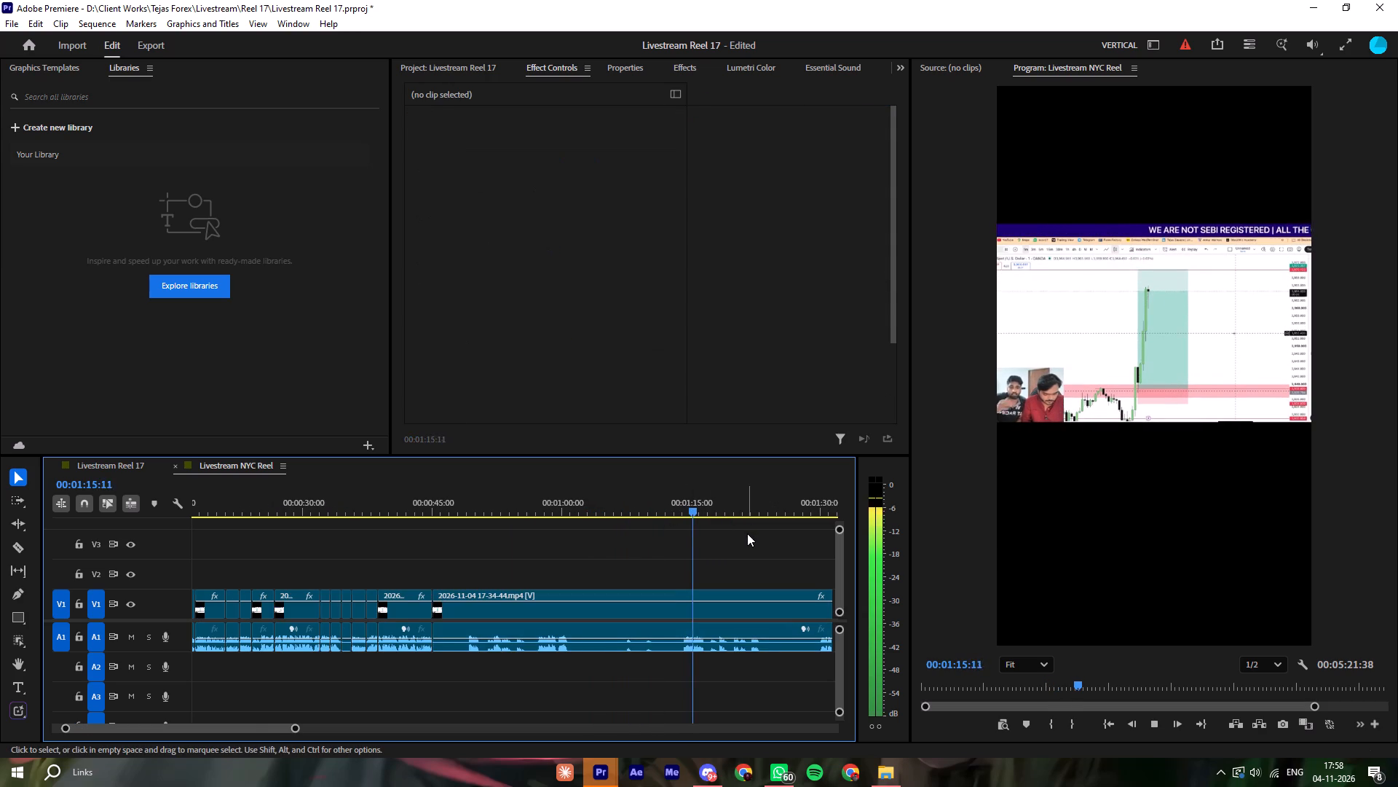
{"action": "type", "text": "=="}
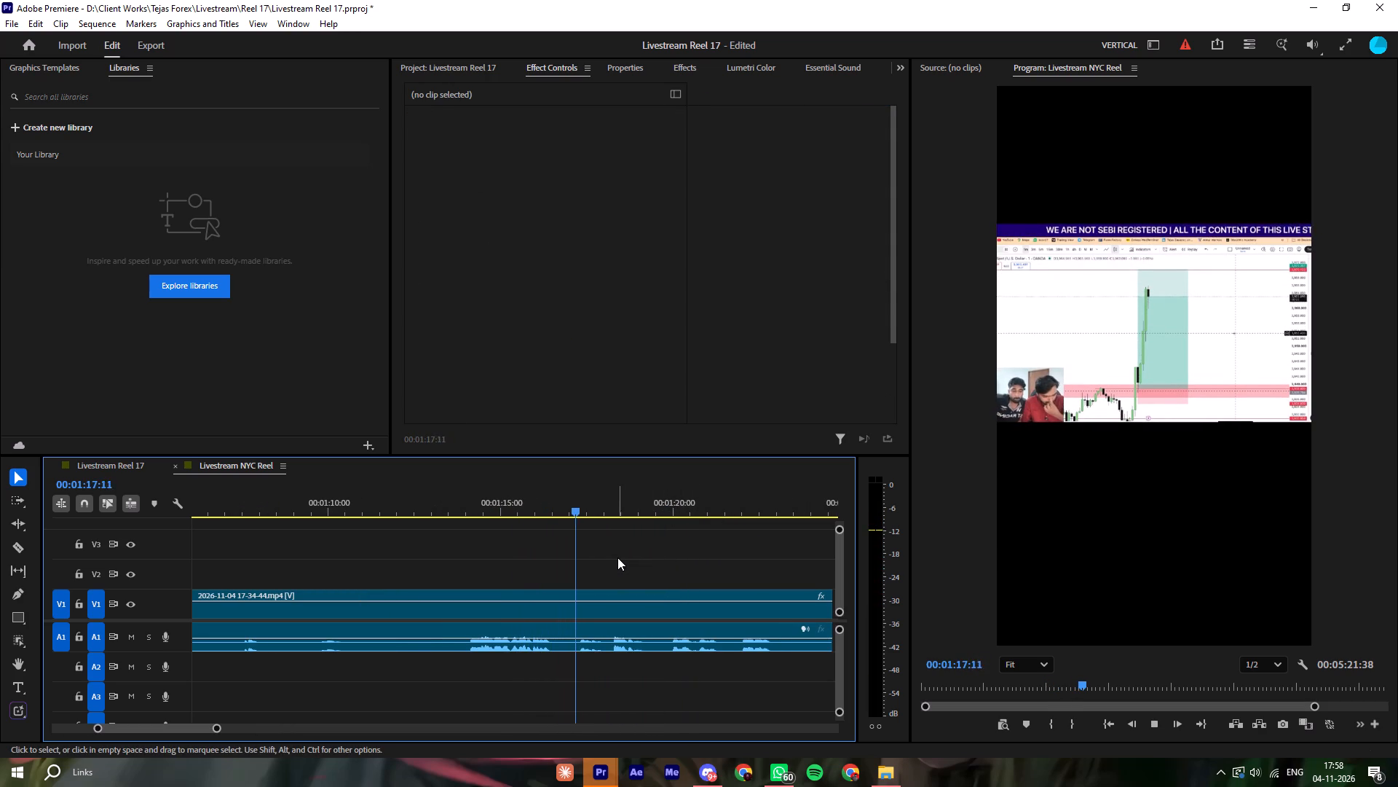
{"action": "left_click", "coordinate": [617, 557]}
{"action": "left_click", "coordinate": [666, 555]}
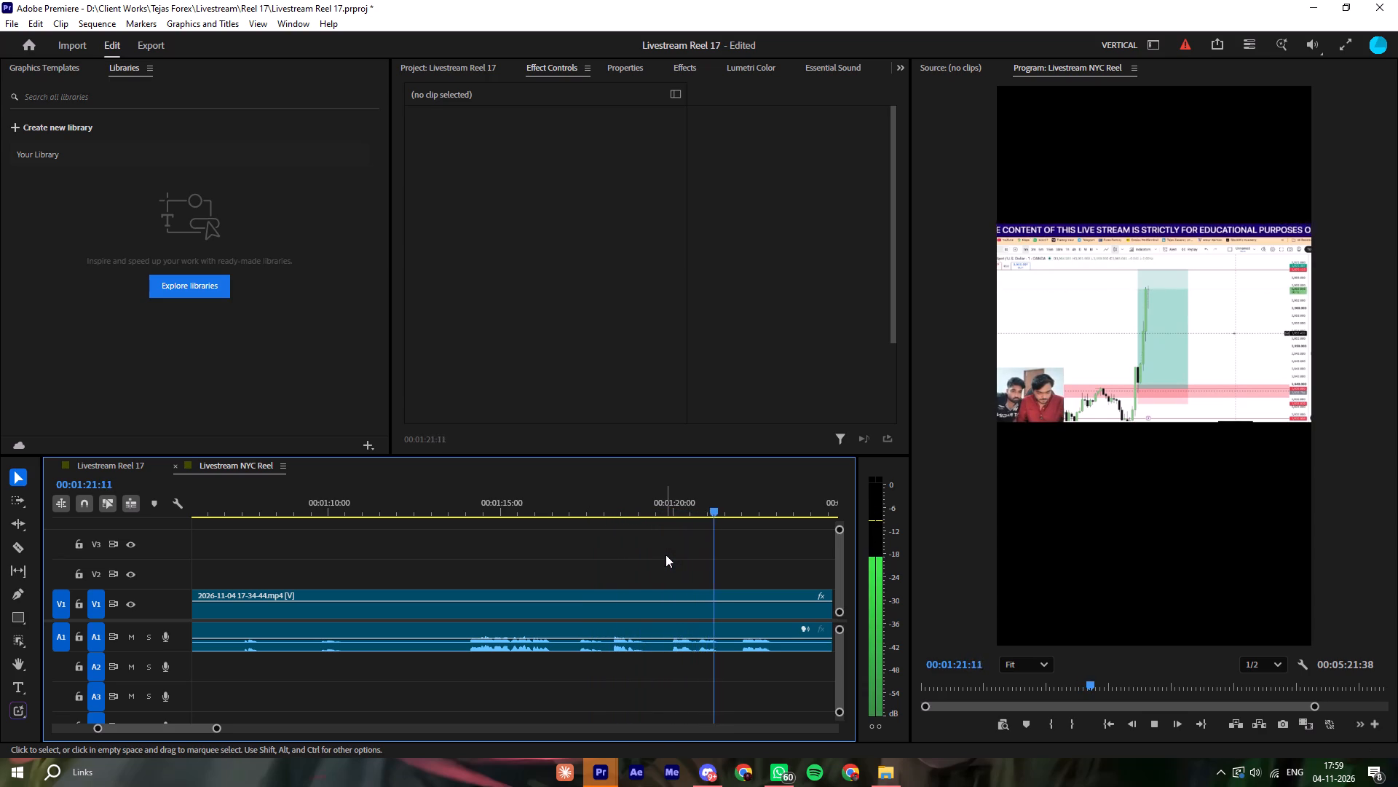
Ripple-trim about 32 seconds from the start of the last clip, up to about 00:01:17:12.
{"action": "key", "text": "space"}
{"action": "left_click", "coordinate": [561, 503]}
{"action": "key", "text": "space"}
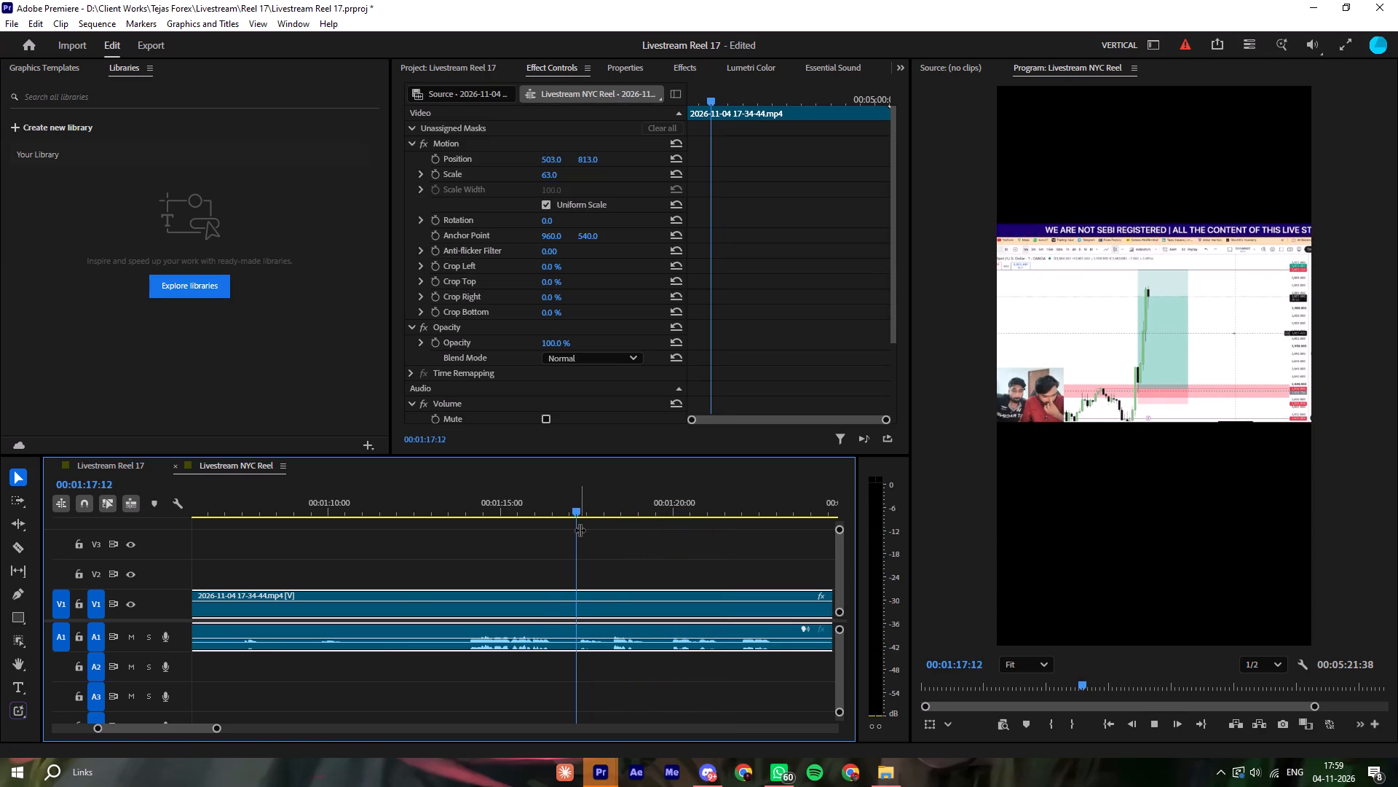
{"action": "key", "text": "space"}
{"action": "type", "text": "q"}
{"action": "key", "text": "space"}
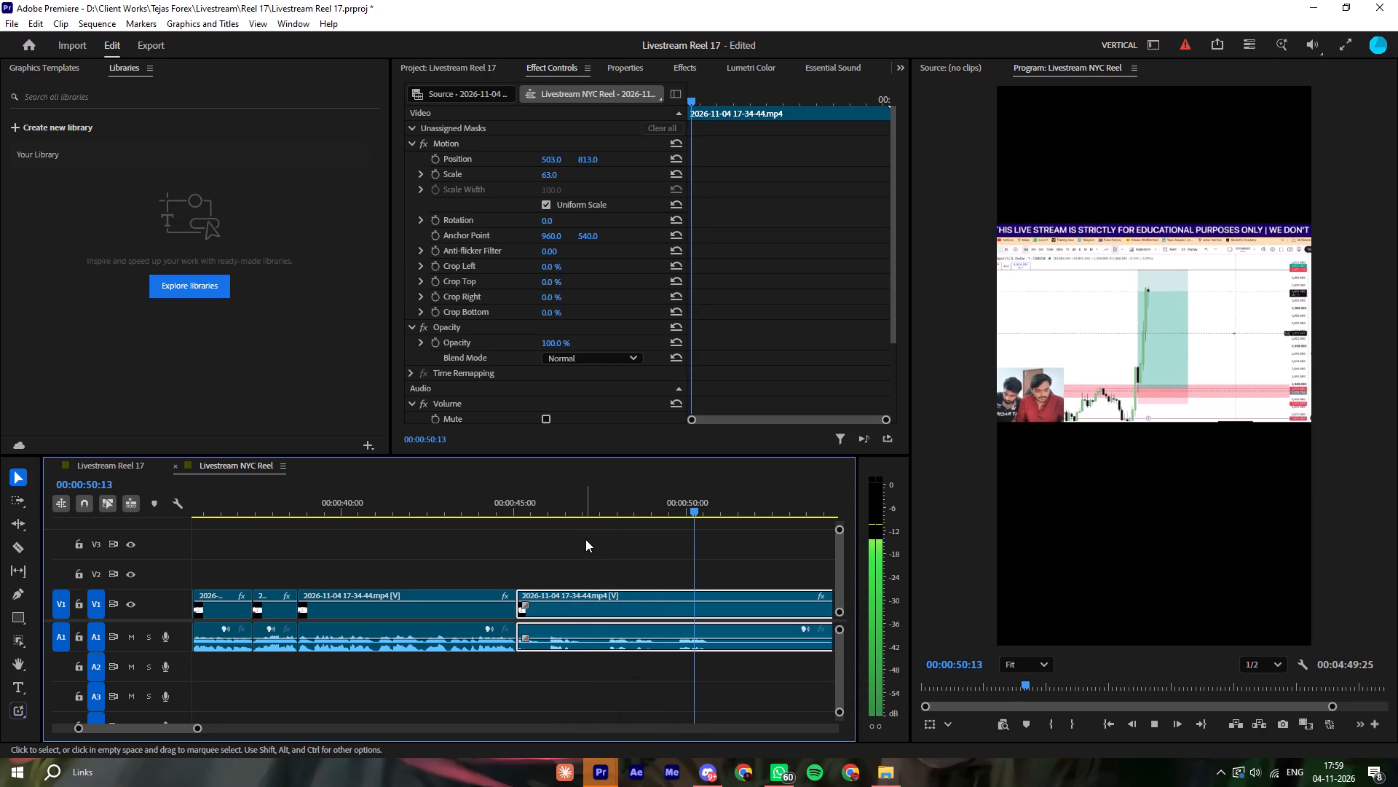
Replay the passage after the join and ripple-trim about 1 more second from the last clip's start.
{"action": "key", "text": "space"}
{"action": "left_click", "coordinate": [601, 512]}
{"action": "key", "text": "space"}
{"action": "left_click", "coordinate": [629, 560]}
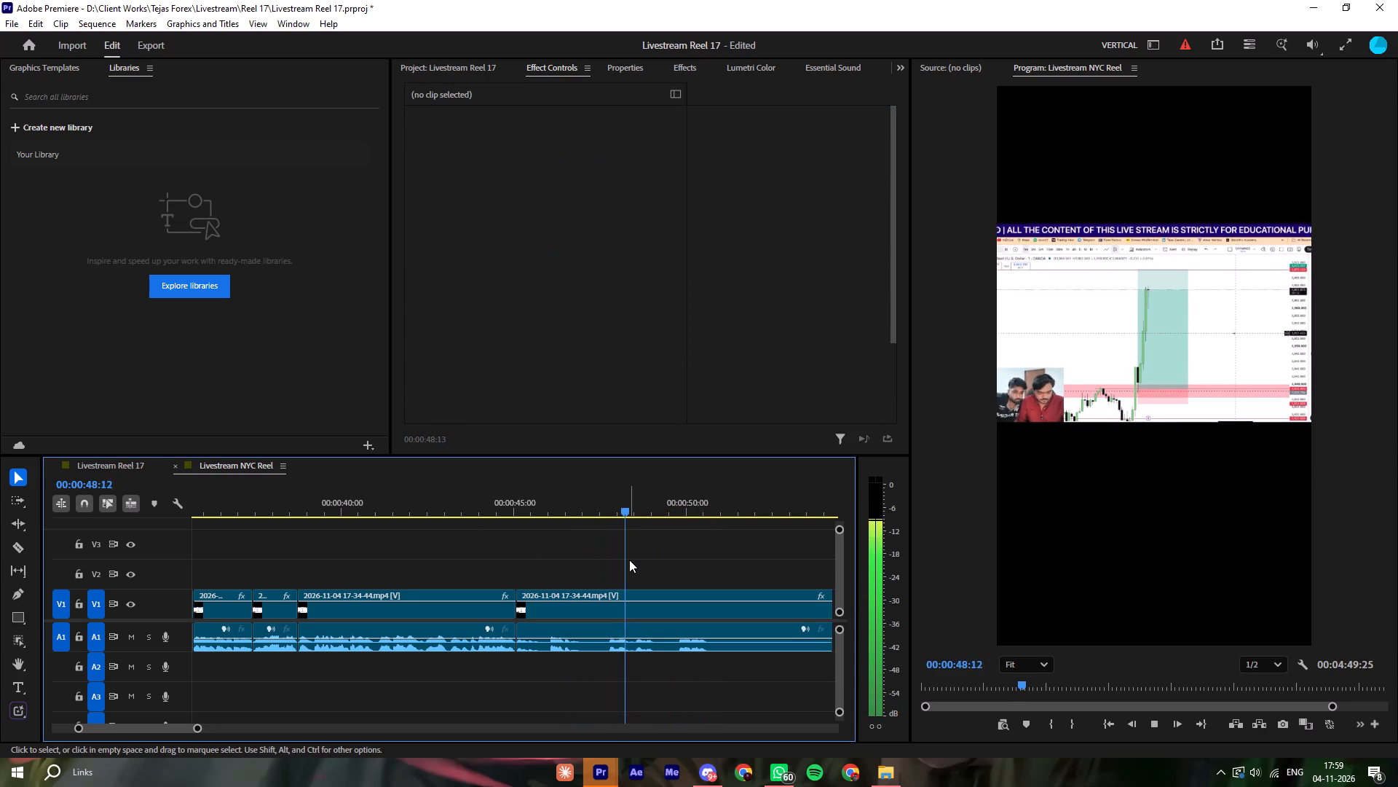
{"action": "left_click", "coordinate": [546, 512]}
{"action": "key", "text": "space"}
{"action": "left_click", "coordinate": [555, 505]}
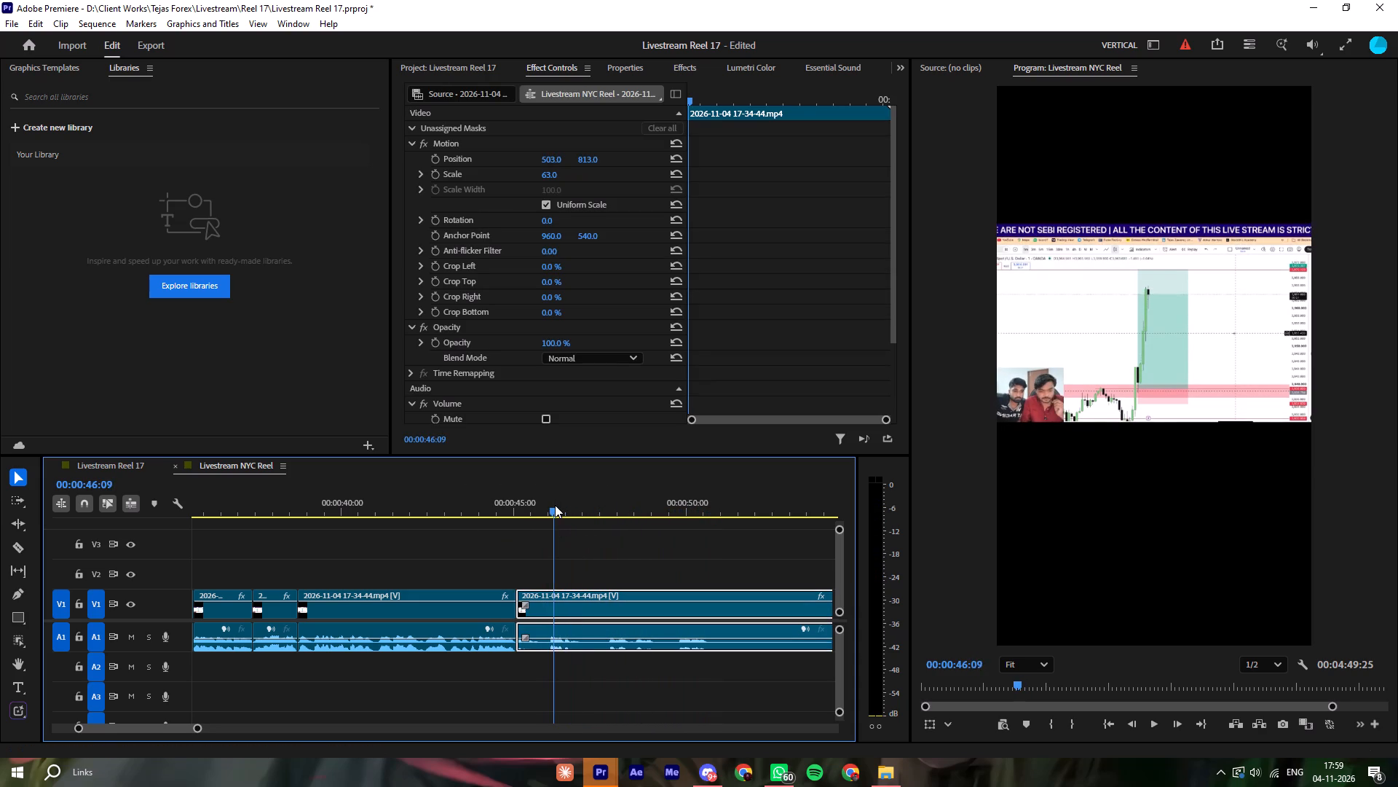
{"action": "key", "text": "q"}
Cut the recording at 00:00:45:58 and ripple-trim about 2.8 seconds after that cut, up to 00:00:48:48.
{"action": "key", "text": "space"}
{"action": "key", "text": "space"}
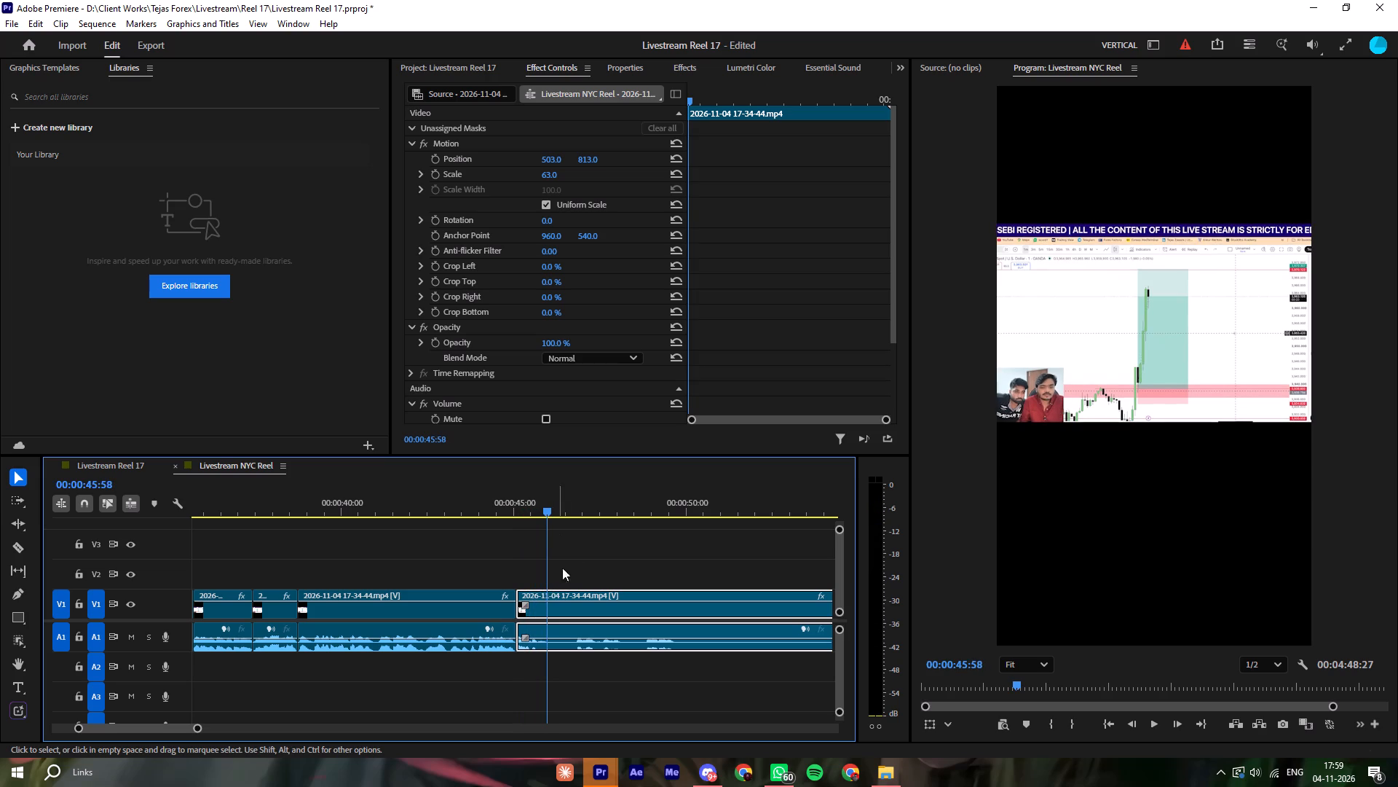
{"action": "key", "text": "ctrl+k"}
{"action": "left_click", "coordinate": [644, 499]}
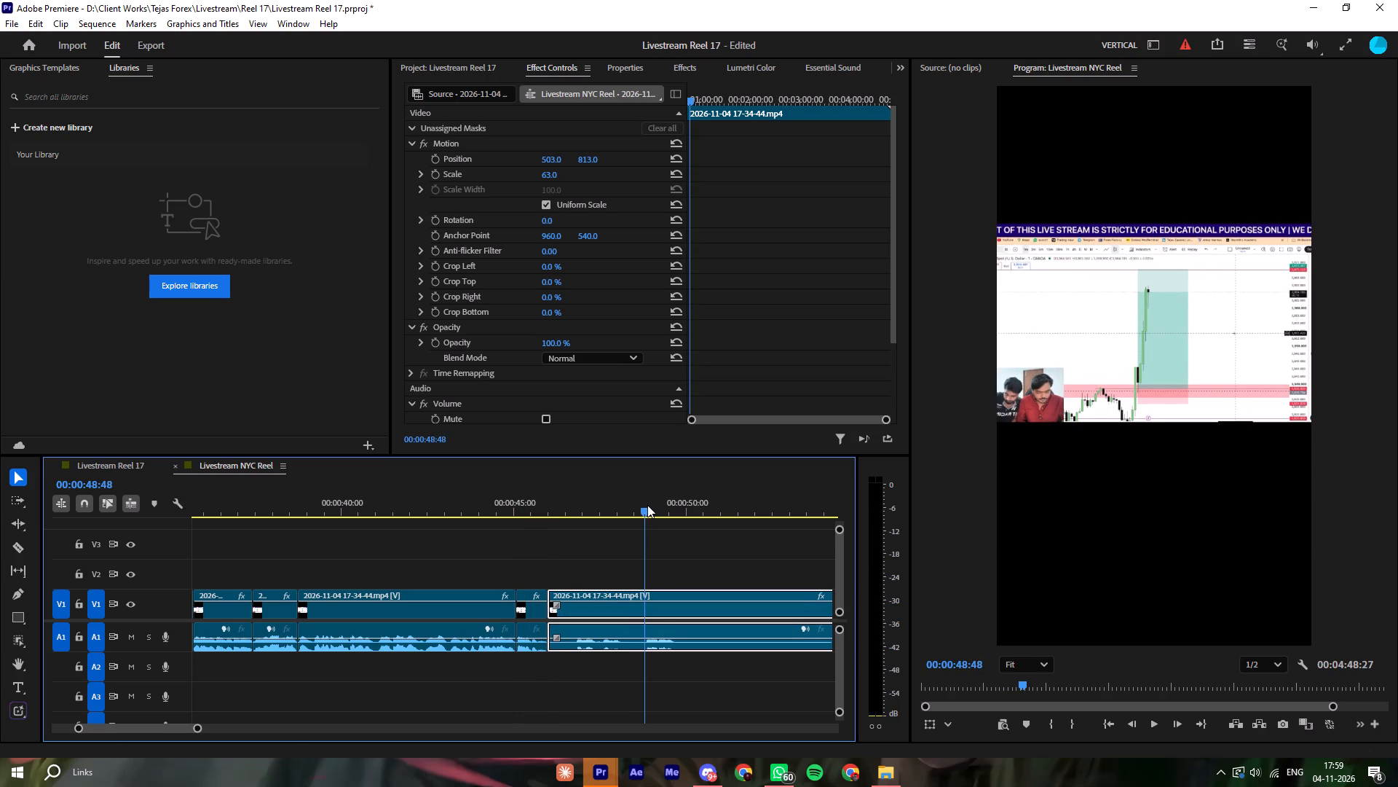
{"action": "key", "text": "q"}
Play on from the trimmed join and cut the recording at 00:00:46:52.
{"action": "key", "text": "space"}
{"action": "left_click", "coordinate": [623, 528]}
{"action": "key", "text": "space"}
{"action": "key", "text": "ctrl+k"}
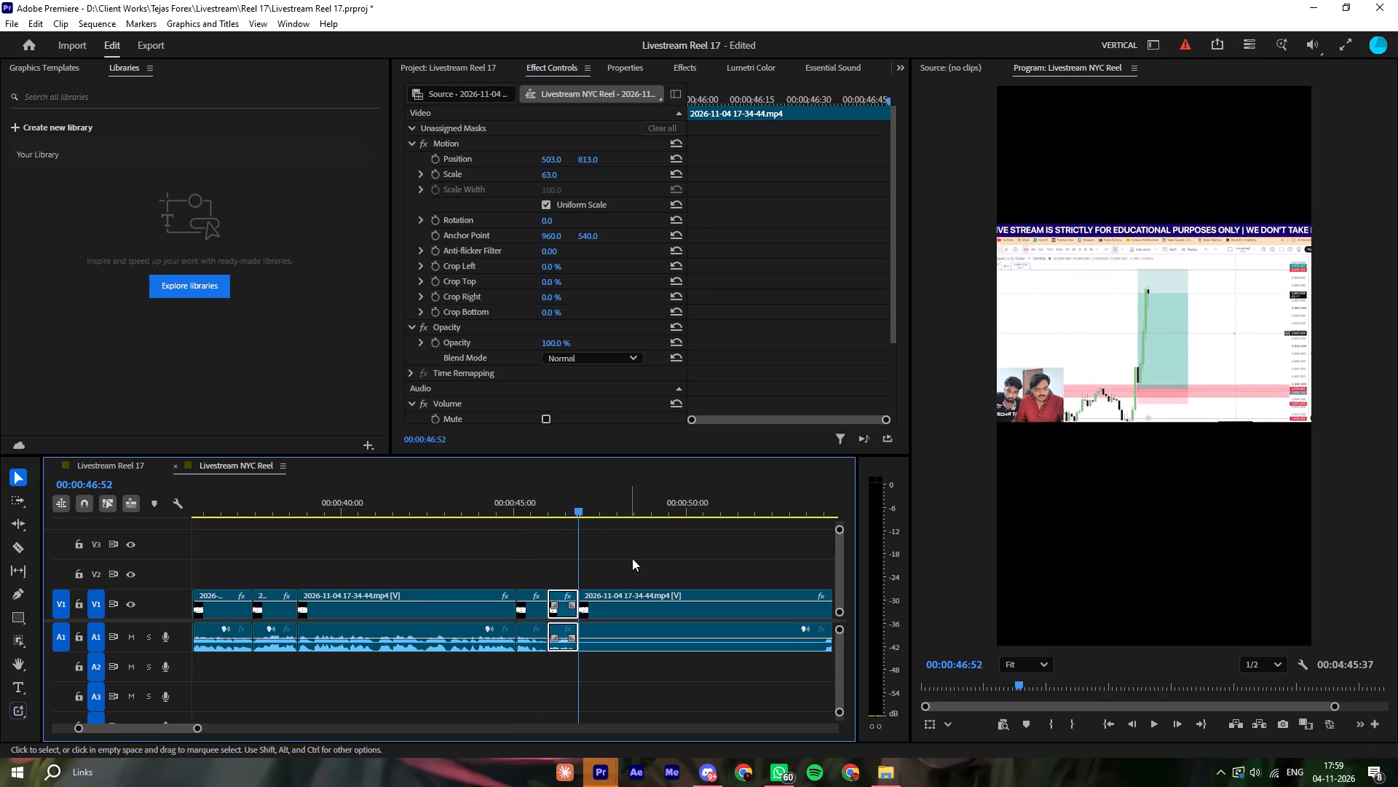
Play on, find where speech resumes, and ripple-trim about 7.2 seconds right after the 00:00:46:52 cut.
{"action": "key", "text": "space"}
{"action": "left_click", "coordinate": [678, 566]}
{"action": "type", "text": "--="}
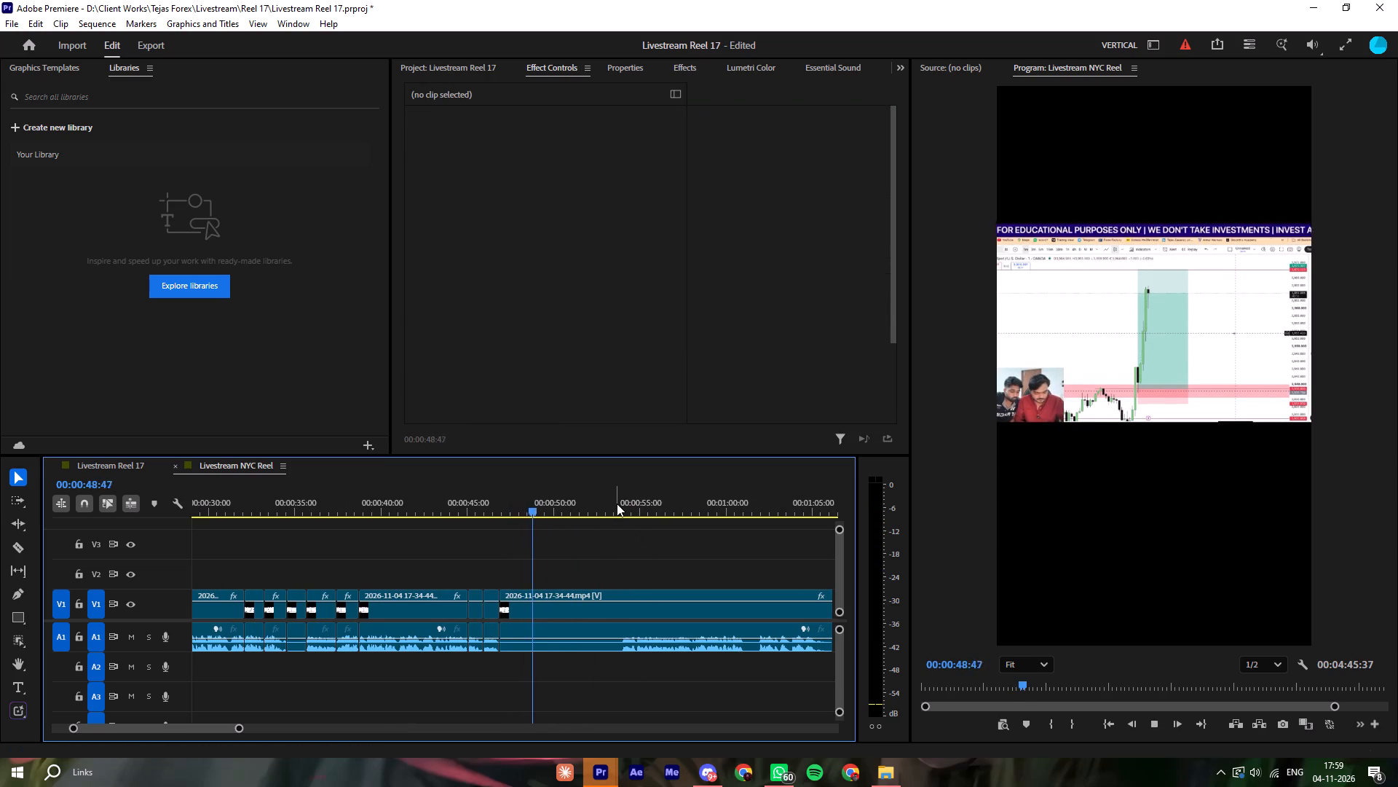
{"action": "left_click", "coordinate": [617, 504]}
{"action": "key", "text": "space"}
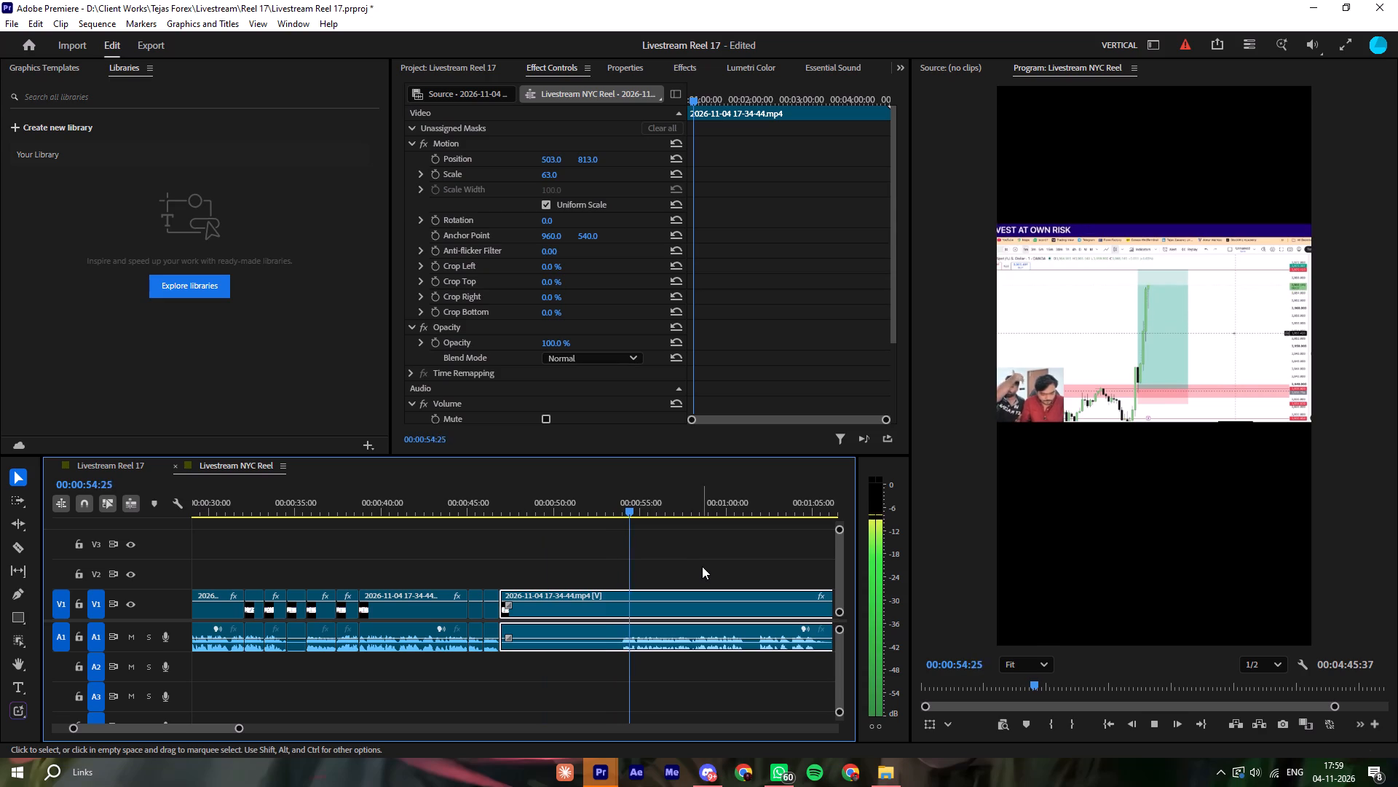
{"action": "left_click", "coordinate": [702, 566]}
{"action": "left_click", "coordinate": [702, 566]}
{"action": "key", "text": "minus"}
{"action": "key", "text": "equal"}
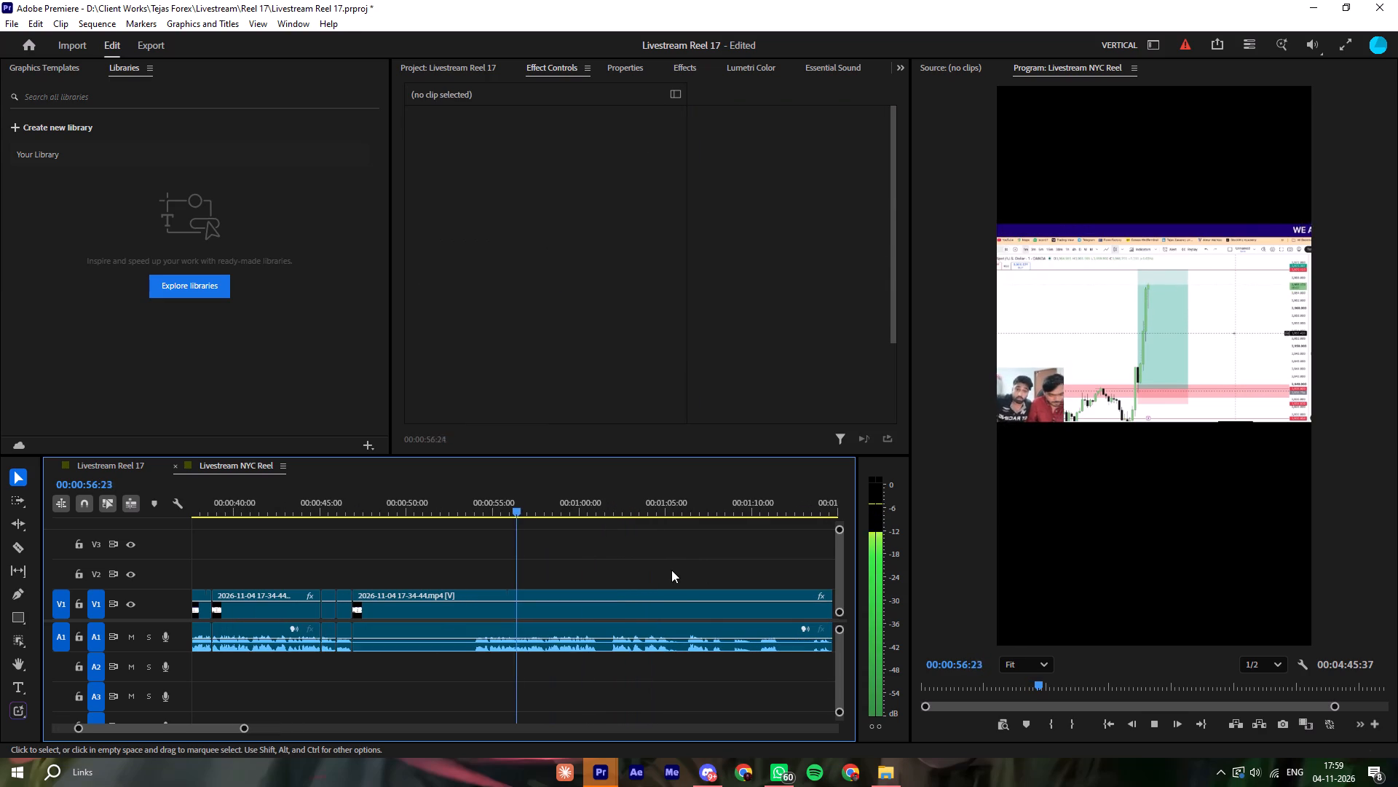
{"action": "left_click_drag", "start_coordinate": [479, 509], "coordinate": [478, 516]}
{"action": "key", "text": "q"}
Play on from the trimmed join and cut the recording at 00:00:53:55.
{"action": "key", "text": "space"}
{"action": "left_click", "coordinate": [530, 540]}
{"action": "left_click", "coordinate": [530, 540]}
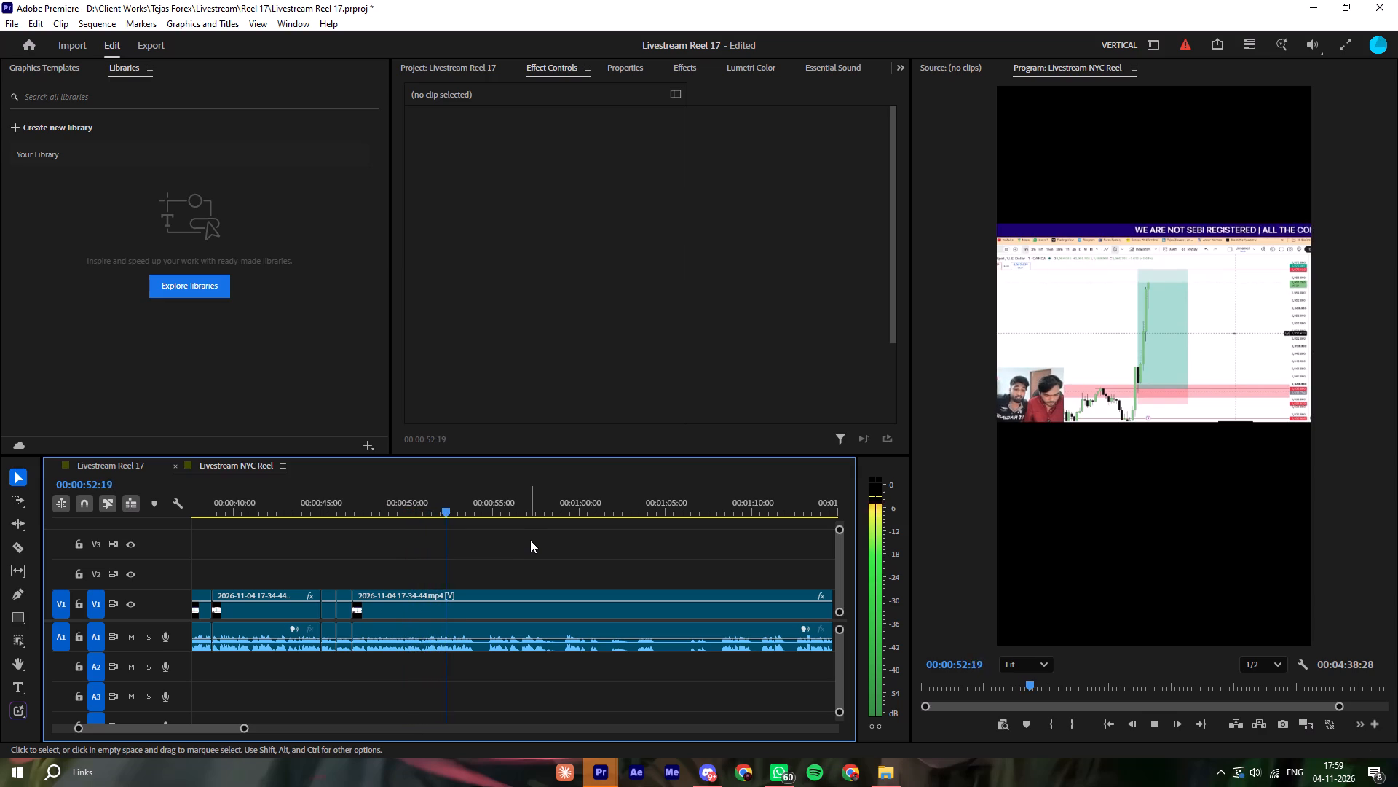
{"action": "left_click", "coordinate": [522, 552]}
{"action": "key", "text": "space"}
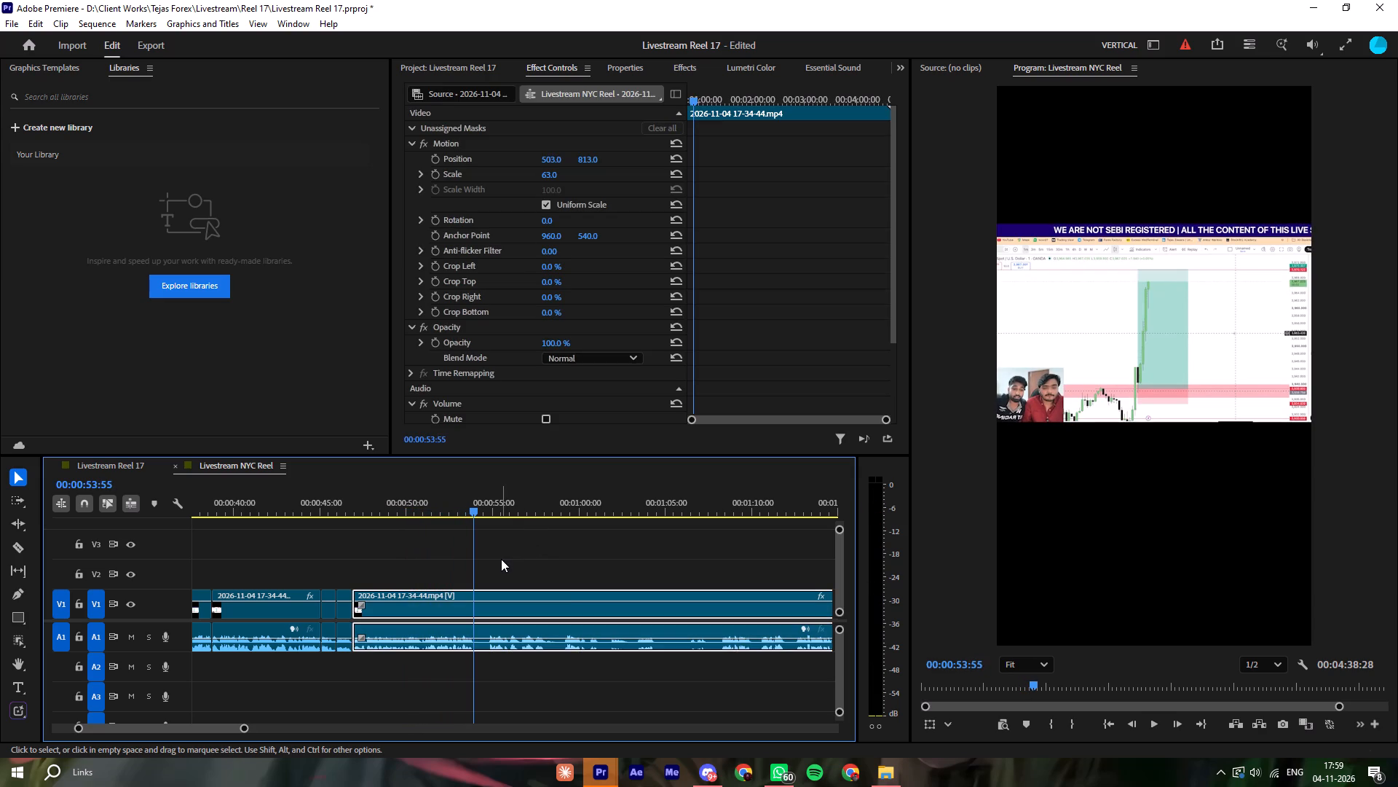
{"action": "key", "text": "ctrl+k"}
Play on past the cut and delete the rest of the recording after 00:00:53:55.
{"action": "key", "text": "space"}
{"action": "left_click", "coordinate": [584, 568]}
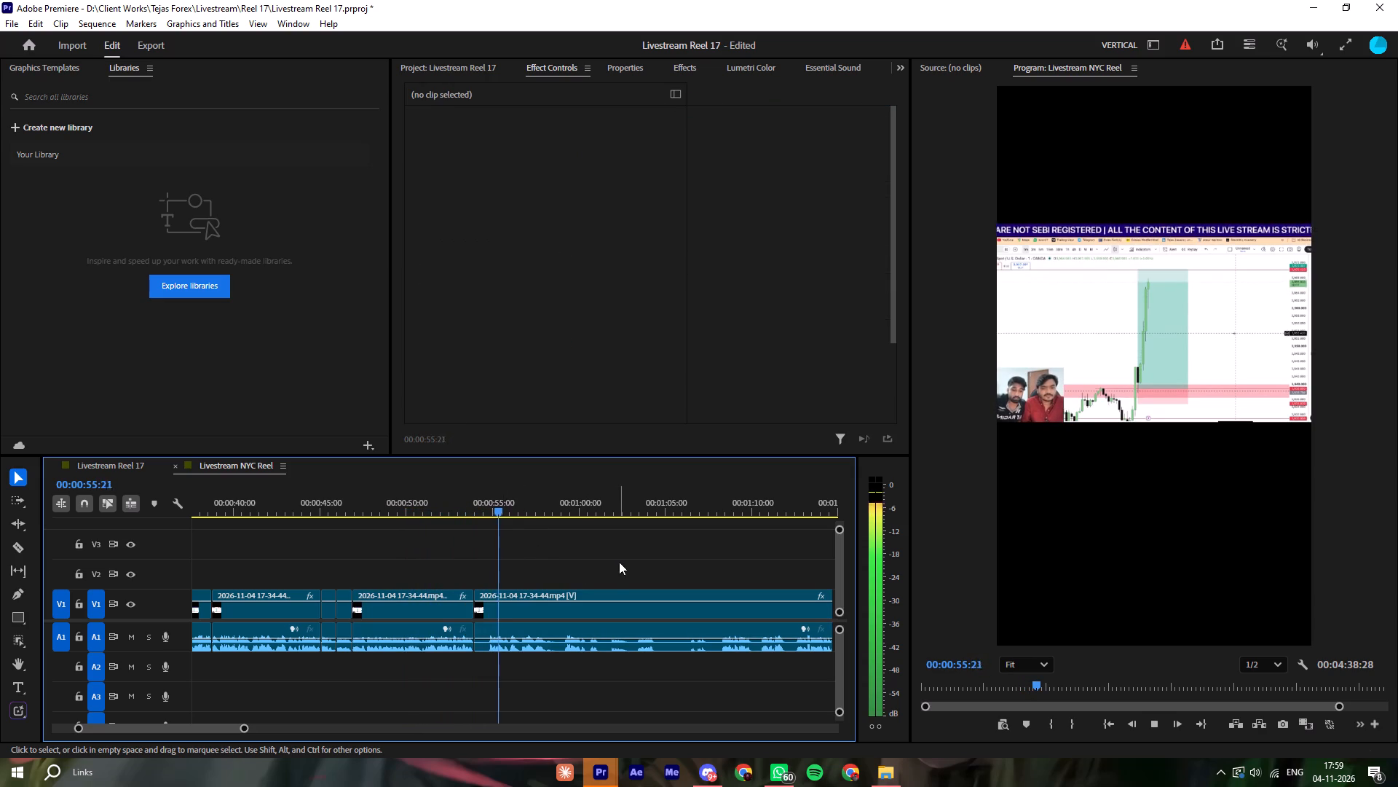
{"action": "left_click", "coordinate": [601, 566]}
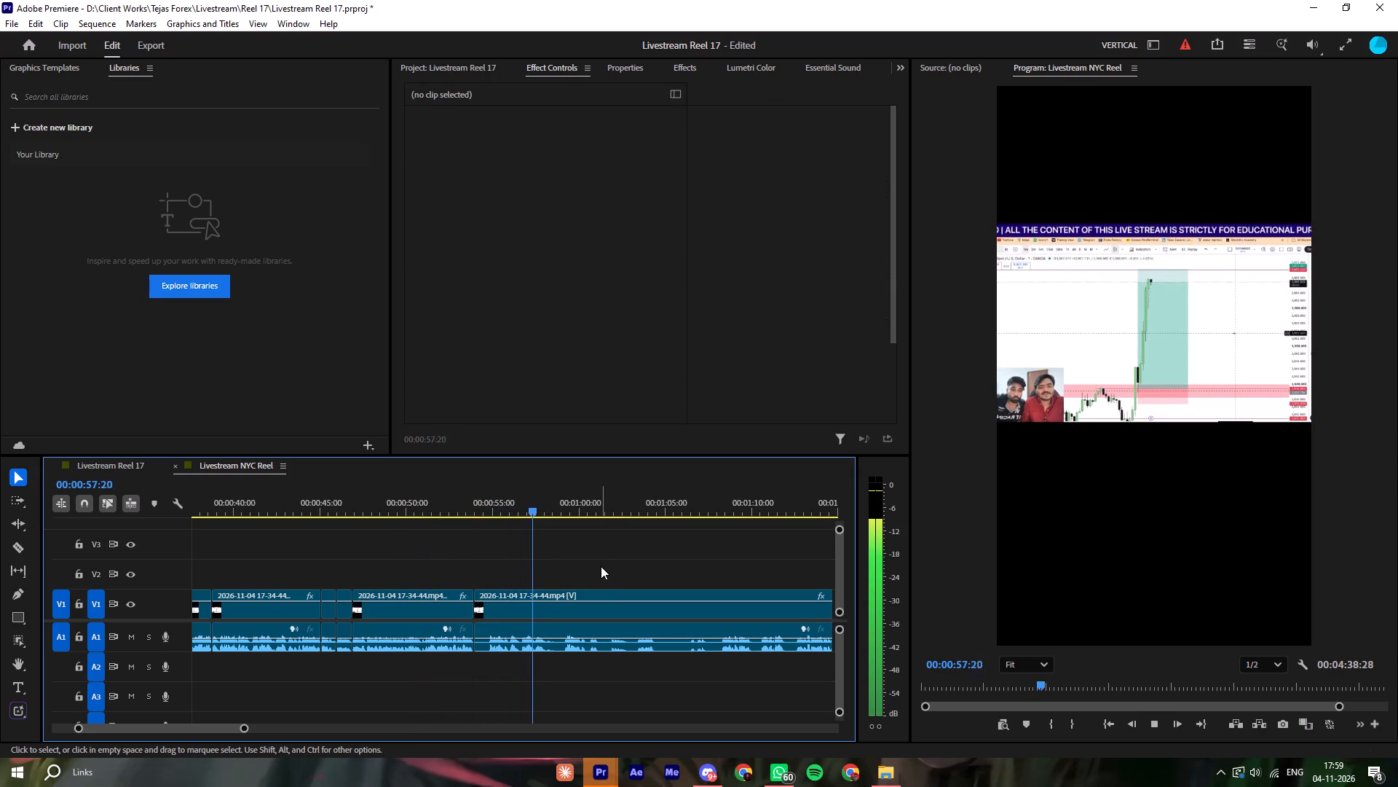
{"action": "left_click_drag", "start_coordinate": [601, 566], "coordinate": [568, 613]}
{"action": "key", "text": "Delete"}
{"action": "key", "text": "space"}
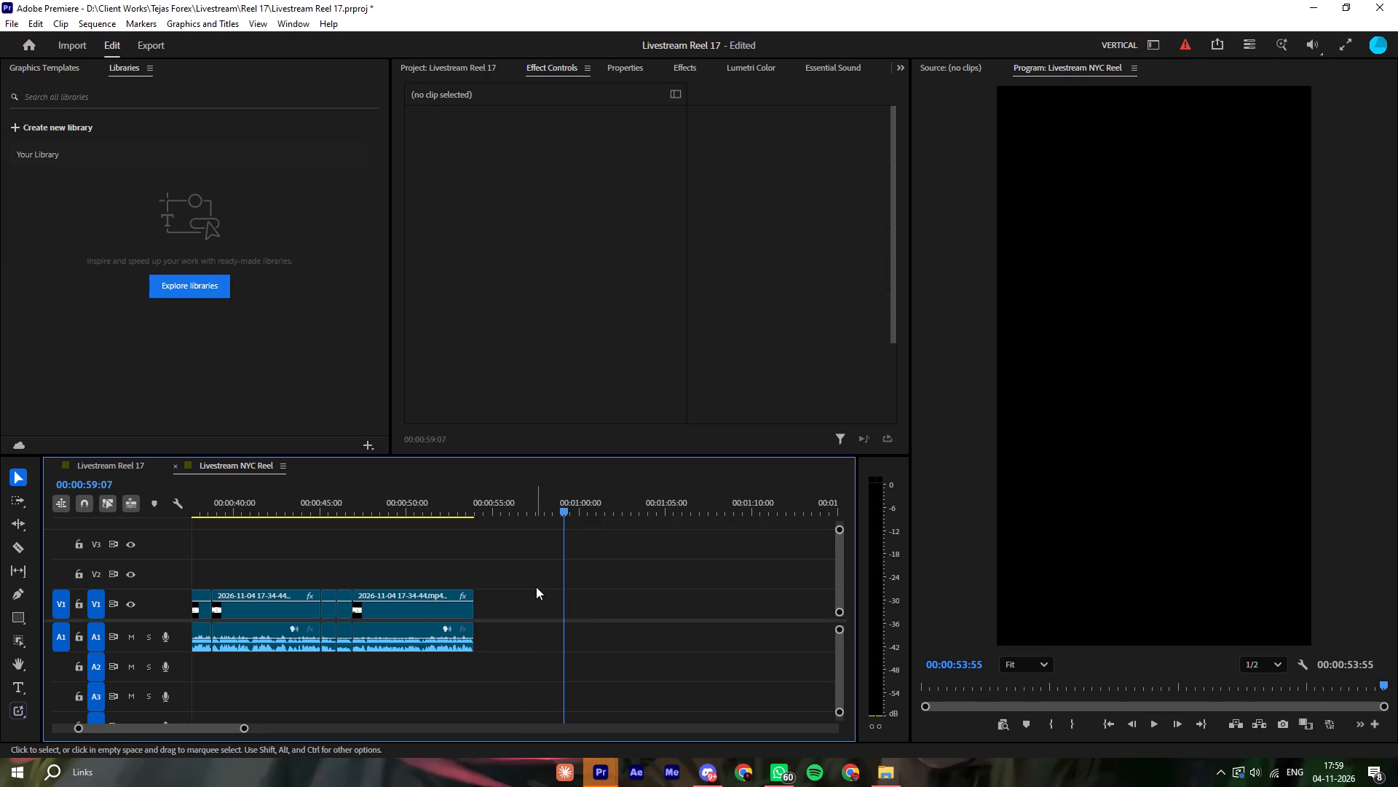
Return to the start of the reel and set the opening clip's audio volume level to 10.
{"action": "key", "text": "space"}
{"action": "left_click", "coordinate": [545, 564]}
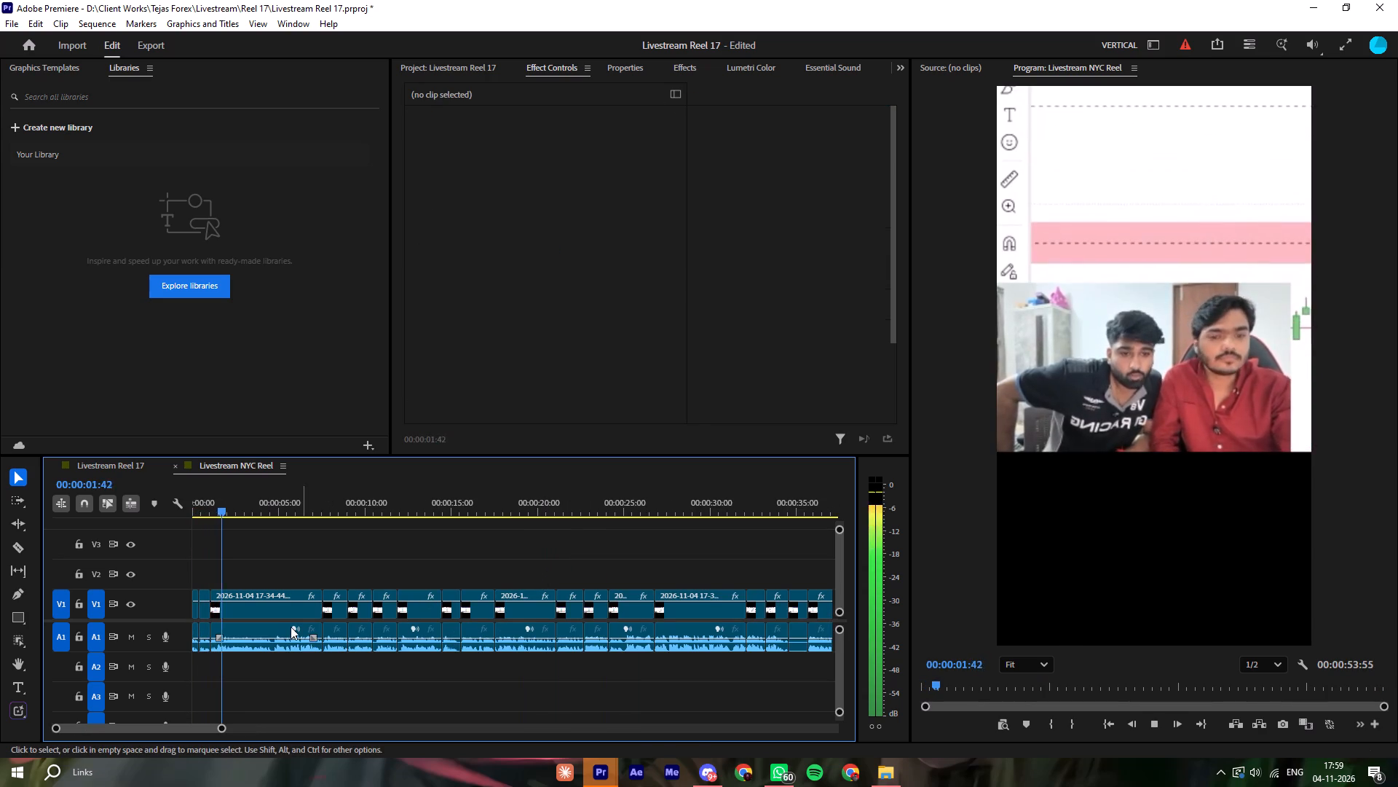
{"action": "left_click_drag", "start_coordinate": [212, 506], "coordinate": [186, 529]}
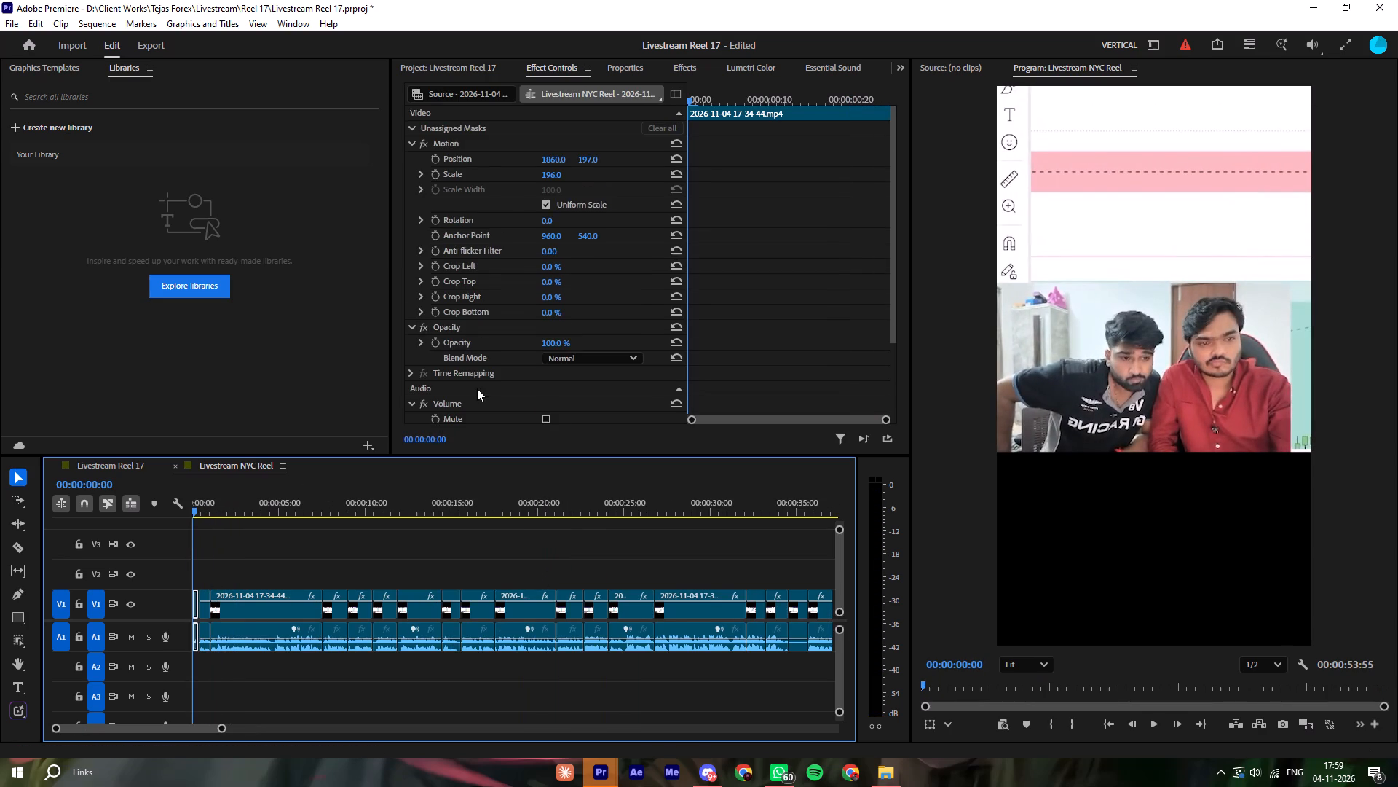
{"action": "scroll", "coordinate": [478, 392], "scroll_direction": "down", "scroll_amount": 5}
{"action": "left_click", "coordinate": [553, 359]}
{"action": "key", "text": "1"}
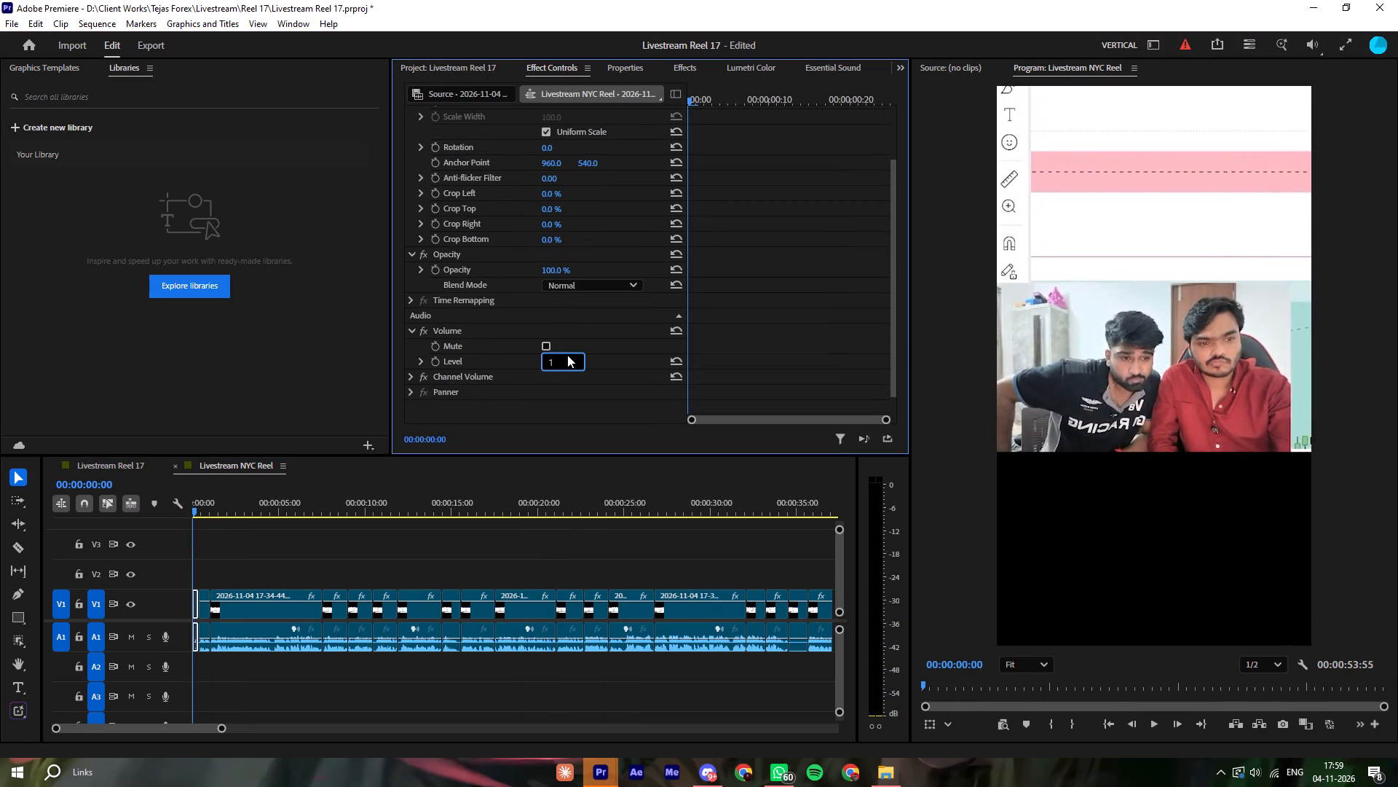
{"action": "key", "text": "0"}
Search the effects for "hard" and apply the Hard Limiter to the opening clip's audio.
{"action": "left_click", "coordinate": [687, 66]}
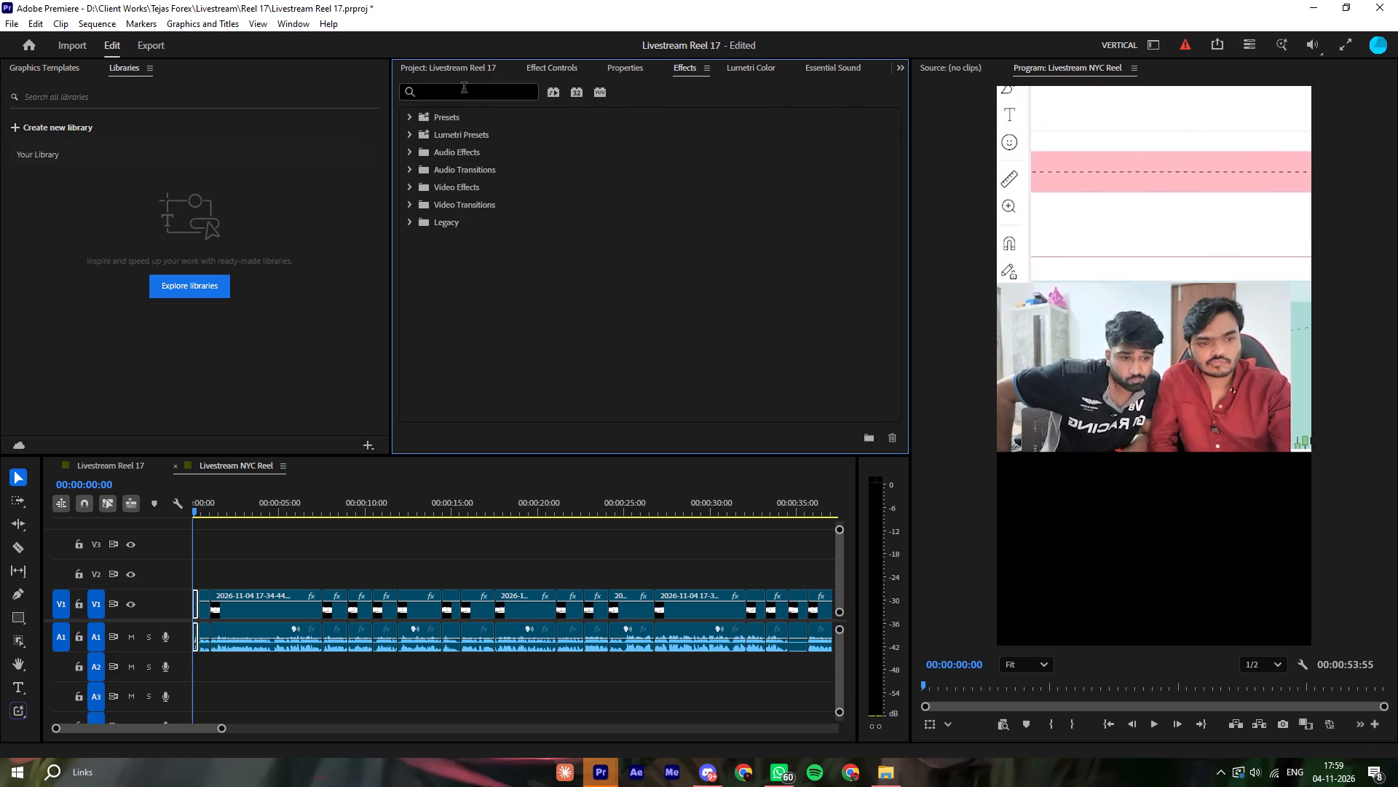
{"action": "left_click", "coordinate": [464, 89]}
{"action": "type", "text": "hard"}
{"action": "key", "text": "space"}
{"action": "left_click_drag", "start_coordinate": [480, 180], "coordinate": [475, 186]}
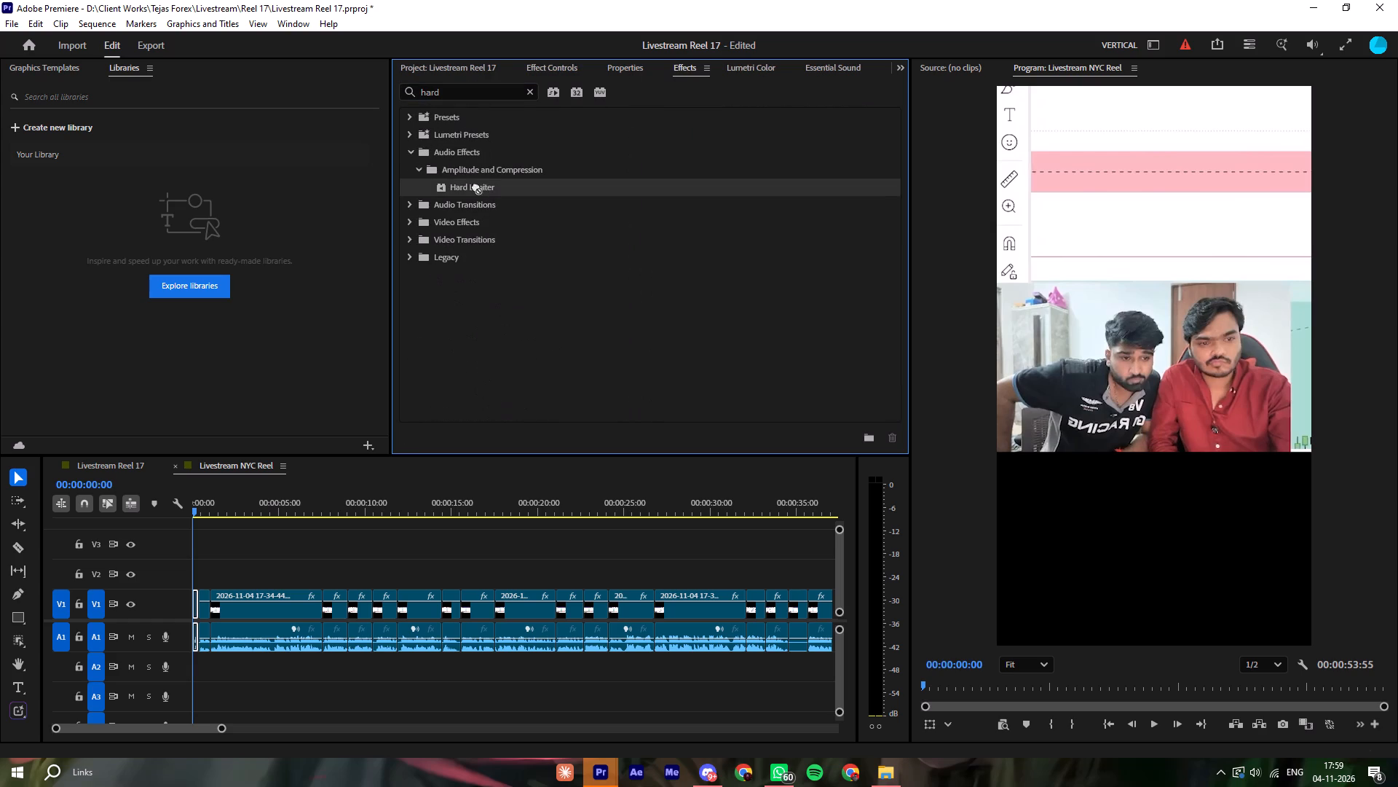
{"action": "left_click_drag", "start_coordinate": [475, 186], "coordinate": [198, 645]}
Dock the Project panel in the same group as the Libraries panel.
{"action": "left_click", "coordinate": [414, 63]}
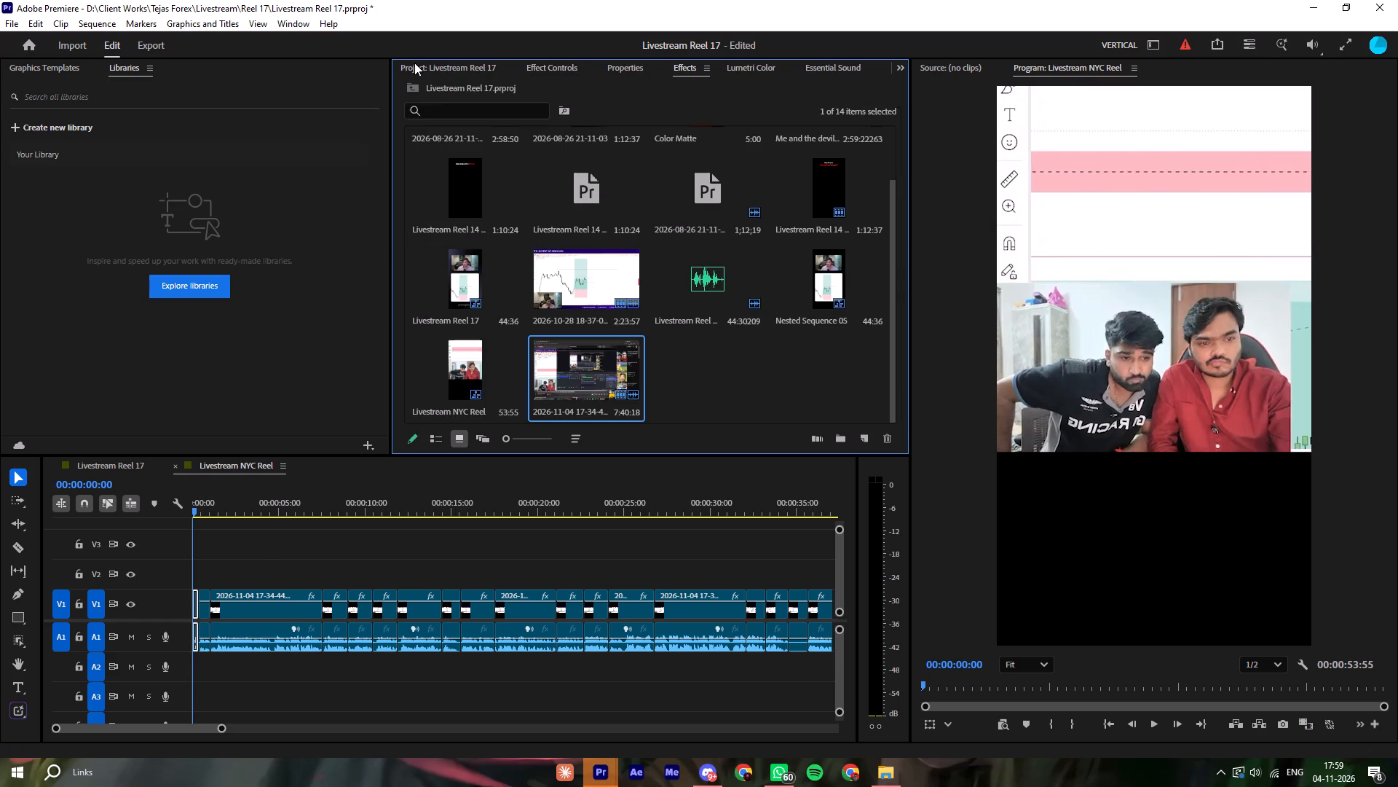
{"action": "left_click", "coordinate": [548, 70]}
{"action": "left_click_drag", "start_coordinate": [458, 66], "coordinate": [245, 74]}
Apply the Limit to -6dB preset to the opening clip's Hard Limiter.
{"action": "scroll", "coordinate": [552, 323], "scroll_direction": "down", "scroll_amount": 4}
{"action": "scroll", "coordinate": [550, 388], "scroll_direction": "down", "scroll_amount": 3}
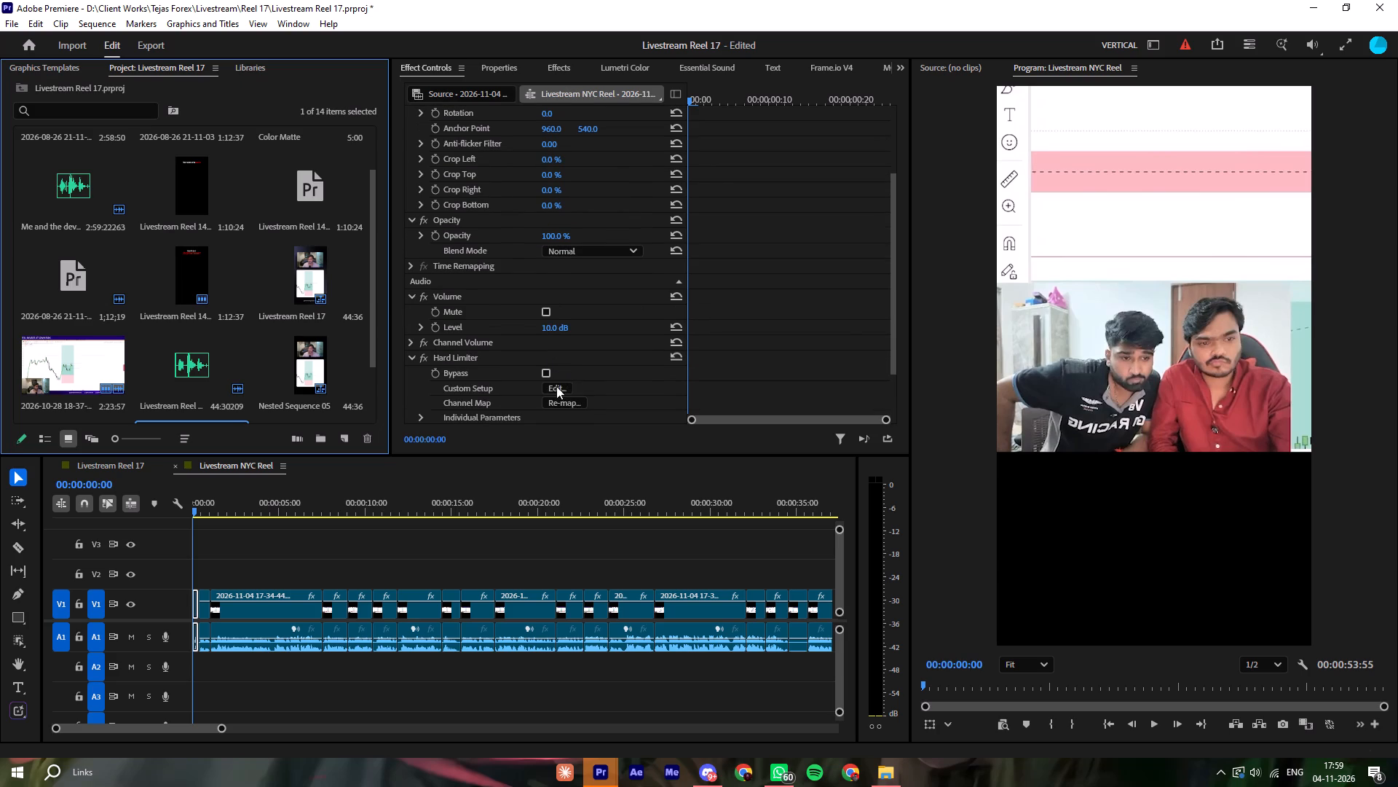
{"action": "left_click", "coordinate": [556, 387]}
{"action": "left_click", "coordinate": [706, 299]}
{"action": "left_click", "coordinate": [682, 418]}
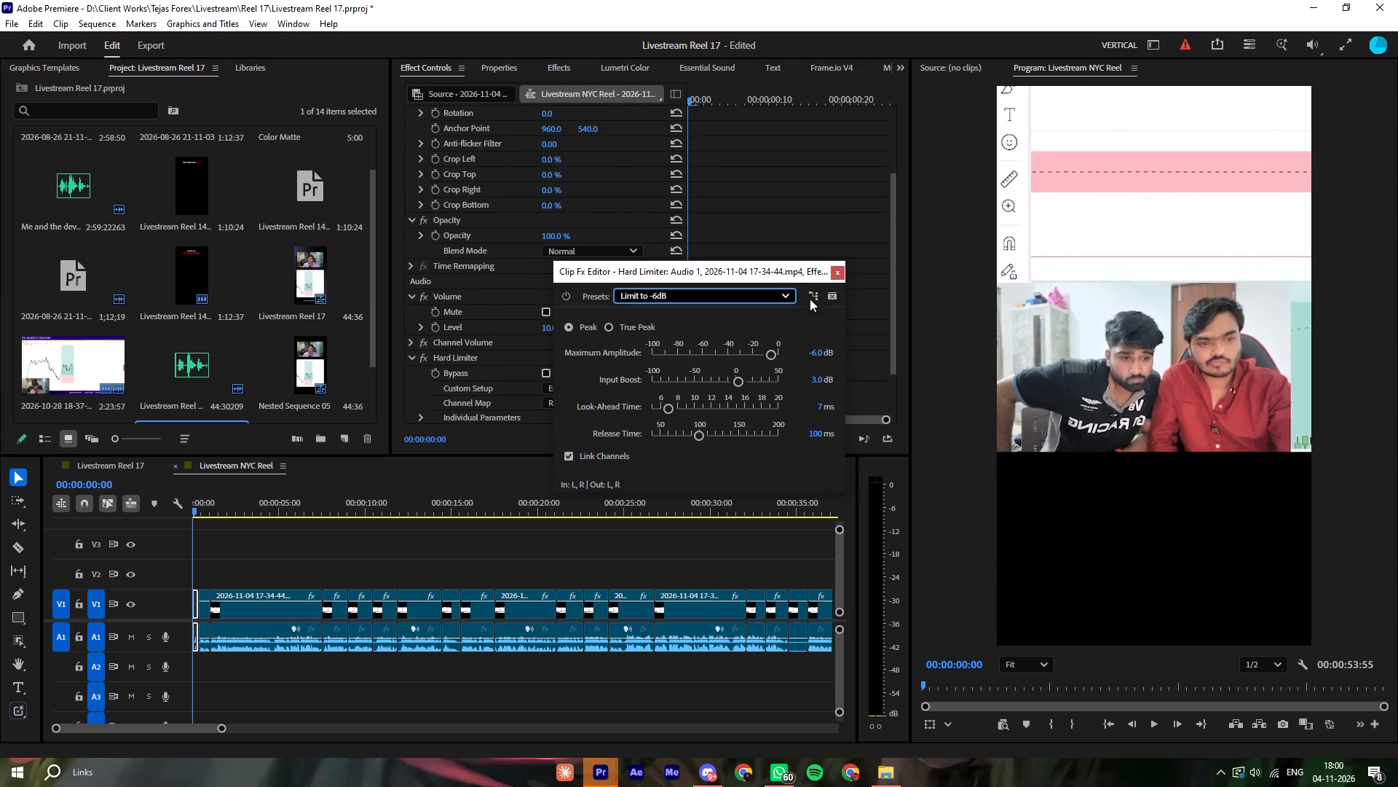
{"action": "left_click", "coordinate": [837, 273]}
Copy the opening clip and paste only its Volume and Hard Limiter effect attributes onto all the reel's clips, leaving Motion out.
{"action": "right_click", "coordinate": [194, 640]}
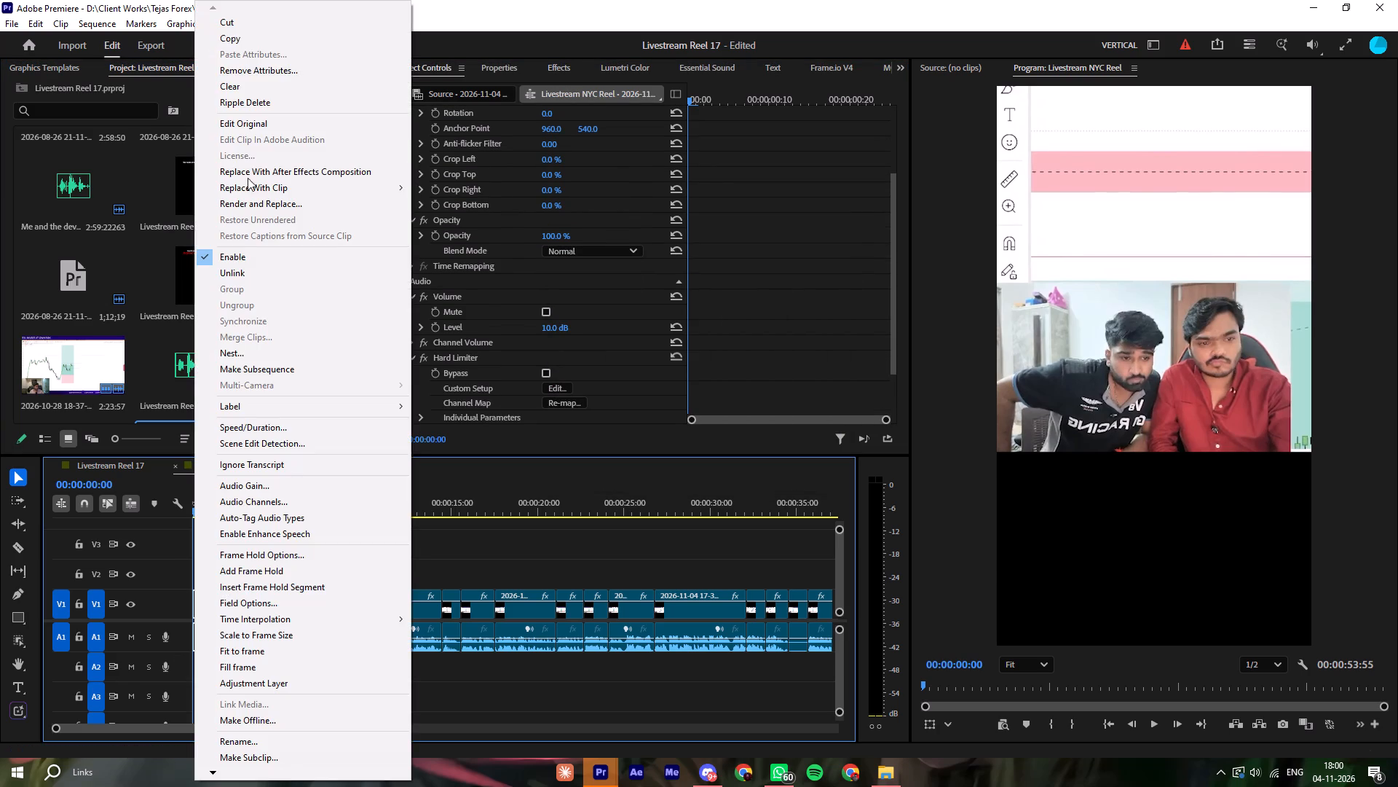
{"action": "left_click", "coordinate": [247, 36]}
{"action": "left_click", "coordinate": [303, 670]}
{"action": "type", "text": "--"}
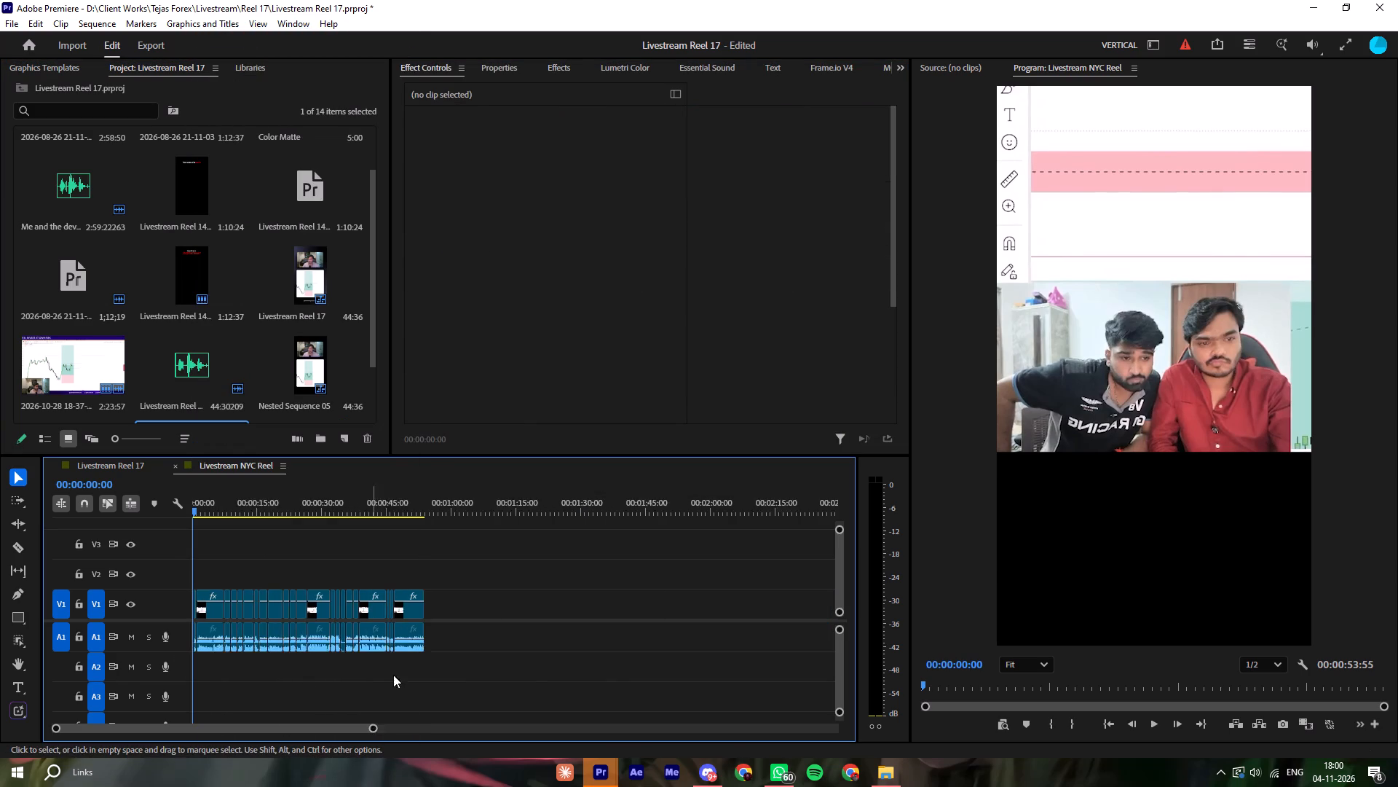
{"action": "key", "text": "equal"}
{"action": "left_click_drag", "start_coordinate": [707, 651], "coordinate": [198, 646]}
{"action": "right_click", "coordinate": [211, 640]}
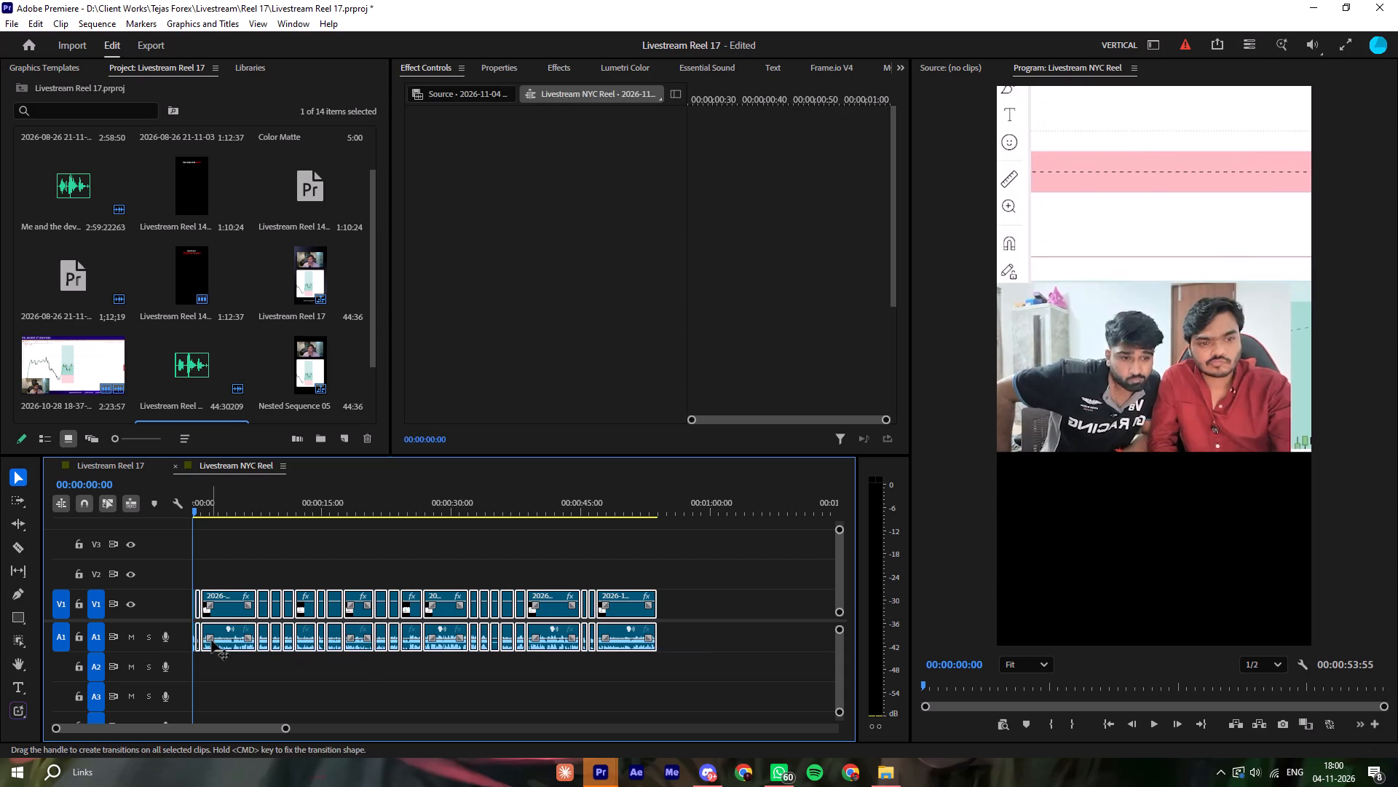
{"action": "right_click", "coordinate": [225, 628]}
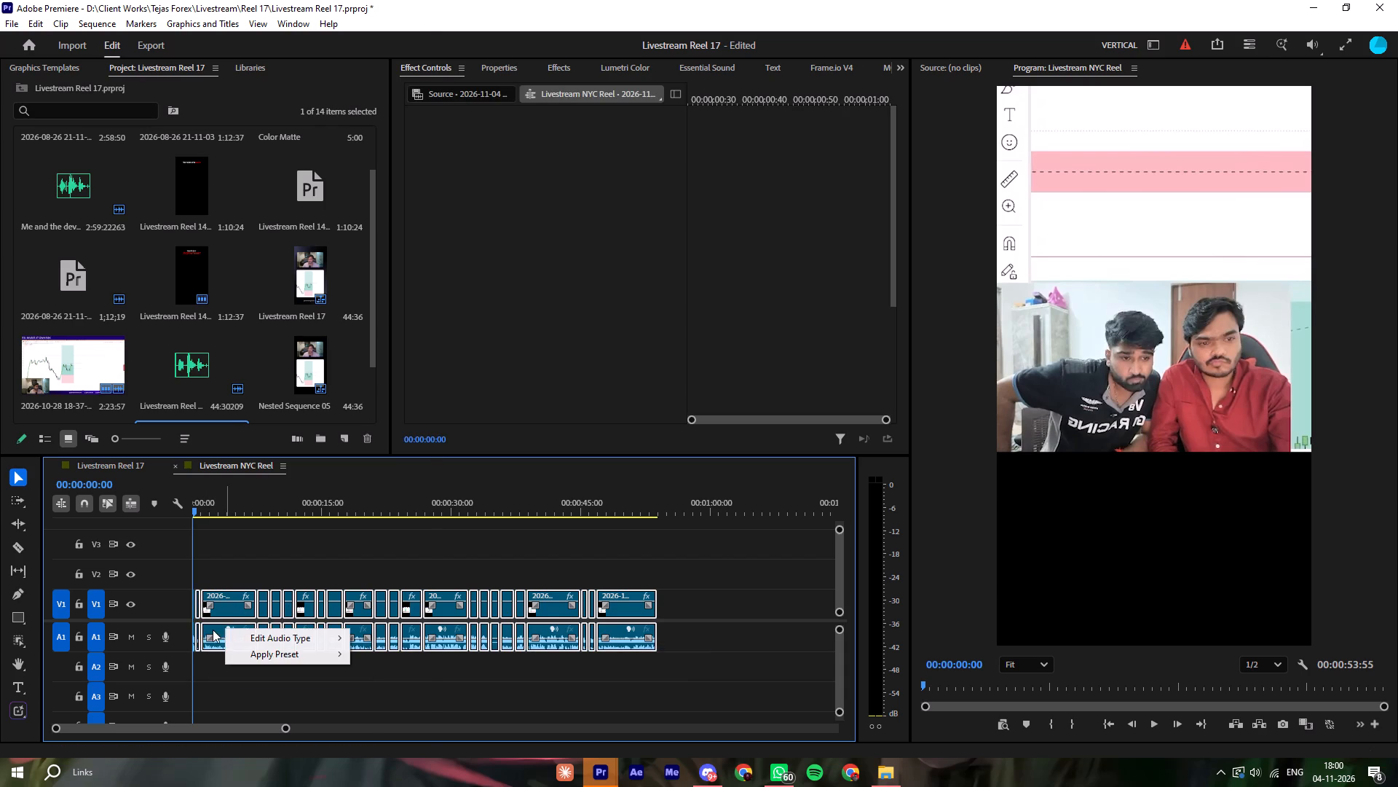
{"action": "right_click", "coordinate": [213, 630]}
{"action": "left_click", "coordinate": [272, 60]}
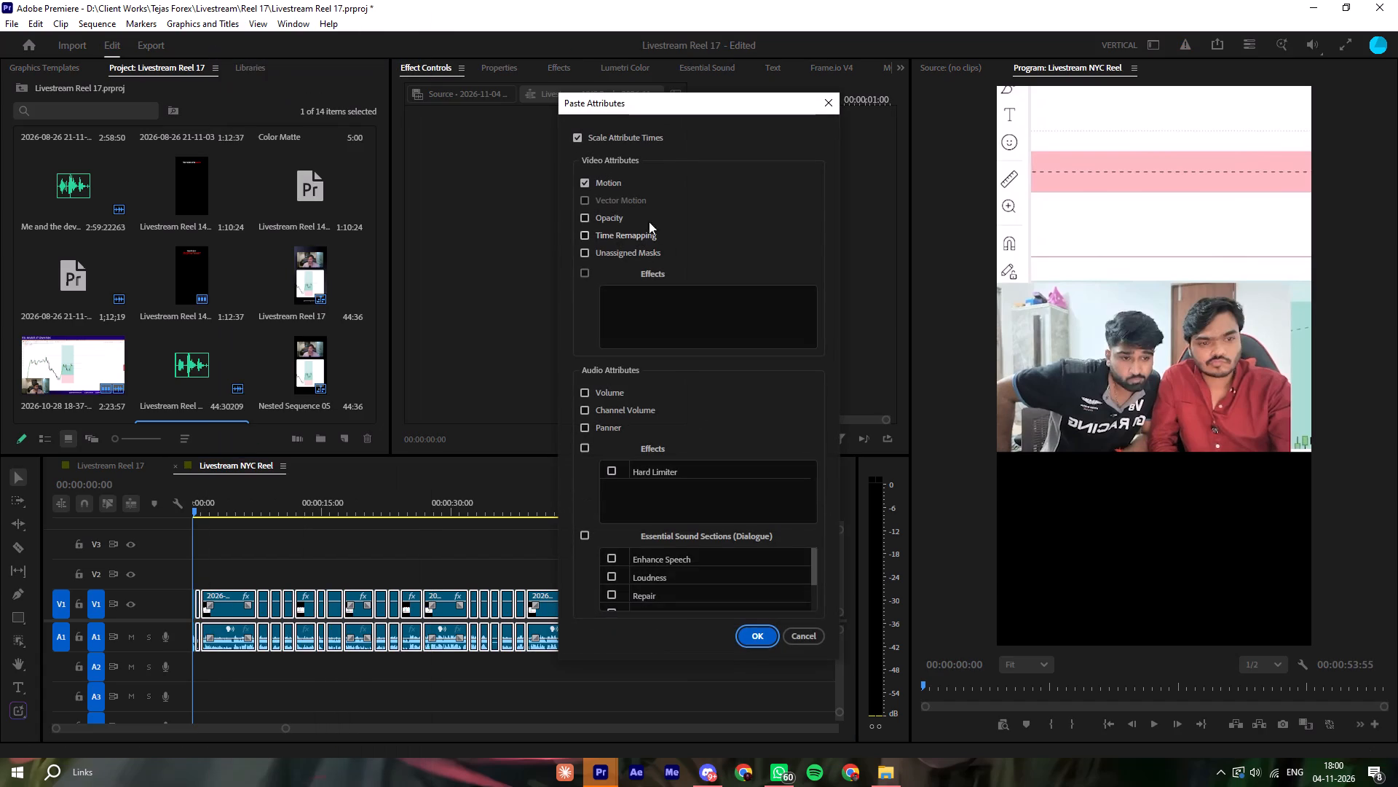
{"action": "left_click", "coordinate": [605, 182]}
{"action": "left_click", "coordinate": [610, 402]}
{"action": "left_click", "coordinate": [597, 385]}
{"action": "left_click", "coordinate": [595, 412]}
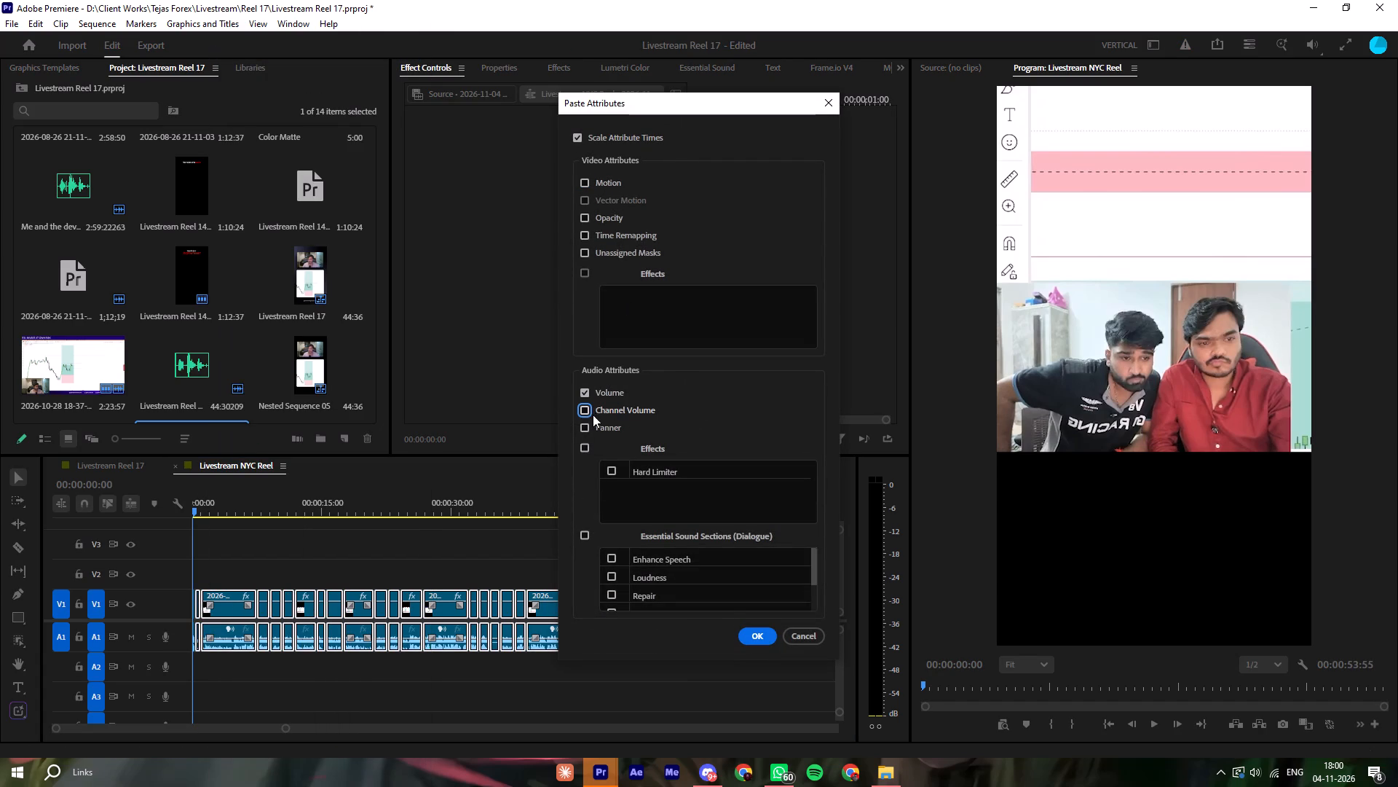
{"action": "left_click", "coordinate": [590, 451]}
{"action": "left_click", "coordinate": [747, 636]}
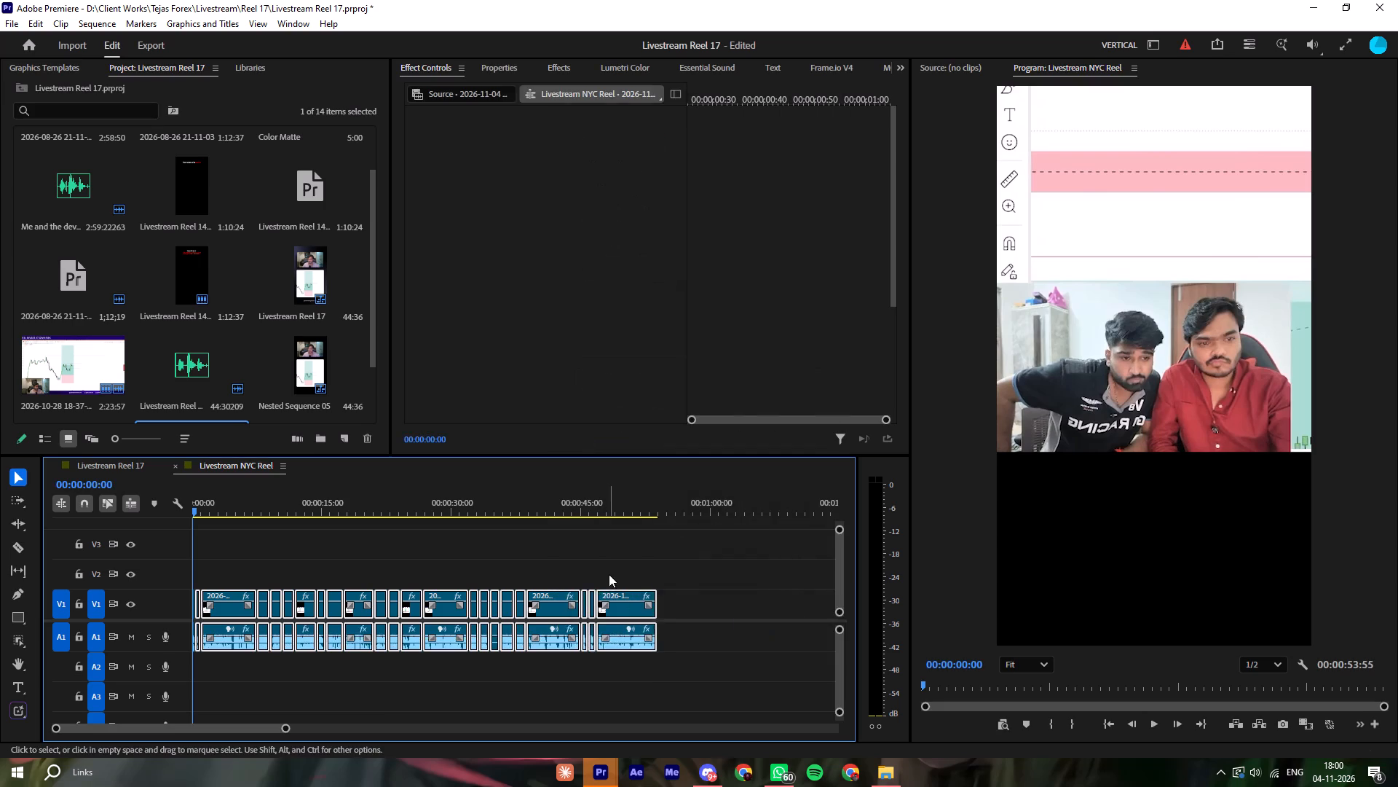
Play the reel's opening from the start and ripple-trim about 21 frames off the head of the third clip.
{"action": "left_click", "coordinate": [609, 574]}
{"action": "key", "text": "space"}
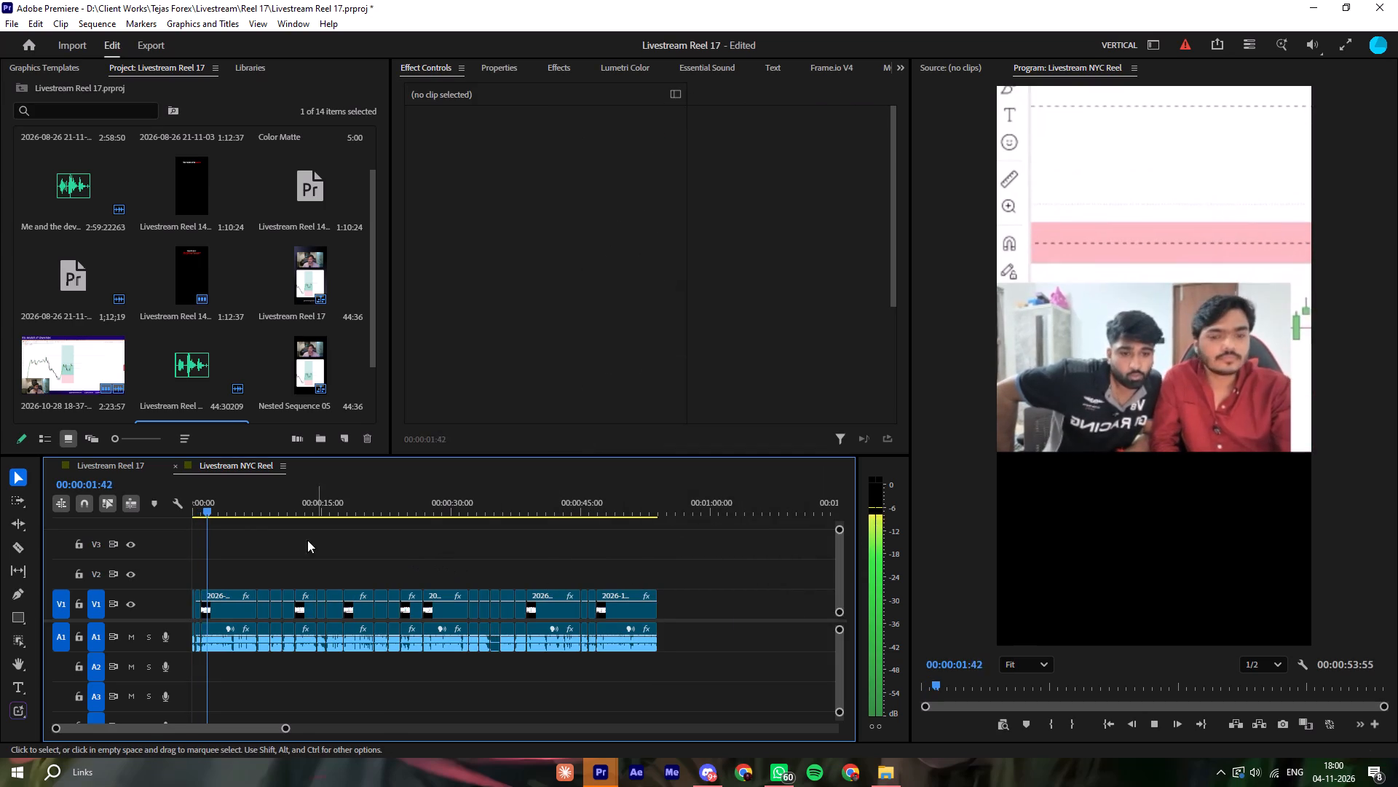
{"action": "left_click_drag", "start_coordinate": [218, 501], "coordinate": [122, 523]}
{"action": "key", "text": "space"}
{"action": "left_click", "coordinate": [345, 549]}
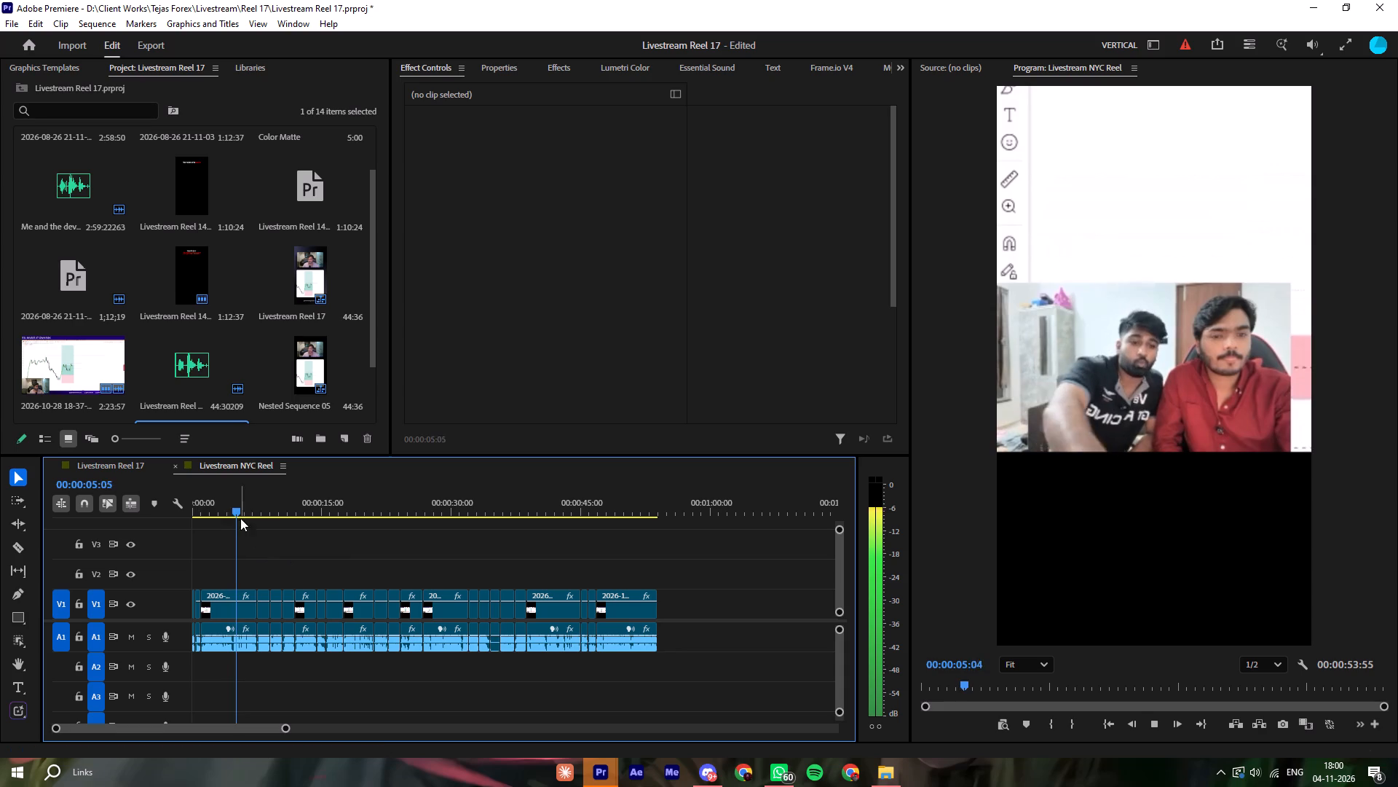
{"action": "left_click_drag", "start_coordinate": [214, 506], "coordinate": [141, 524]}
{"action": "key", "text": "equal"}
{"action": "key", "text": "equal"}
{"action": "key", "text": "equal"}
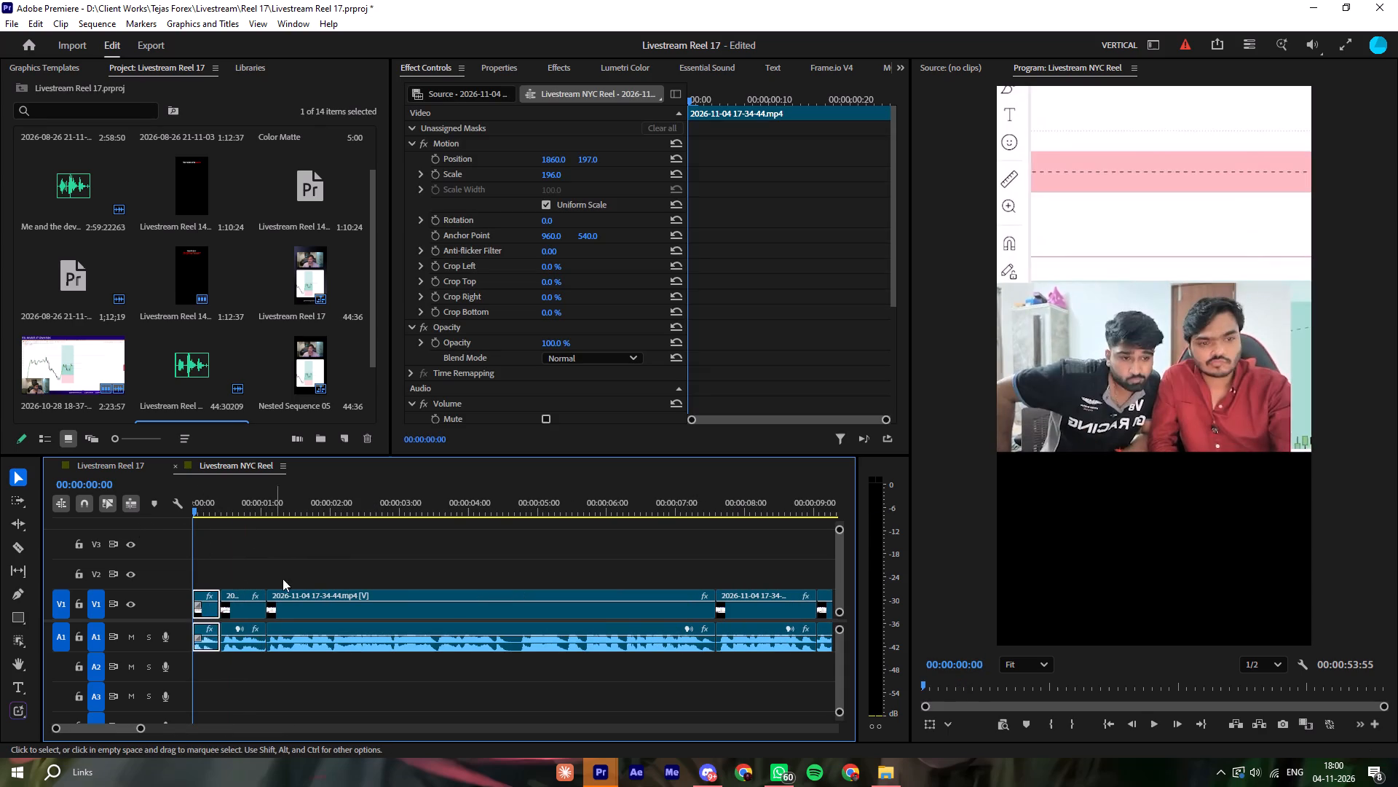
{"action": "key", "text": "space"}
{"action": "left_click", "coordinate": [316, 561]}
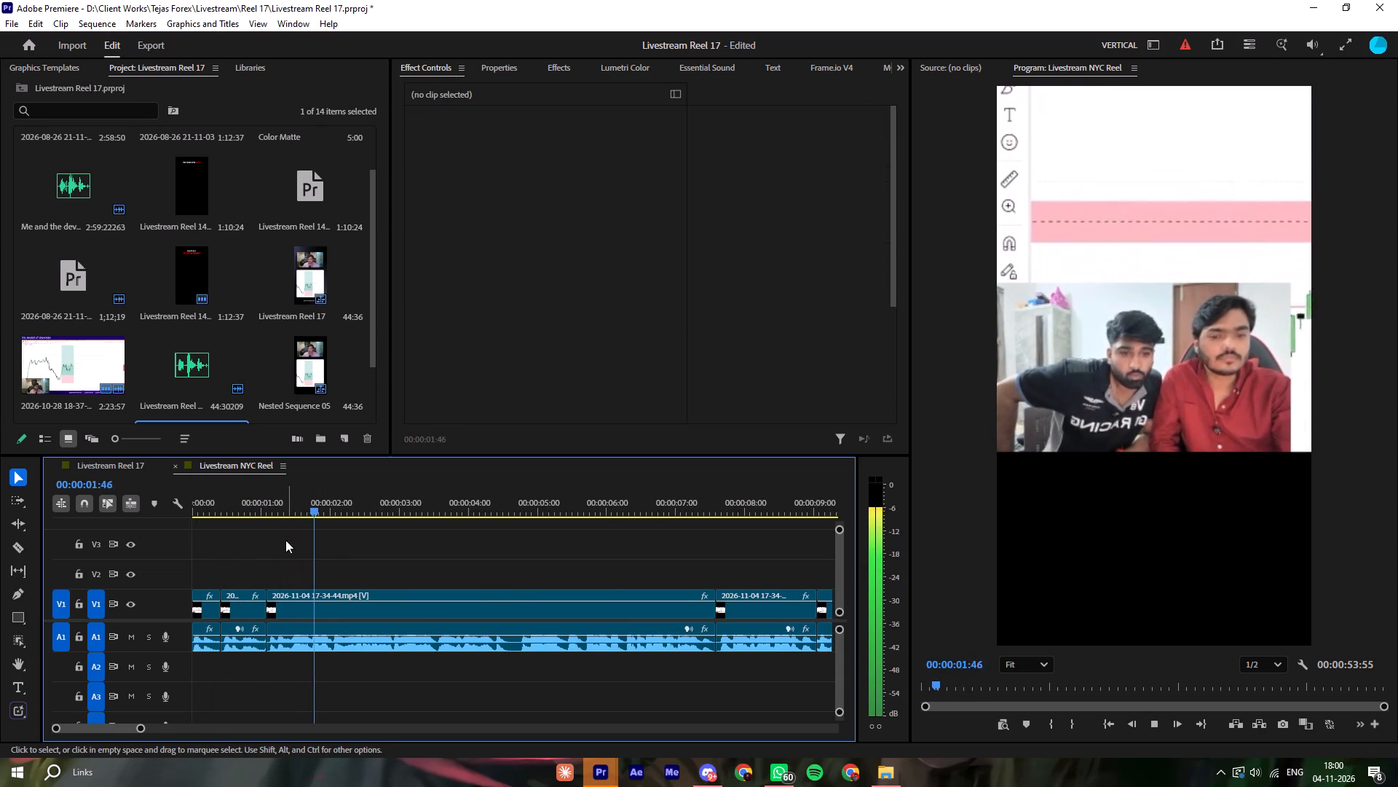
{"action": "left_click_drag", "start_coordinate": [288, 510], "coordinate": [293, 525]}
{"action": "key", "text": "q"}
Play on and remove the two clips between about 00:00:08:41 and 00:00:11:34, closing the gap.
{"action": "key", "text": "space"}
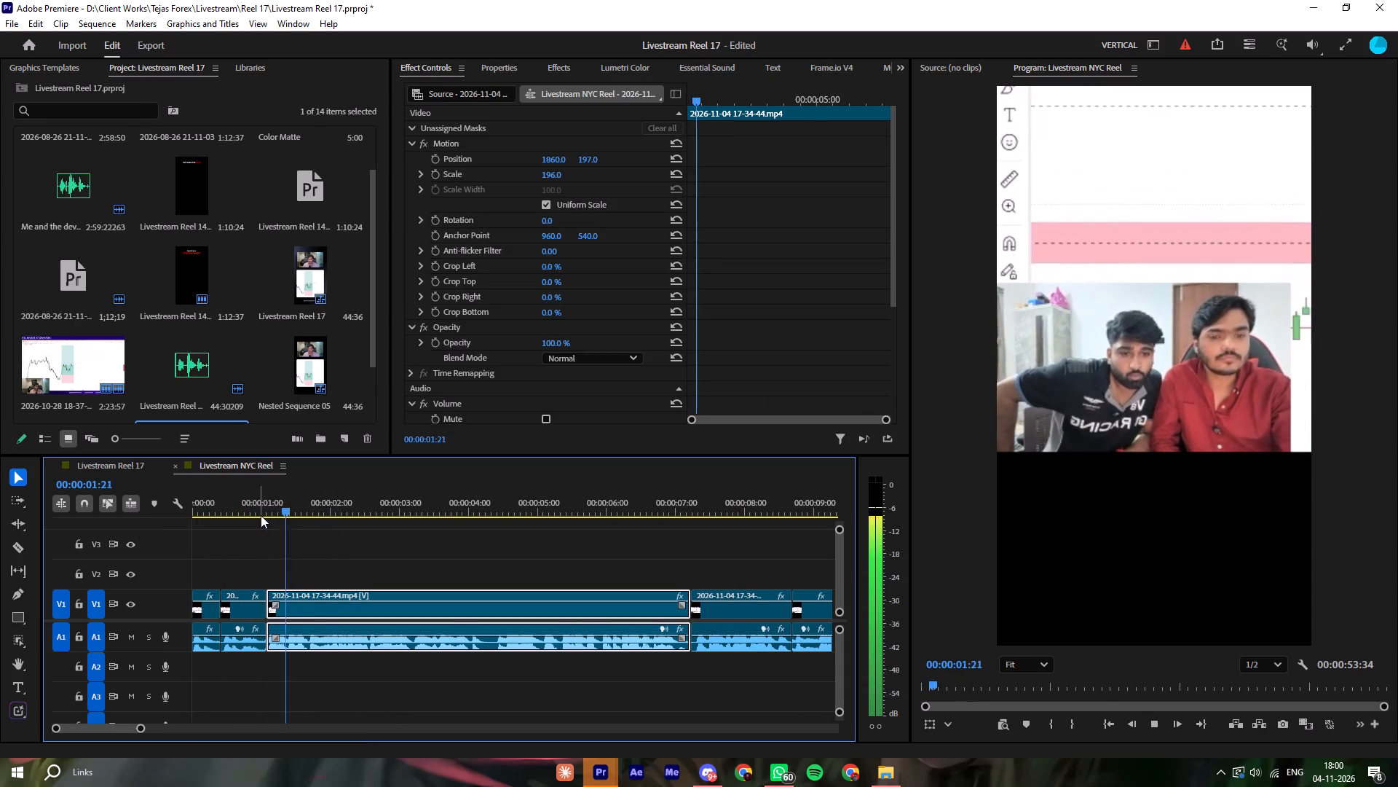
{"action": "left_click", "coordinate": [398, 558]}
{"action": "type", "text": "--"}
{"action": "type", "text": "=-="}
{"action": "key", "text": "equal"}
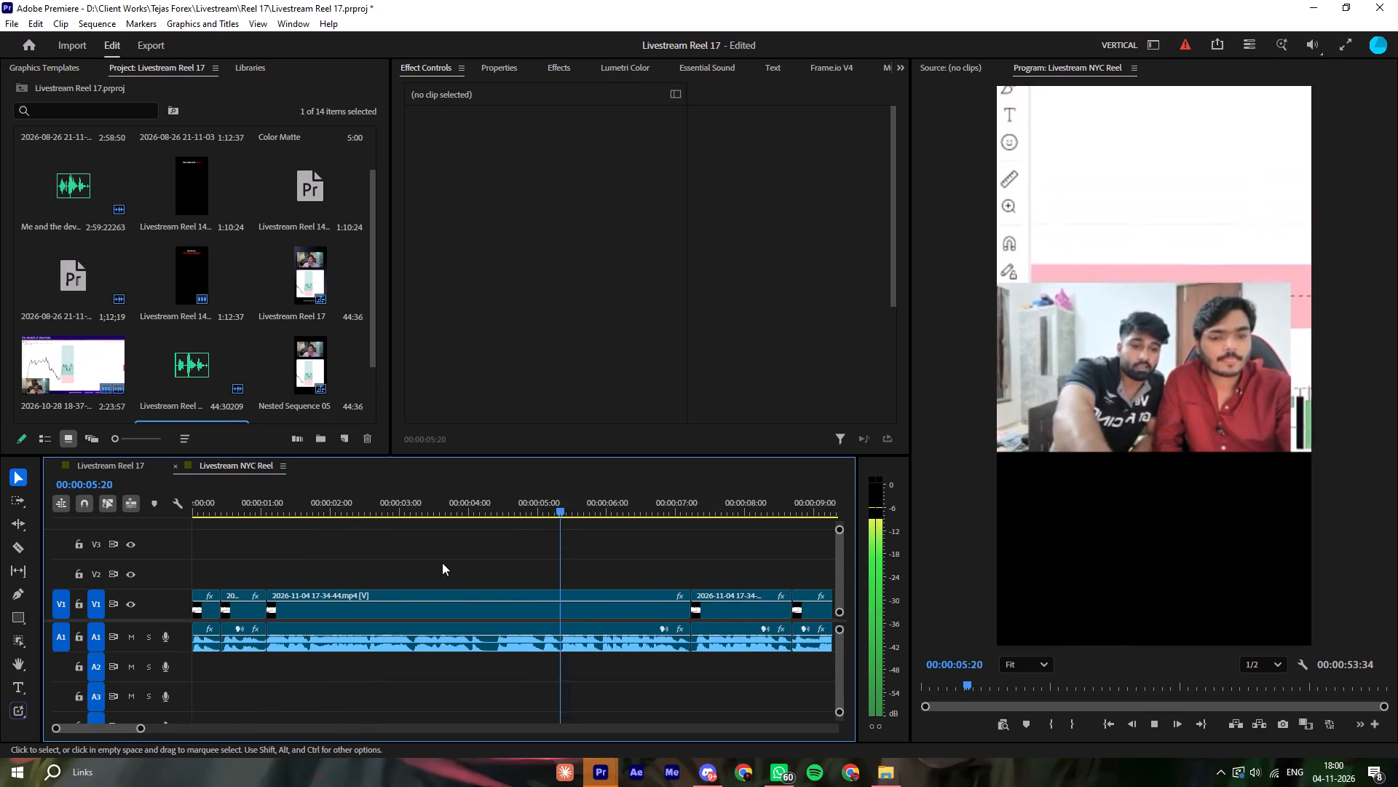
{"action": "type", "text": "-="}
{"action": "key", "text": "minus"}
{"action": "key", "text": "equal"}
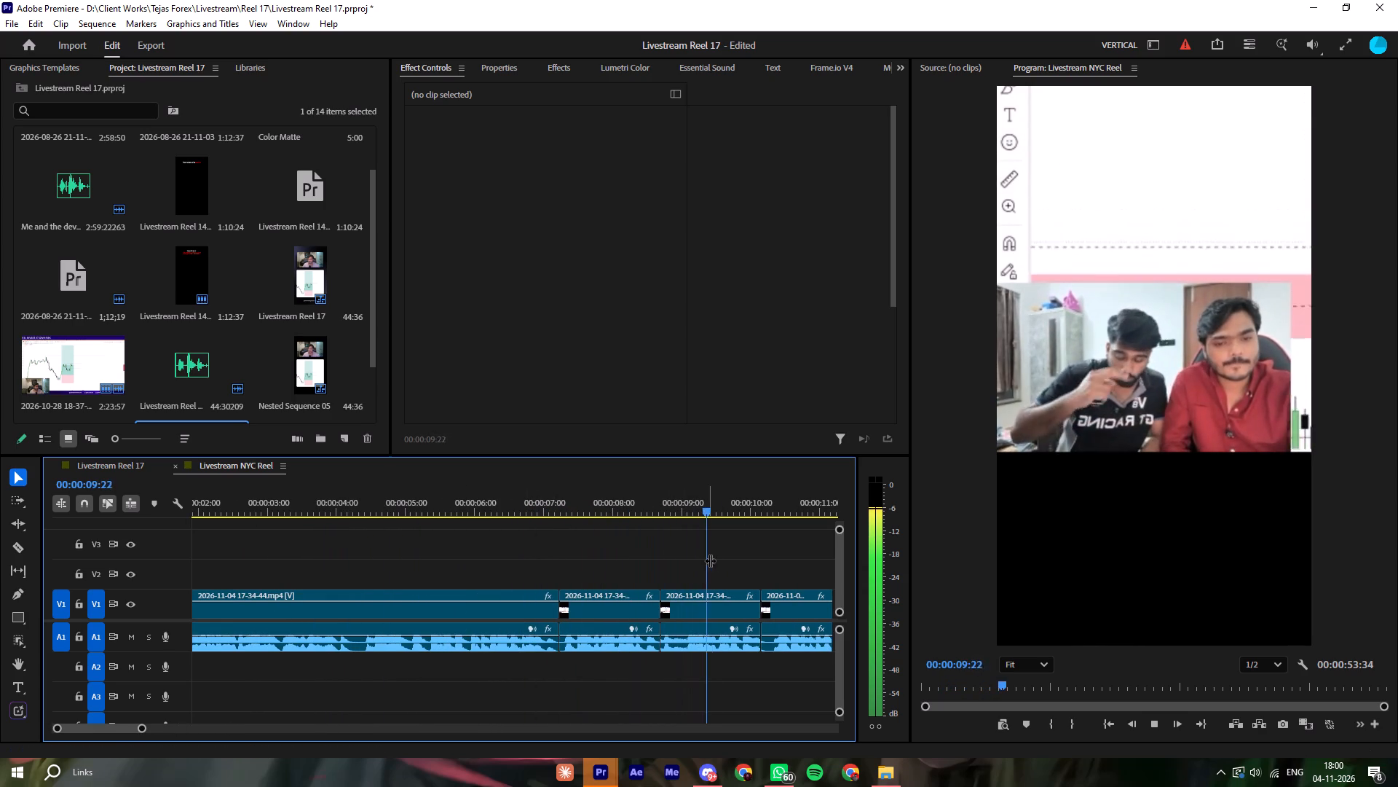
{"action": "key", "text": "space"}
{"action": "key", "text": "space"}
{"action": "key", "text": "minus"}
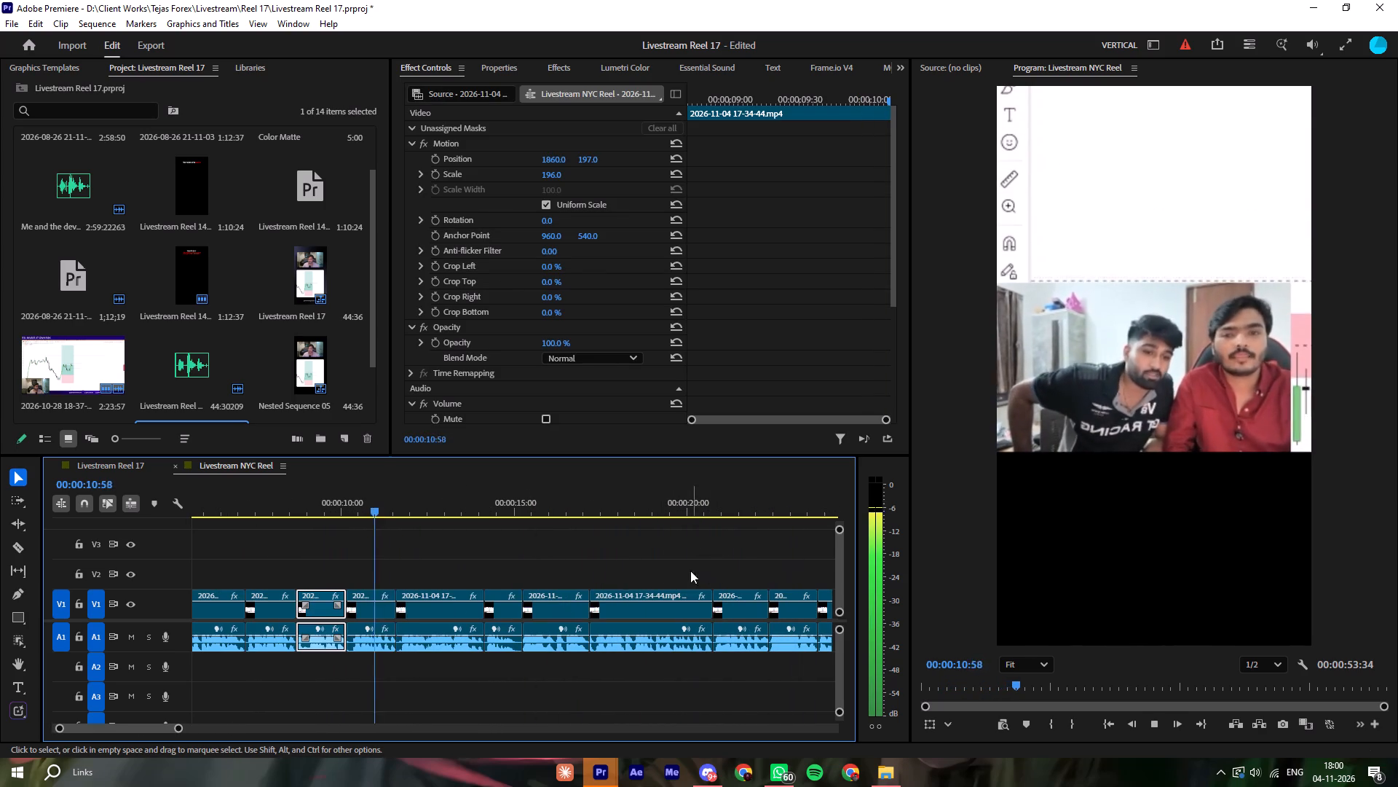
{"action": "key", "text": "space"}
{"action": "left_click_drag", "start_coordinate": [328, 567], "coordinate": [376, 624]}
{"action": "key", "text": "Delete"}
{"action": "right_click", "coordinate": [363, 619]}
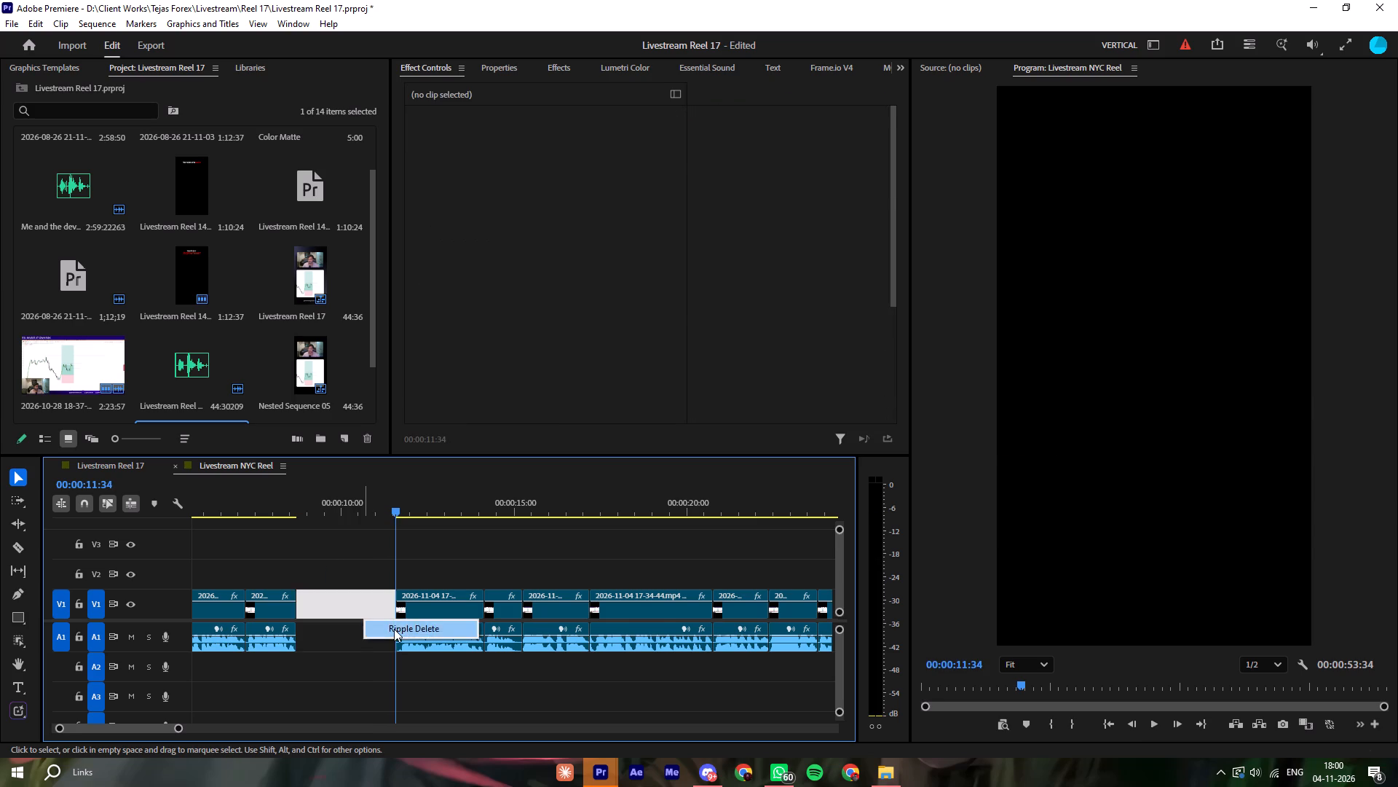
{"action": "left_click", "coordinate": [394, 629]}
Play the rest of the reel to review the cuts and the boosted audio.
{"action": "key", "text": "space"}
{"action": "left_click", "coordinate": [449, 565]}
{"action": "left_click", "coordinate": [449, 565]}
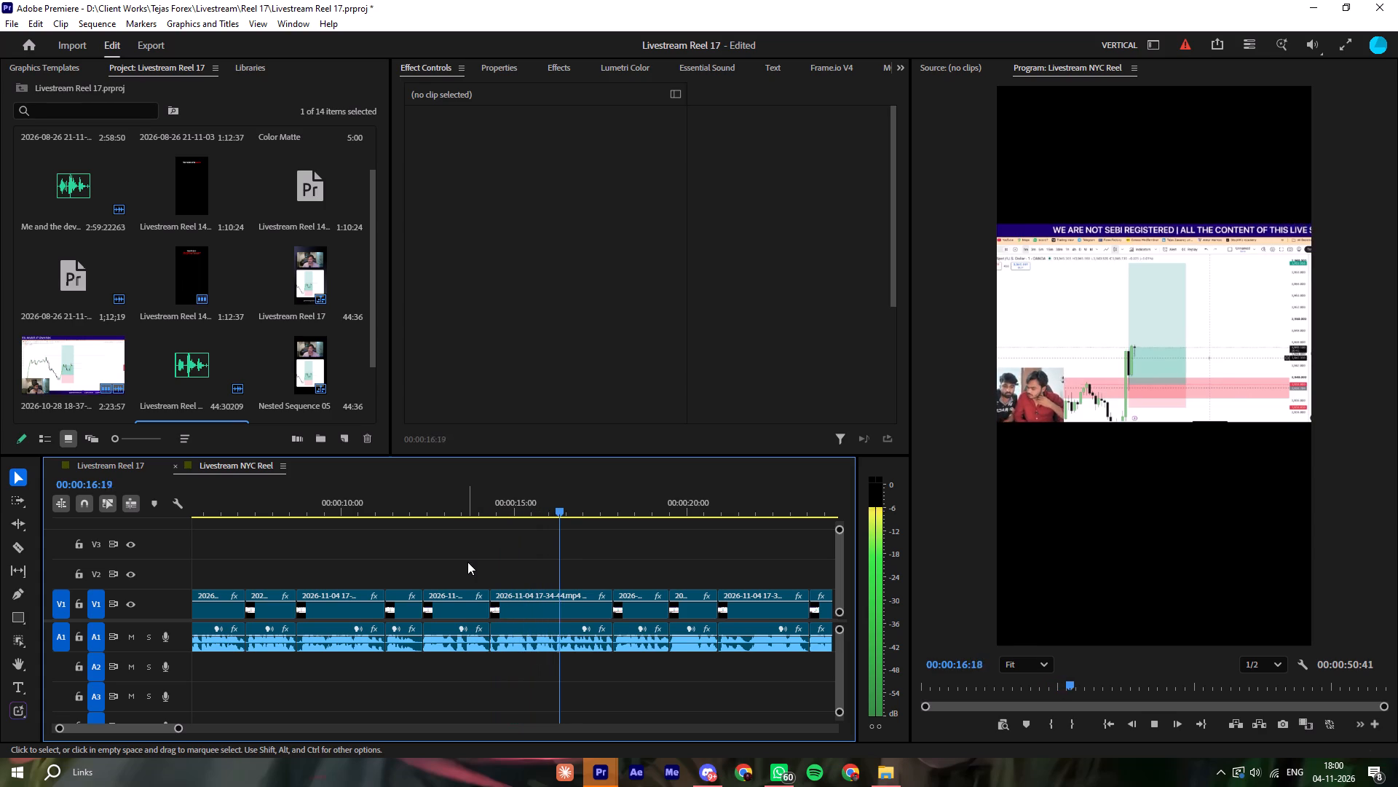
{"action": "left_click", "coordinate": [534, 561]}
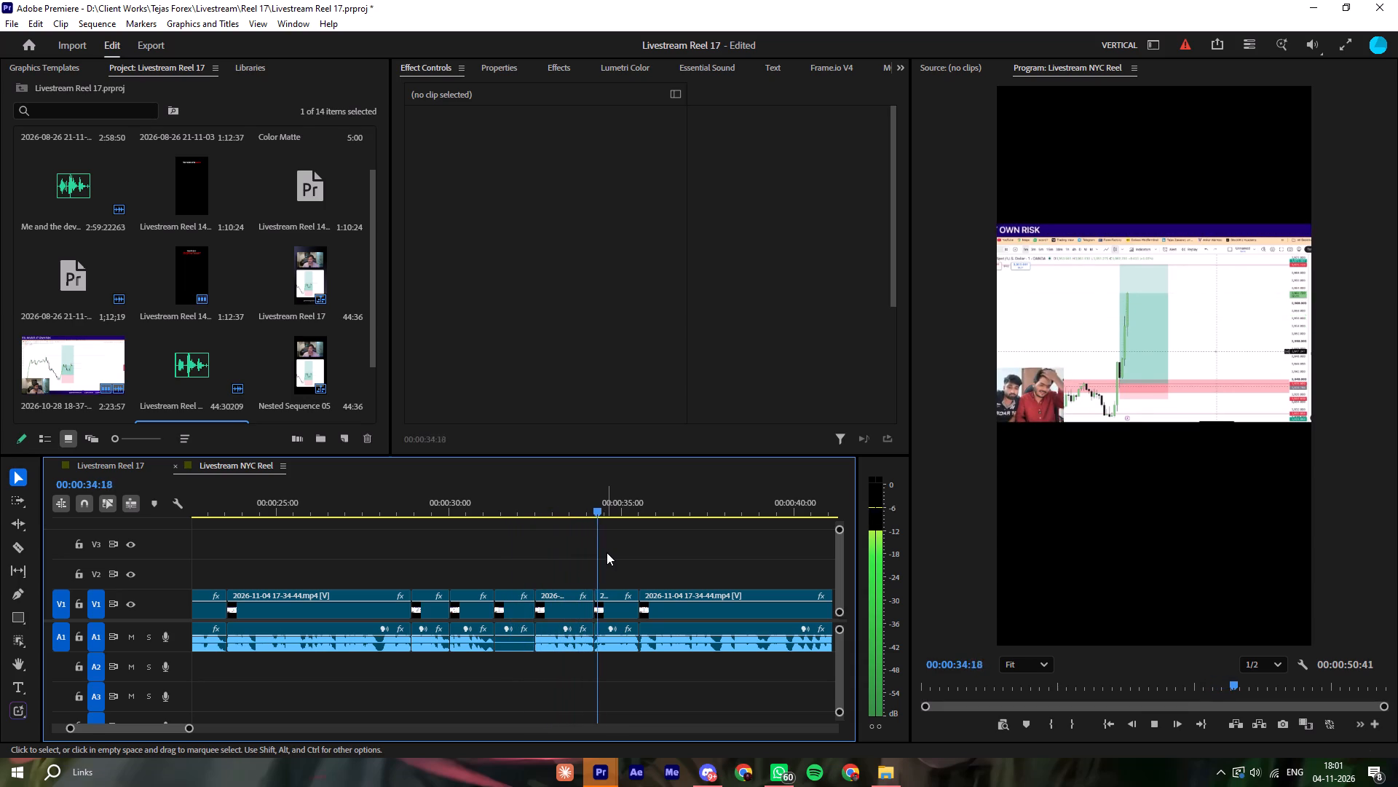
{"action": "left_click", "coordinate": [715, 562]}
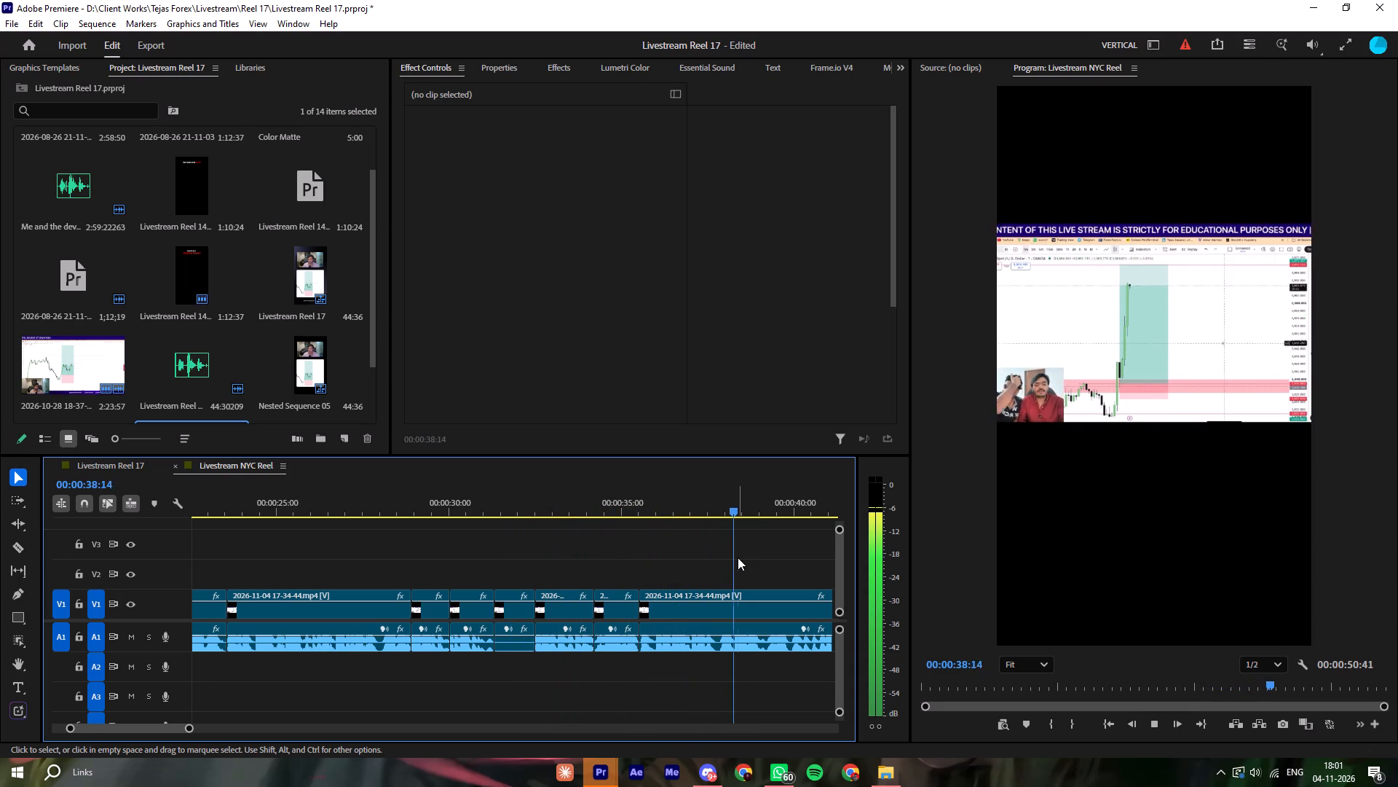
{"action": "left_click", "coordinate": [738, 557]}
{"action": "key", "text": "minus"}
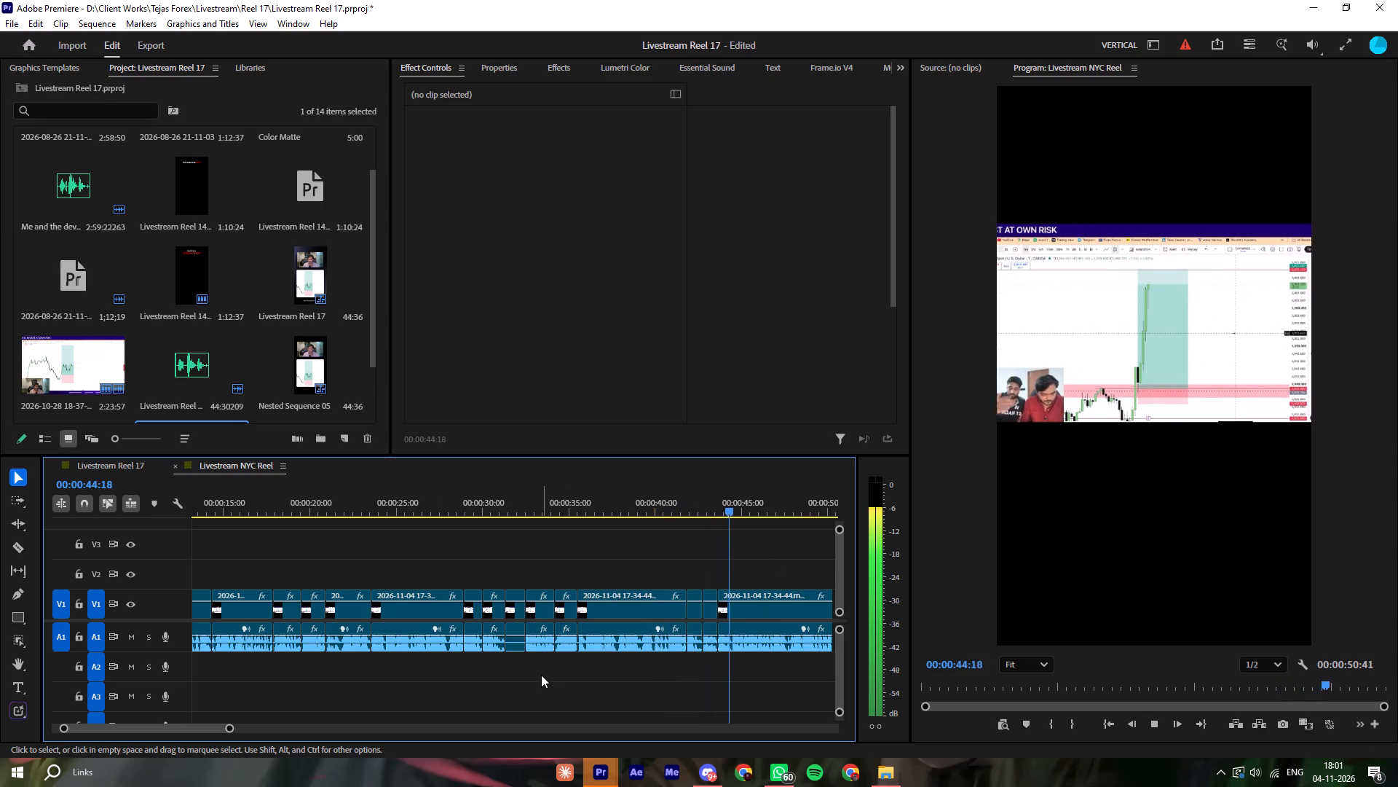
{"action": "key", "text": "minus"}
{"action": "left_click", "coordinate": [708, 564]}
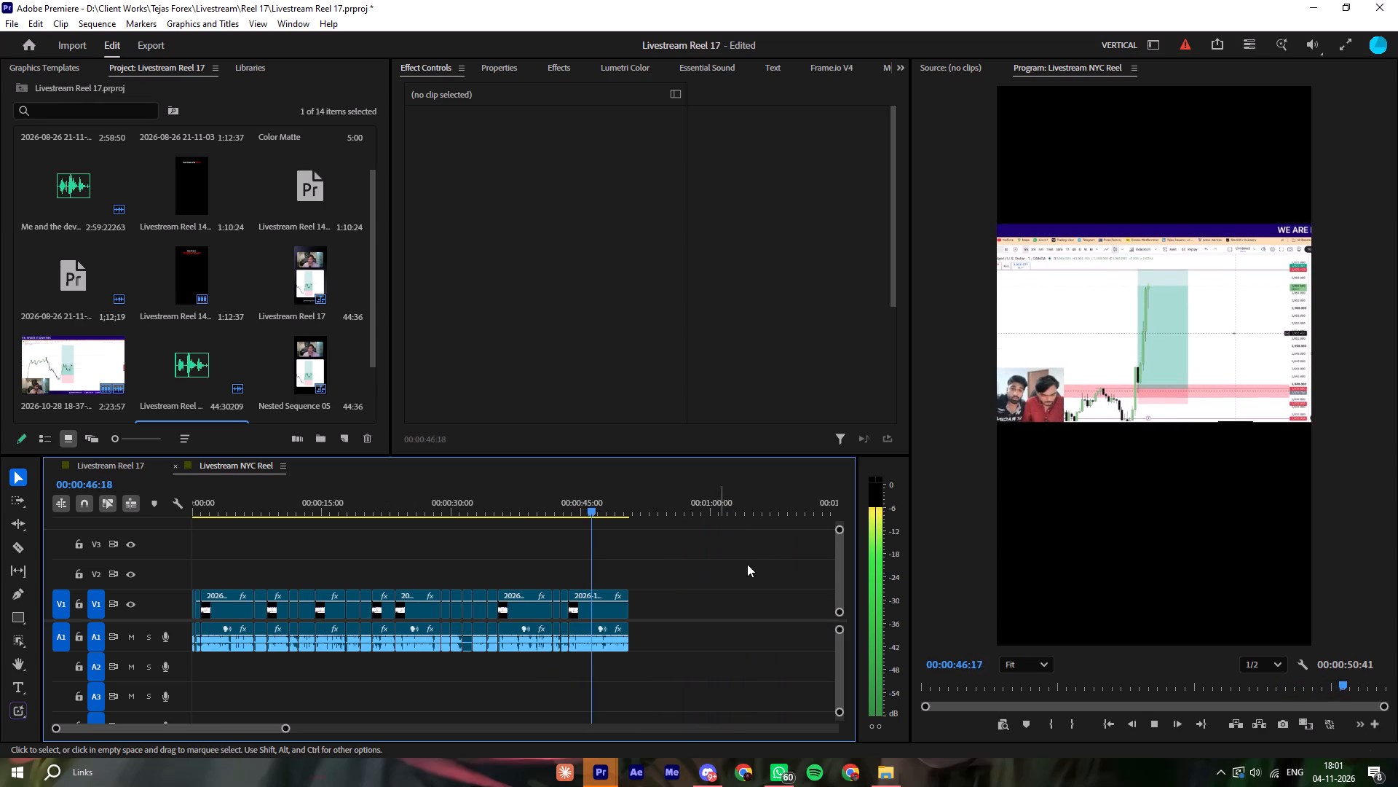
Return to the start and move all the reel's video clips up to track V2, keeping their timing.
{"action": "left_click_drag", "start_coordinate": [508, 503], "coordinate": [248, 540]}
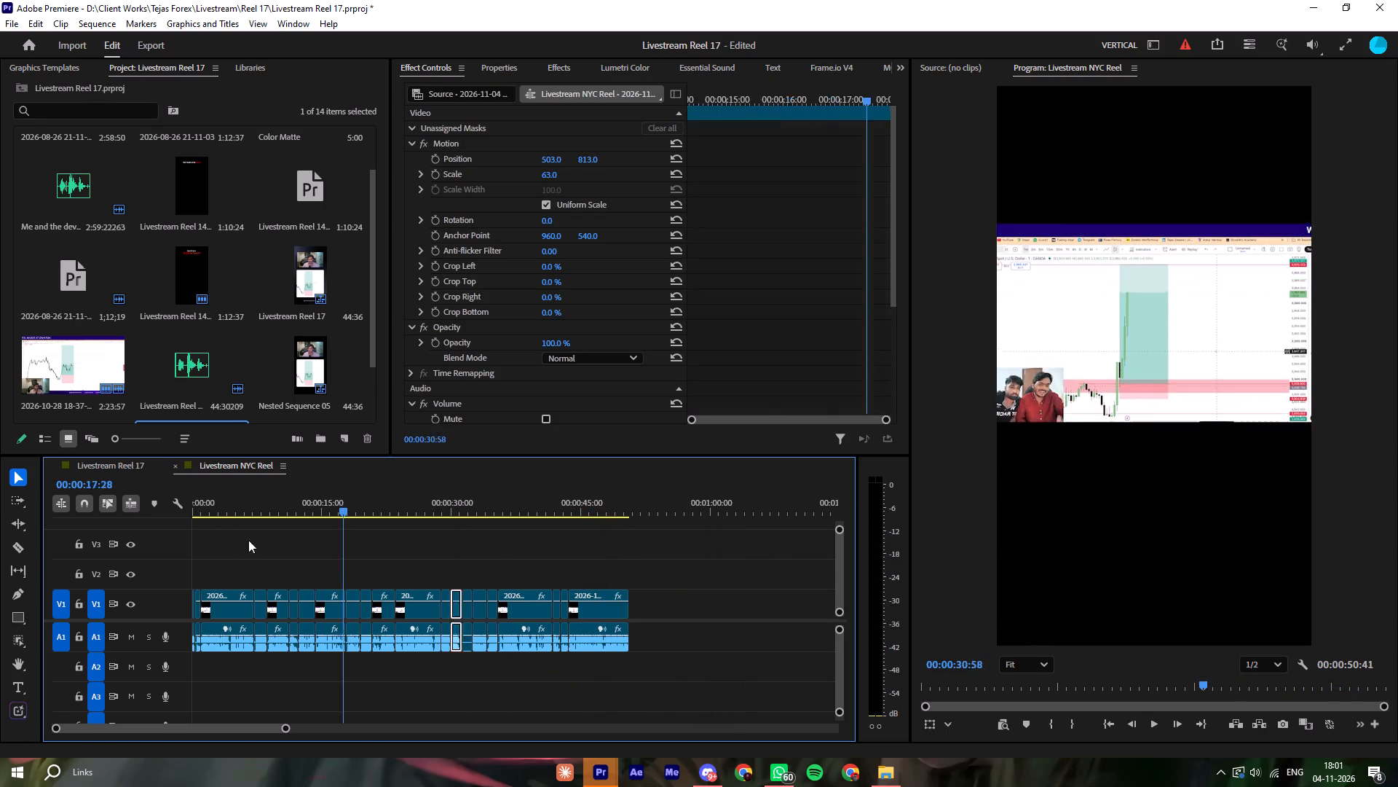
{"action": "left_click_drag", "start_coordinate": [248, 540], "coordinate": [125, 553]}
{"action": "left_click_drag", "start_coordinate": [700, 573], "coordinate": [133, 600]}
{"action": "left_click_drag", "start_coordinate": [232, 614], "coordinate": [235, 581]}
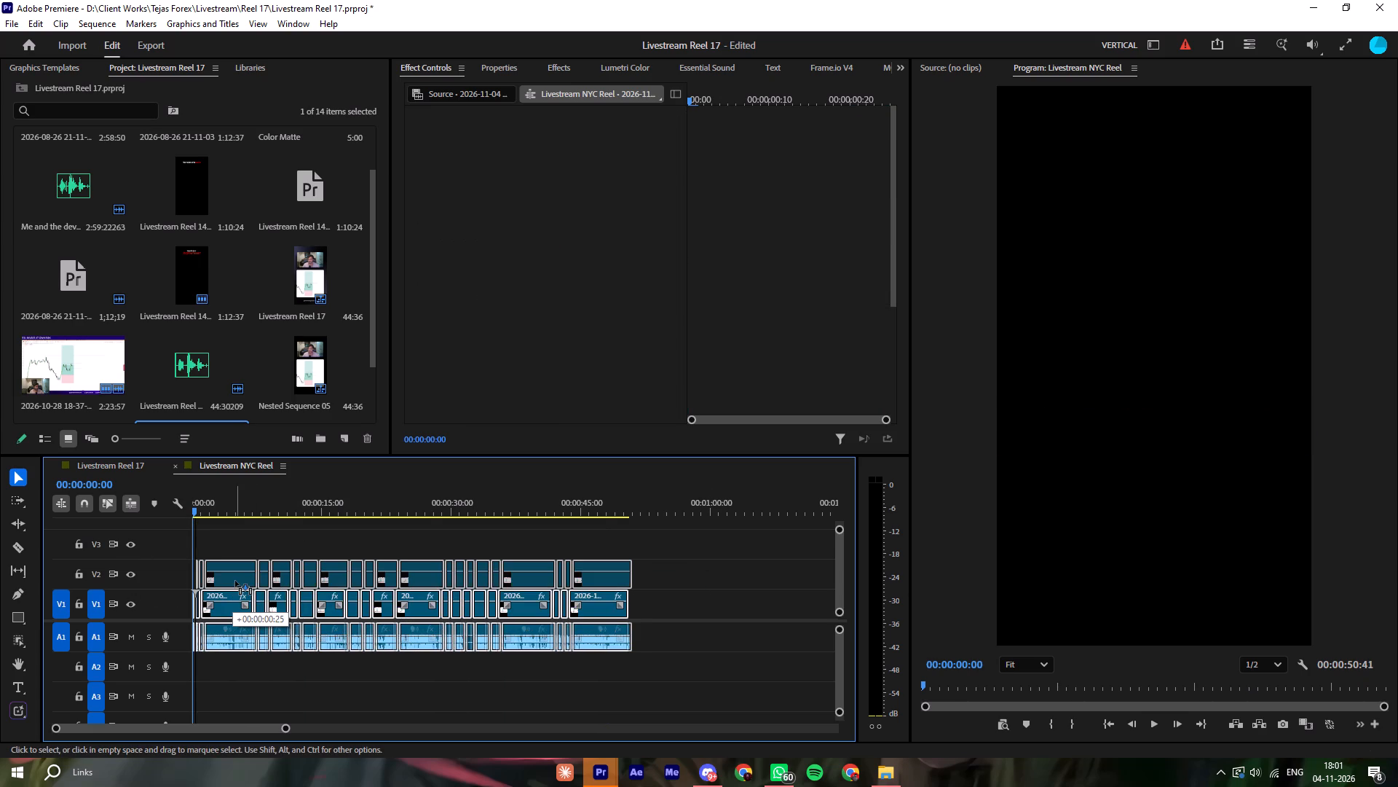
{"action": "left_click_drag", "start_coordinate": [235, 581], "coordinate": [223, 581]}
{"action": "left_click", "coordinate": [229, 533]}
Copy the gradient Color Matte from Livestream Reel 17 onto V1 at the Livestream NYC Reel's start and extend it to the reel's end.
{"action": "left_click", "coordinate": [123, 468]}
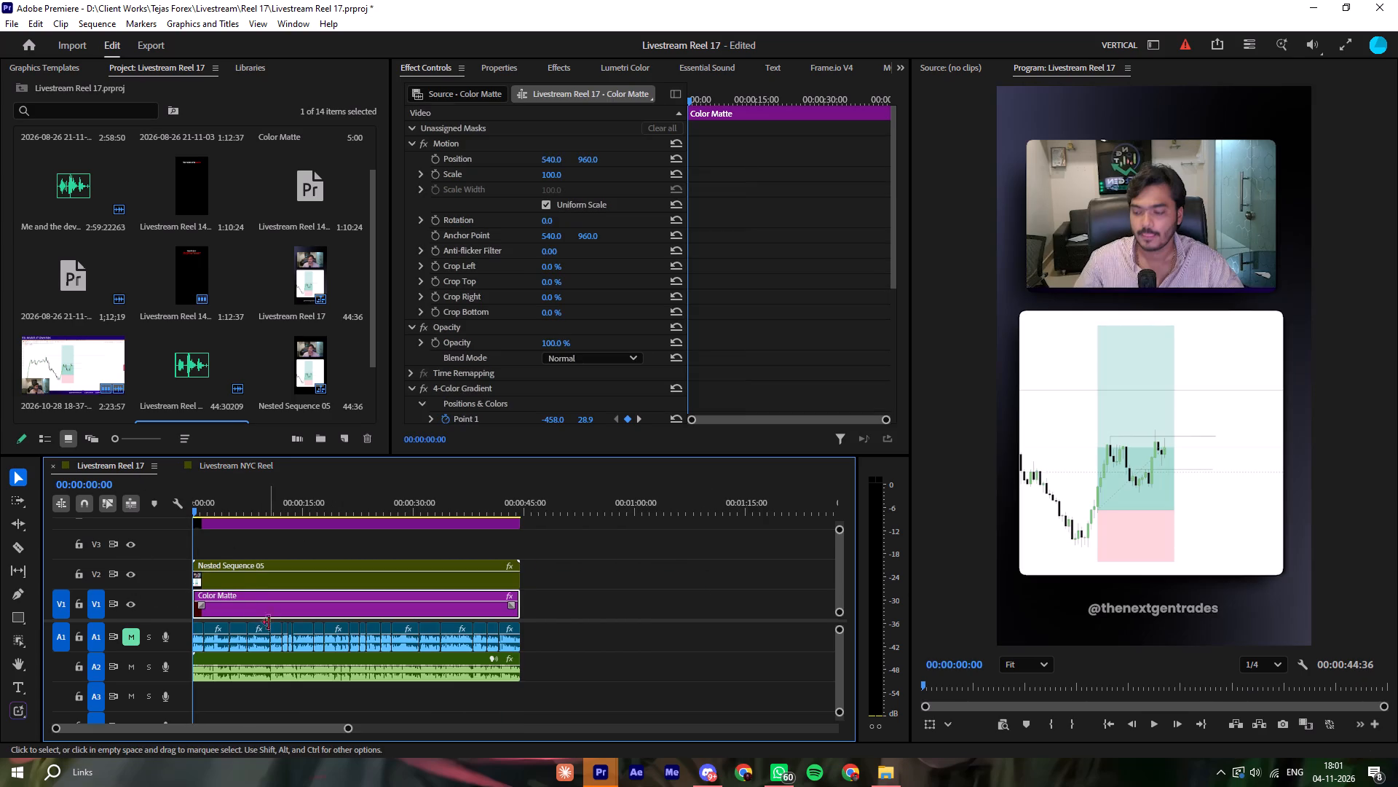
{"action": "key", "text": "ctrl+c"}
{"action": "left_click", "coordinate": [243, 455]}
{"action": "left_click", "coordinate": [237, 464]}
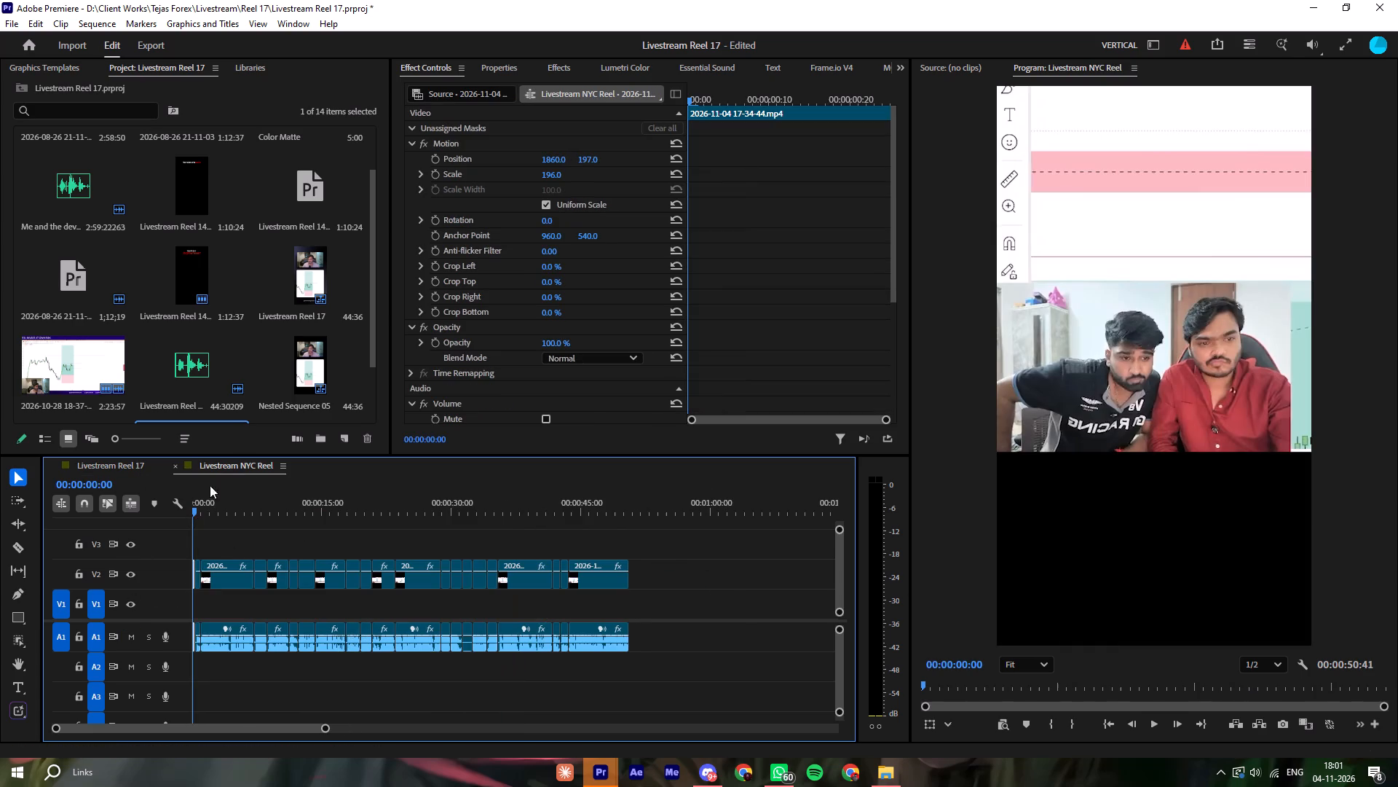
{"action": "left_click_drag", "start_coordinate": [205, 493], "coordinate": [169, 510]}
{"action": "key", "text": "ctrl+v"}
{"action": "left_click_drag", "start_coordinate": [214, 505], "coordinate": [141, 521]}
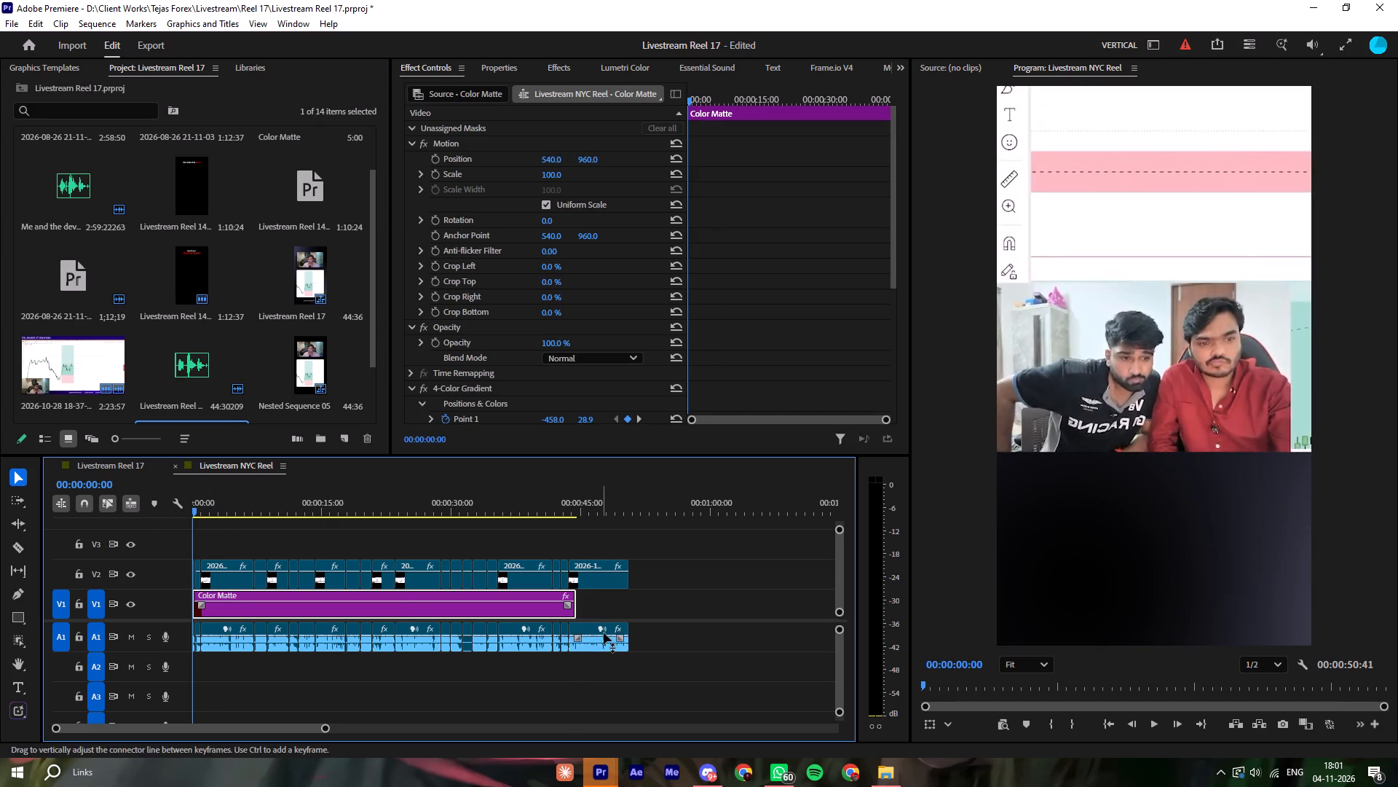
{"action": "left_click_drag", "start_coordinate": [582, 601], "coordinate": [637, 604]}
{"action": "left_click", "coordinate": [592, 610]}
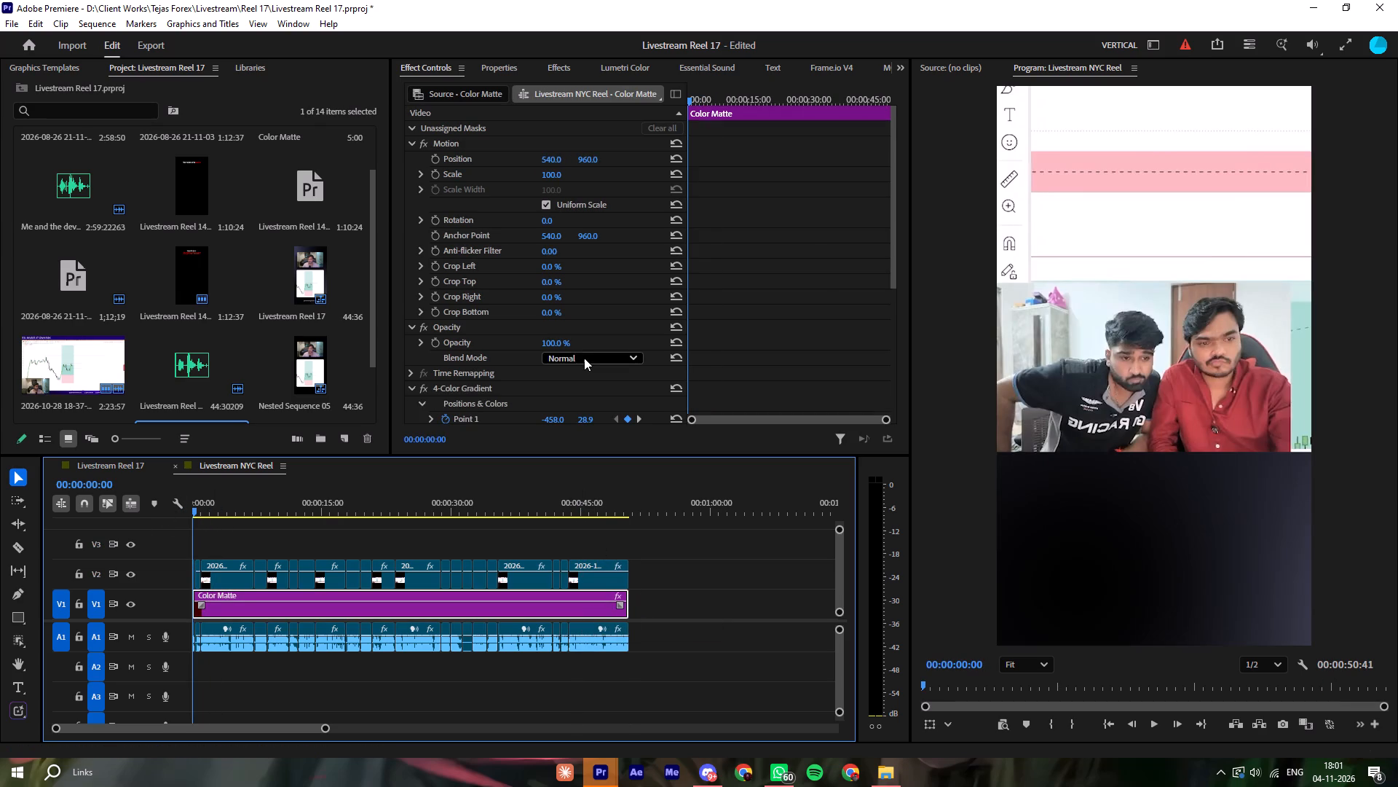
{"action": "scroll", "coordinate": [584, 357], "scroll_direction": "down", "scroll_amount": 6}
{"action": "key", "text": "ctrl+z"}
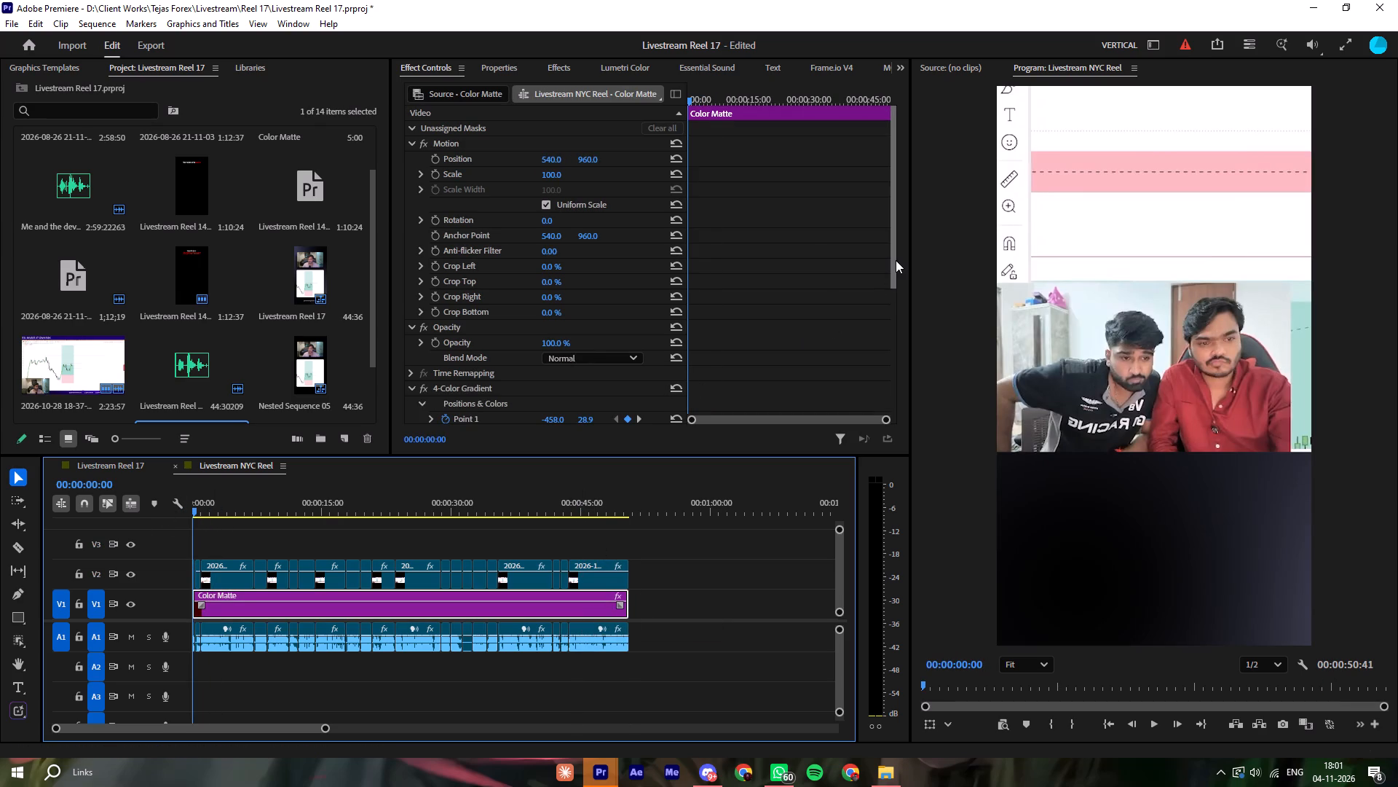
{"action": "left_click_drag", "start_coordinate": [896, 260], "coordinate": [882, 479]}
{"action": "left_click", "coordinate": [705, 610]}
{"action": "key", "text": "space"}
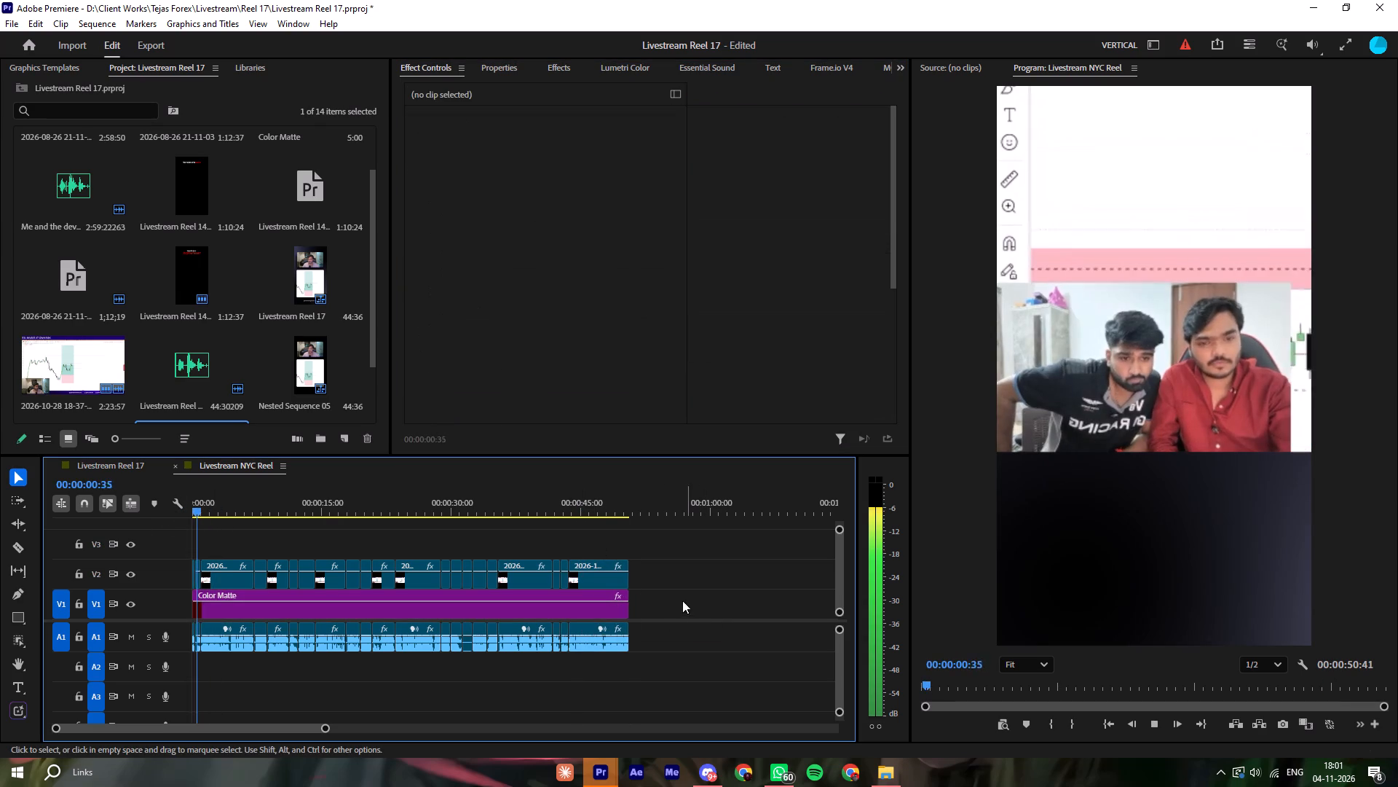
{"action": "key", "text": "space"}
Open Nested Sequence 05 from Livestream Reel 17 and copy its first webcam clip on V1.
{"action": "left_click", "coordinate": [140, 468]}
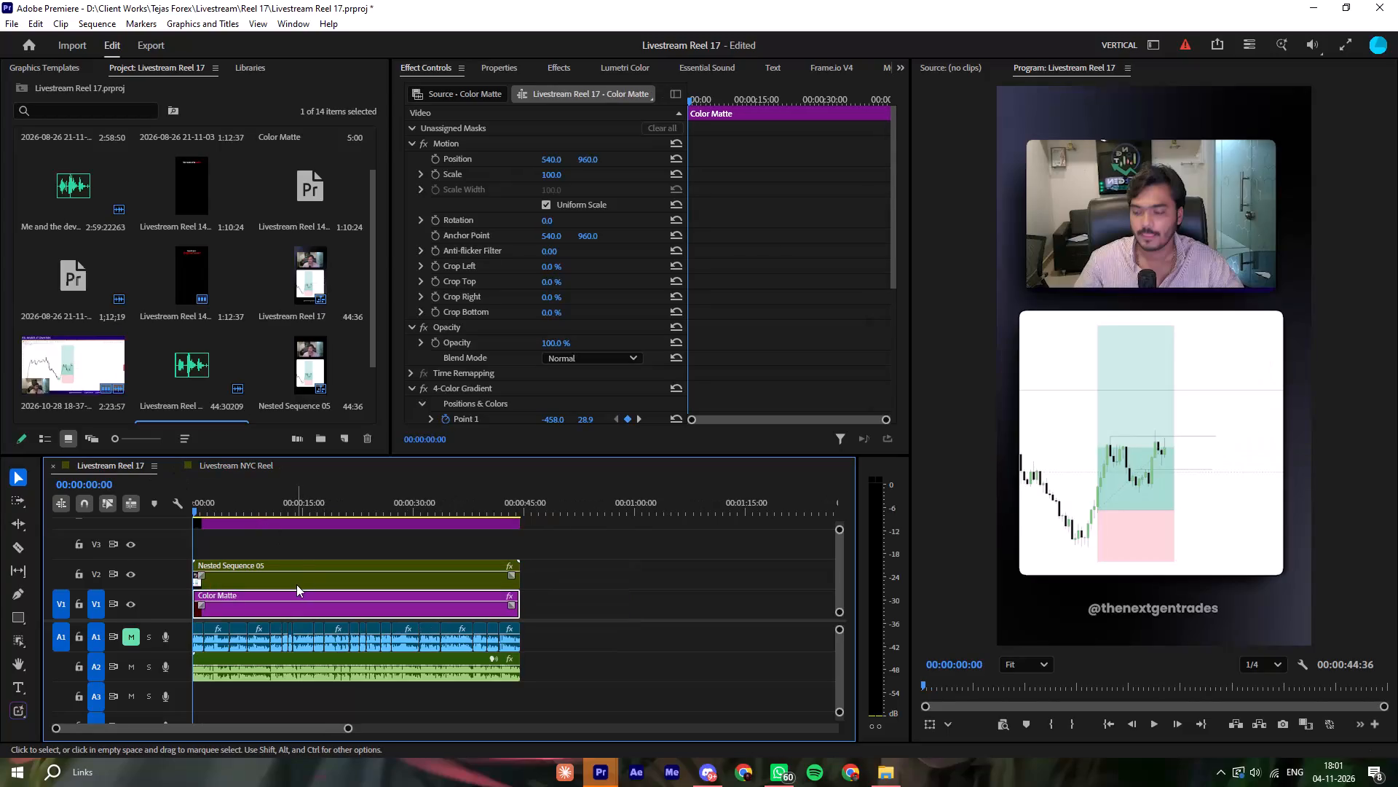
{"action": "scroll", "coordinate": [297, 552], "scroll_direction": "up", "scroll_amount": 4, "text": "ctrl"}
{"action": "scroll", "coordinate": [297, 551], "scroll_direction": "down", "scroll_amount": 3, "text": "ctrl"}
{"action": "double_click", "coordinate": [269, 577]}
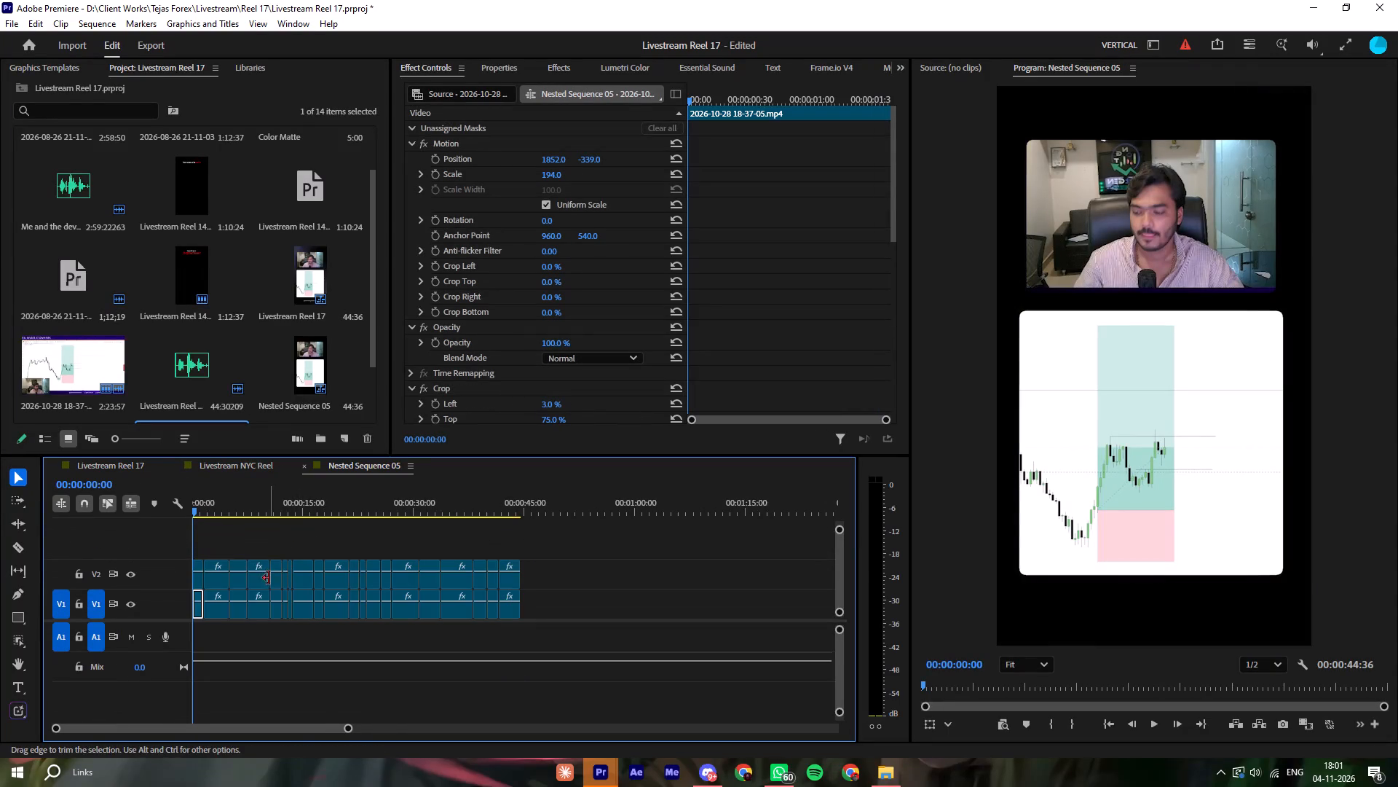
{"action": "left_click", "coordinate": [124, 606]}
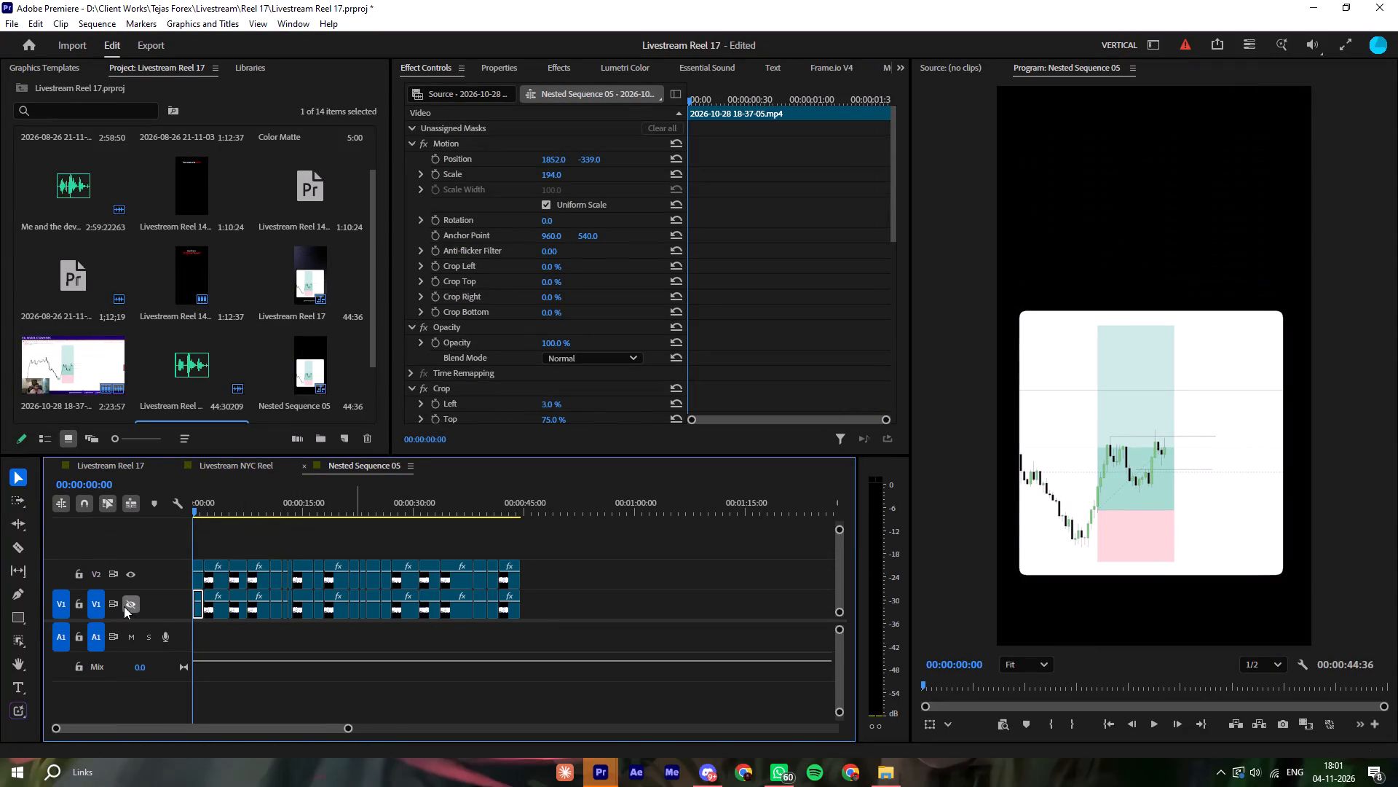
{"action": "left_click", "coordinate": [124, 606]}
{"action": "left_click_drag", "start_coordinate": [579, 608], "coordinate": [225, 615]}
{"action": "left_click", "coordinate": [227, 641]}
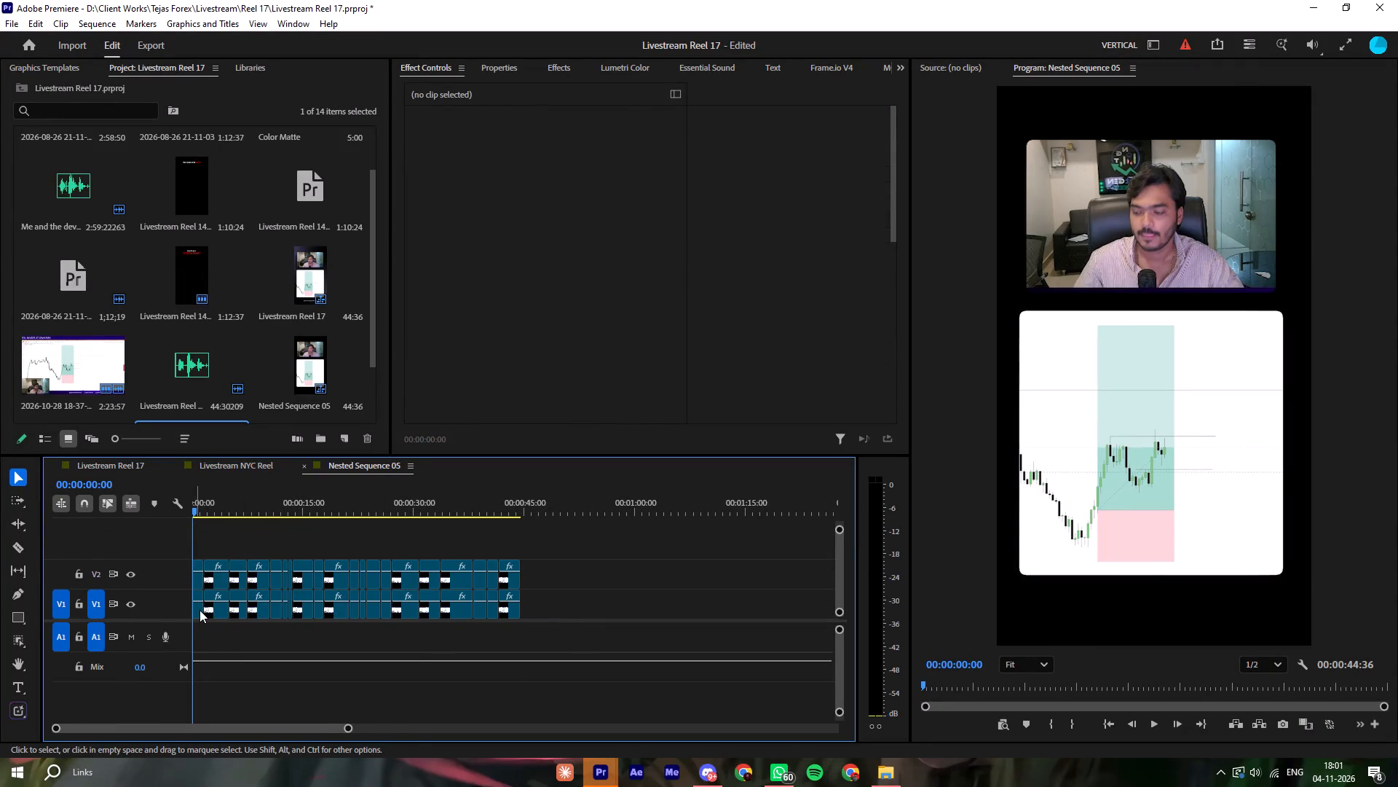
{"action": "right_click", "coordinate": [200, 610]}
{"action": "left_click", "coordinate": [234, 69]}
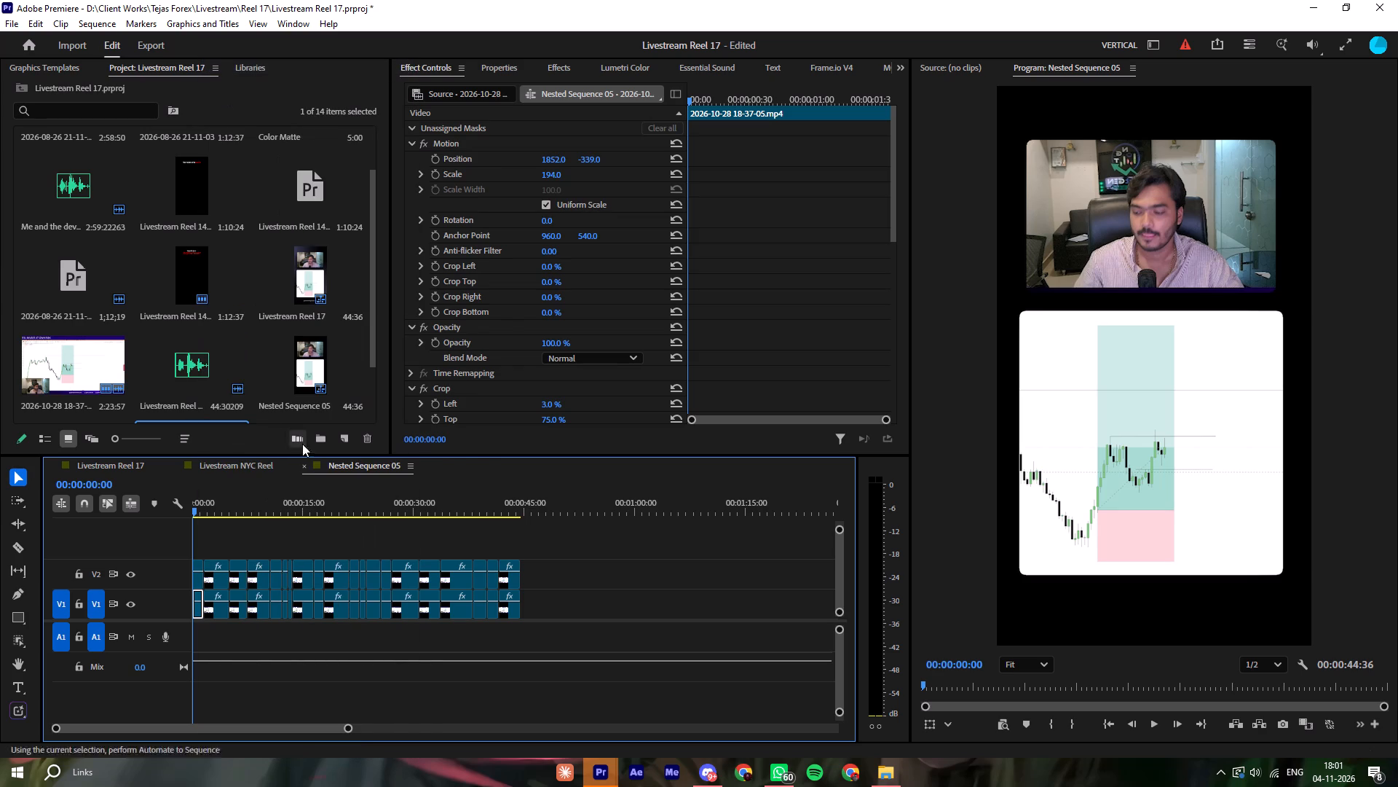
In the Livestream NYC Reel, duplicate all the V2 video clips onto V3 with the same timing.
{"action": "left_click", "coordinate": [254, 468]}
{"action": "left_click_drag", "start_coordinate": [690, 565], "coordinate": [119, 573]}
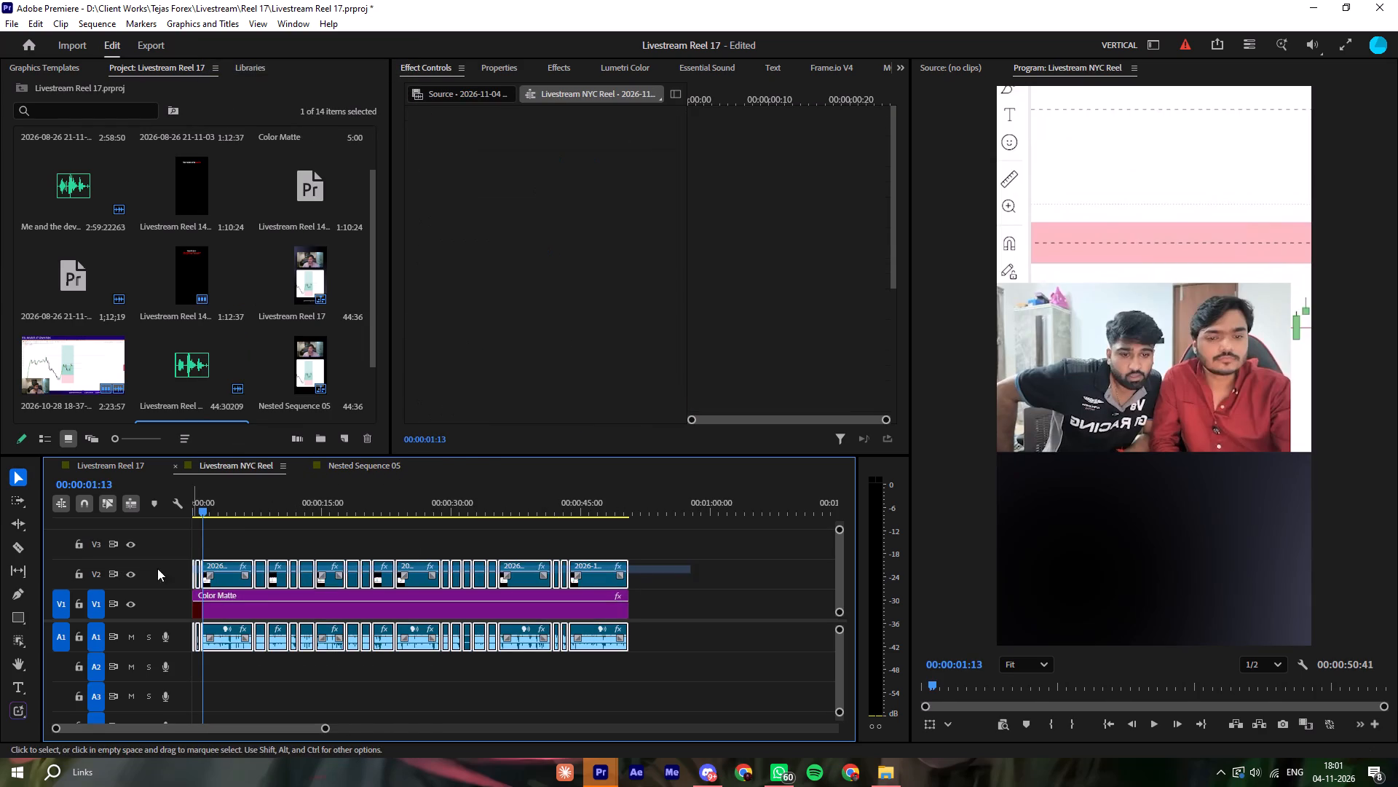
{"action": "left_click_drag", "start_coordinate": [224, 584], "coordinate": [218, 552], "text": "alt"}
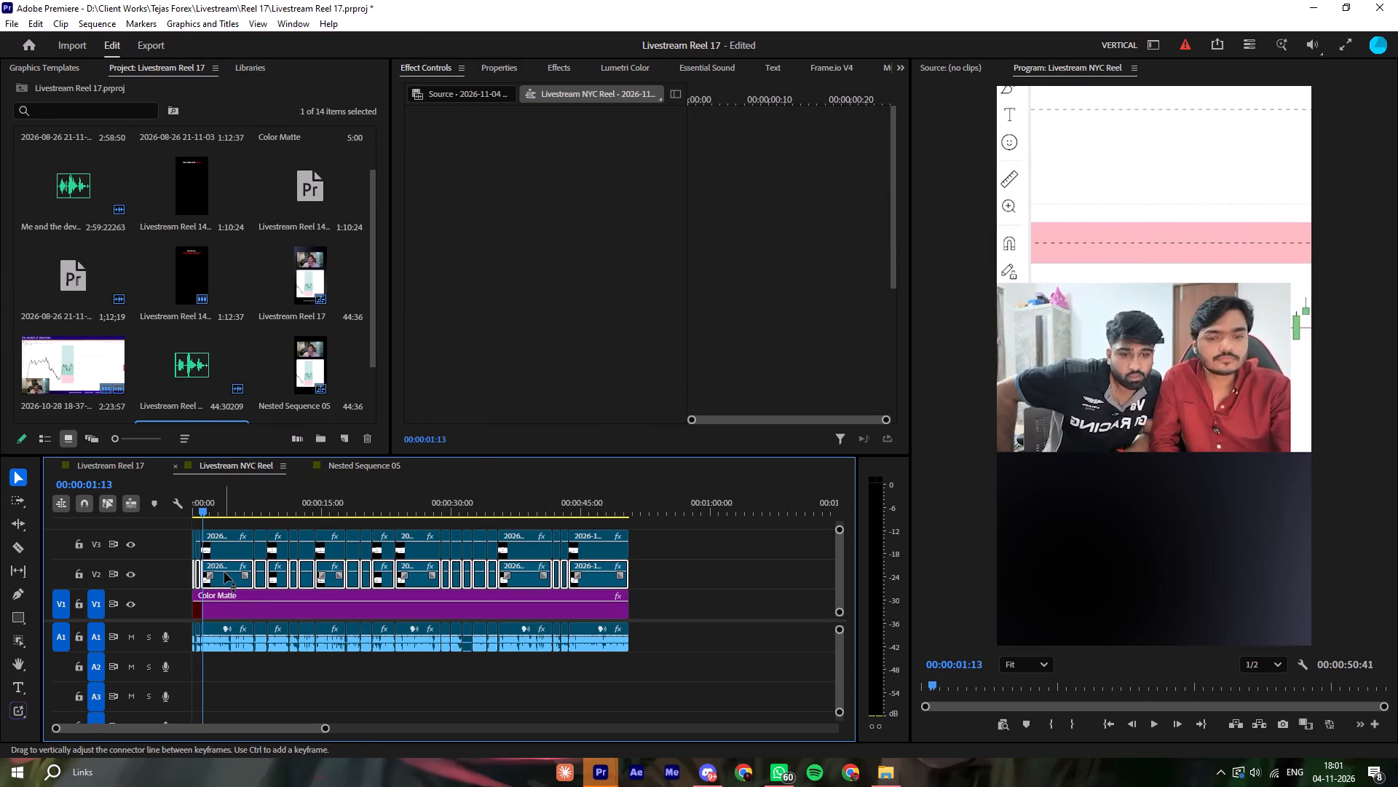
Paste the copied Motion, Crop, Roughen Edges and Drop Shadow attributes onto all the V2 clips.
{"action": "right_click", "coordinate": [224, 579]}
{"action": "left_click", "coordinate": [304, 106]}
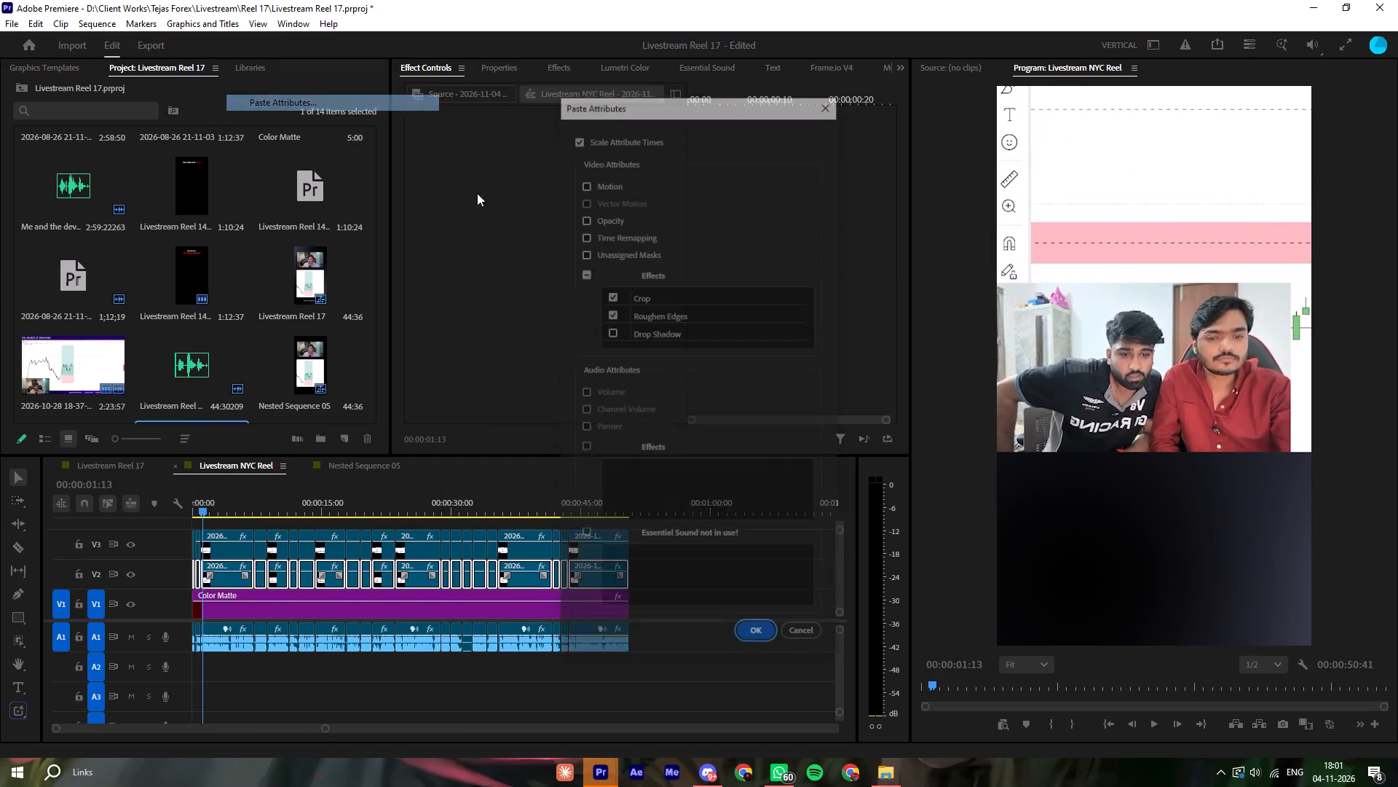
{"action": "left_click", "coordinate": [593, 187]}
{"action": "left_click", "coordinate": [610, 329]}
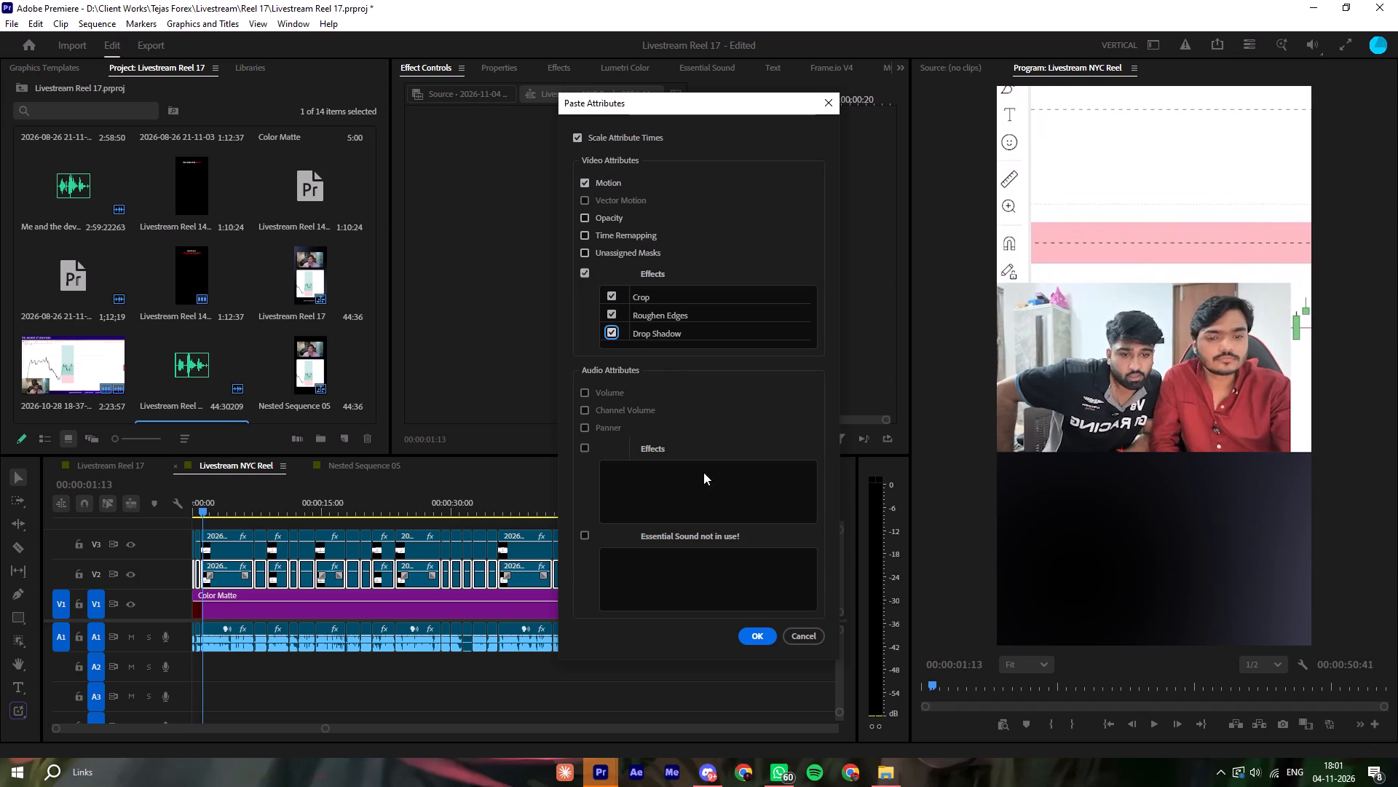
{"action": "left_click", "coordinate": [760, 632]}
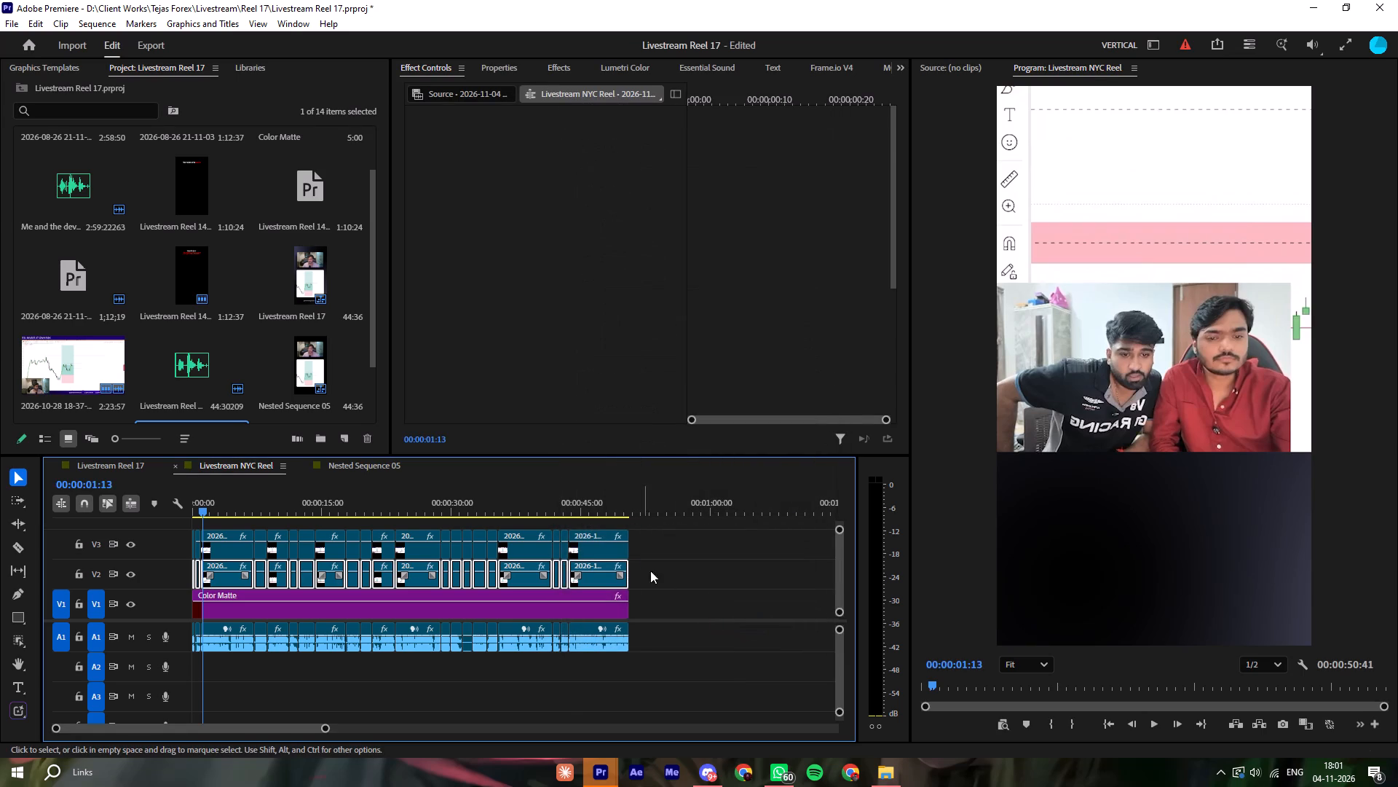
{"action": "left_click", "coordinate": [685, 573]}
Copy the first chart clip on V2 of Nested Sequence 05 and paste its Motion, Crop, Roughen Edges and Drop Shadow onto the reel's V3 clips.
{"action": "left_click", "coordinate": [369, 463]}
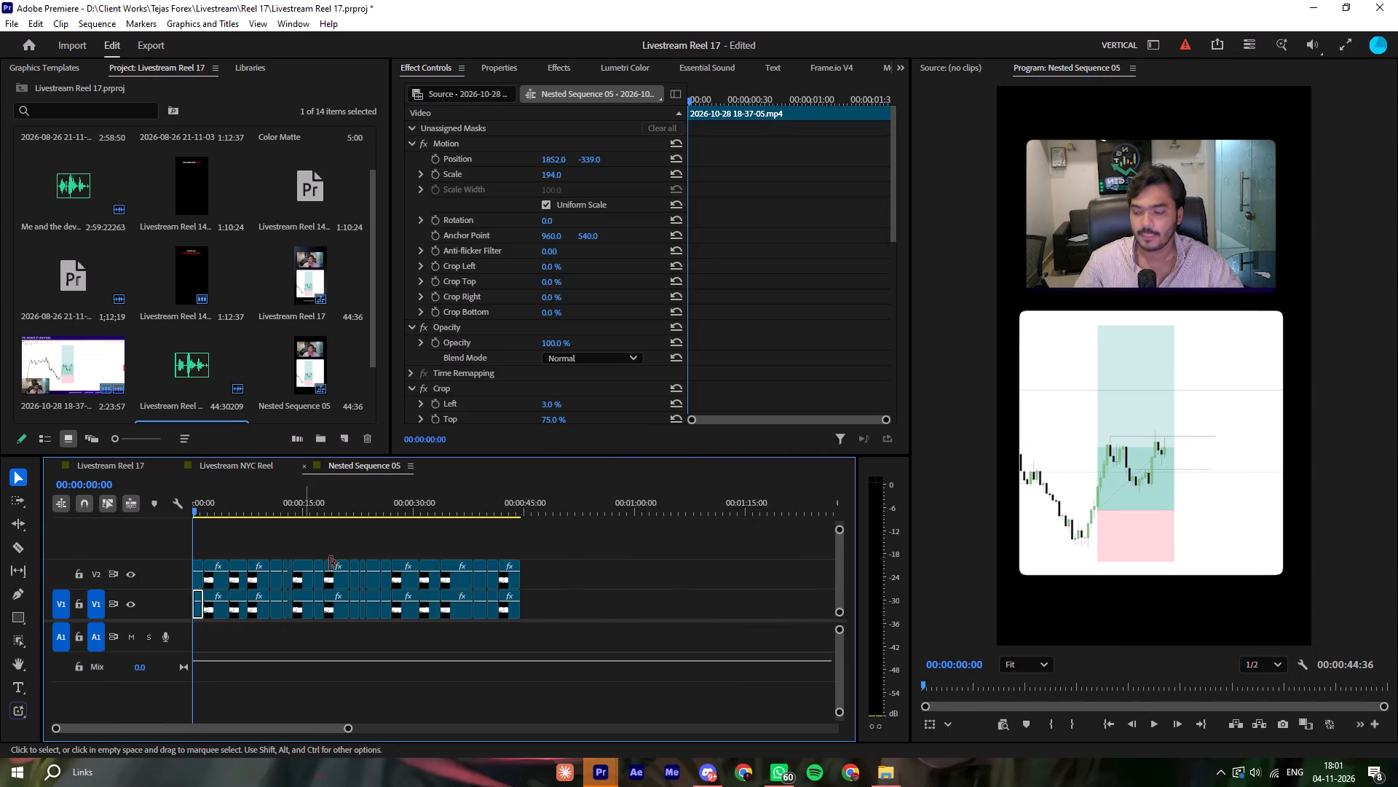
{"action": "right_click", "coordinate": [199, 581]}
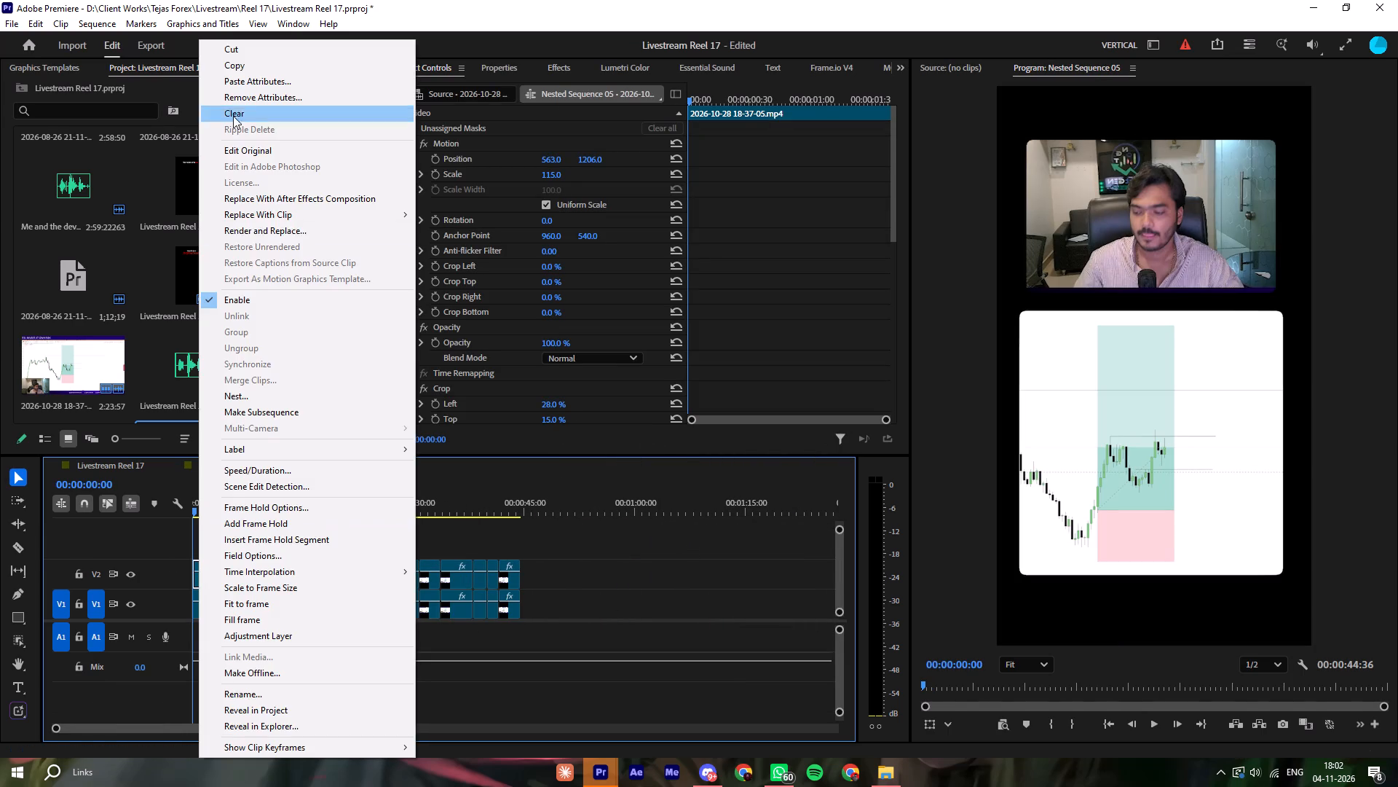
{"action": "left_click", "coordinate": [245, 62]}
{"action": "left_click", "coordinate": [218, 468]}
{"action": "left_click_drag", "start_coordinate": [656, 546], "coordinate": [156, 525]}
{"action": "right_click", "coordinate": [229, 552]}
{"action": "left_click", "coordinate": [277, 50]}
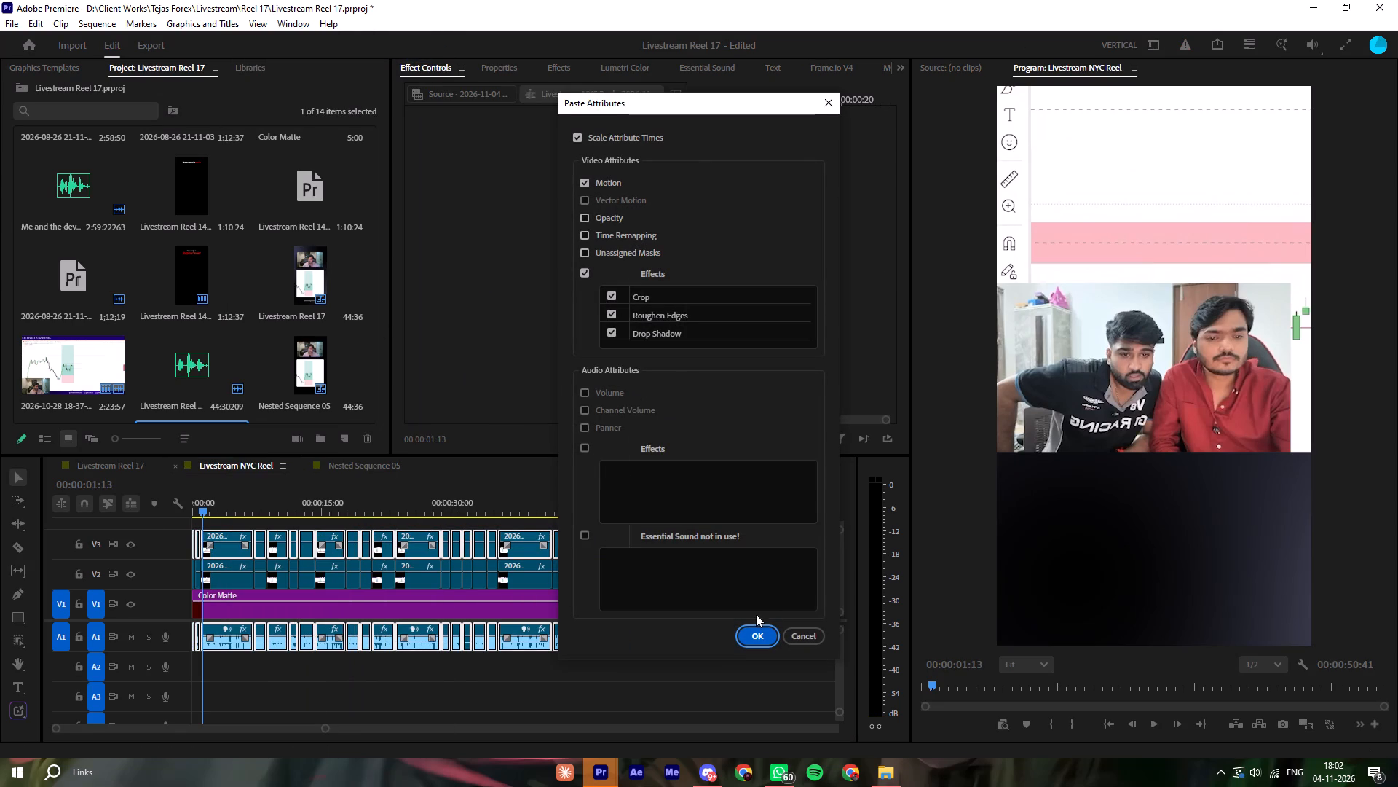
{"action": "left_click", "coordinate": [756, 632]}
{"action": "left_click", "coordinate": [701, 576]}
Play the reel, return to the start, and lower the opening clips: V3 chart to vertical position 1277, V2 webcam to -260.
{"action": "key", "text": "space"}
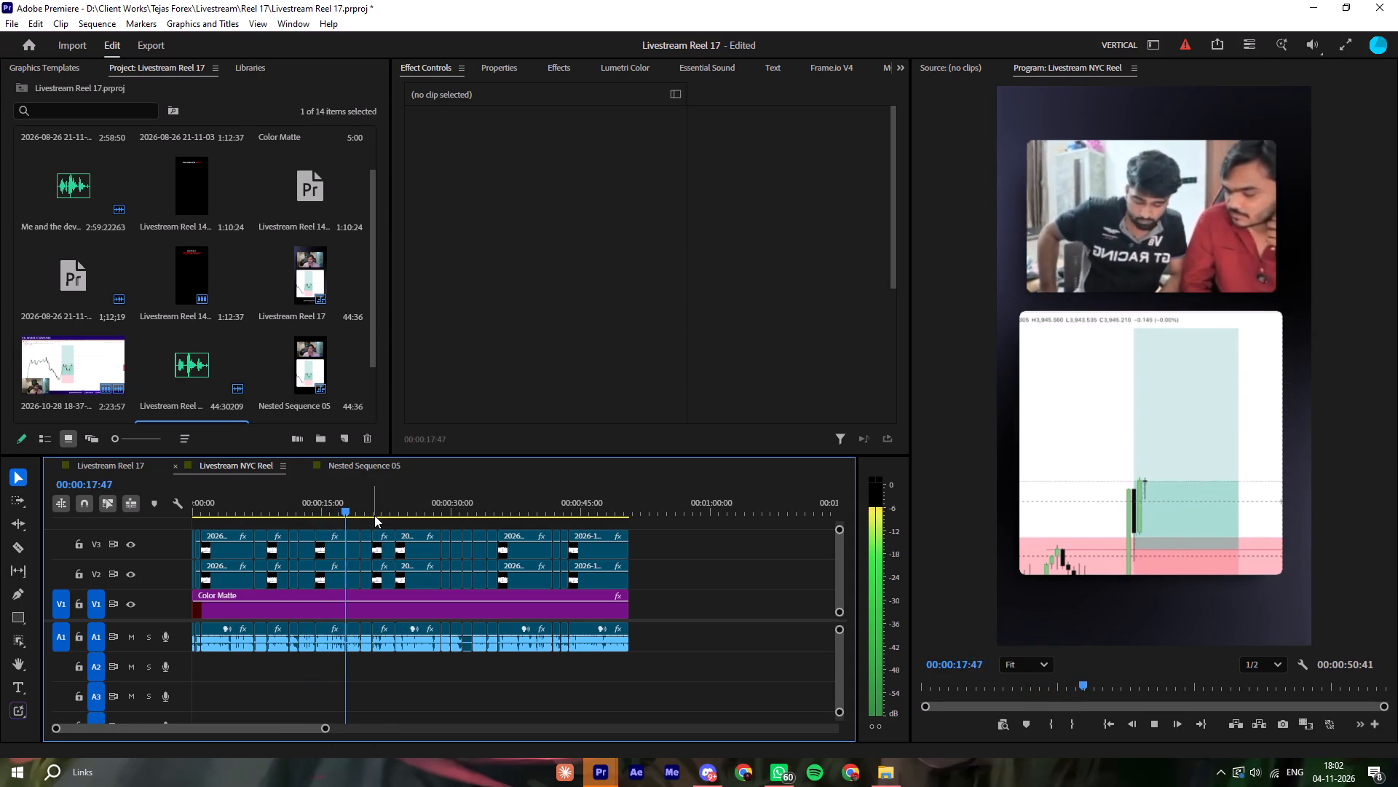
{"action": "left_click_drag", "start_coordinate": [253, 500], "coordinate": [100, 501]}
{"action": "left_click", "coordinate": [193, 551]}
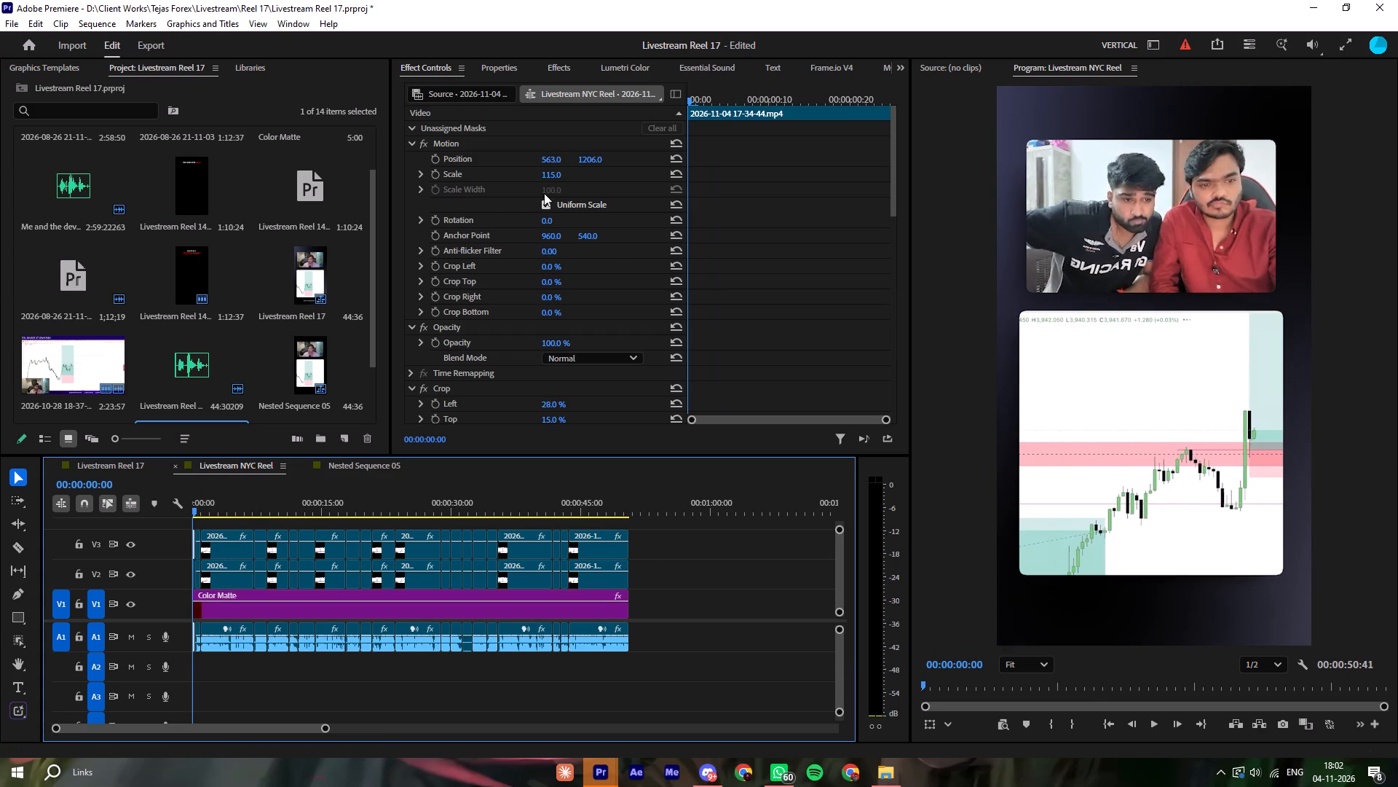
{"action": "left_click_drag", "start_coordinate": [580, 158], "coordinate": [653, 168]}
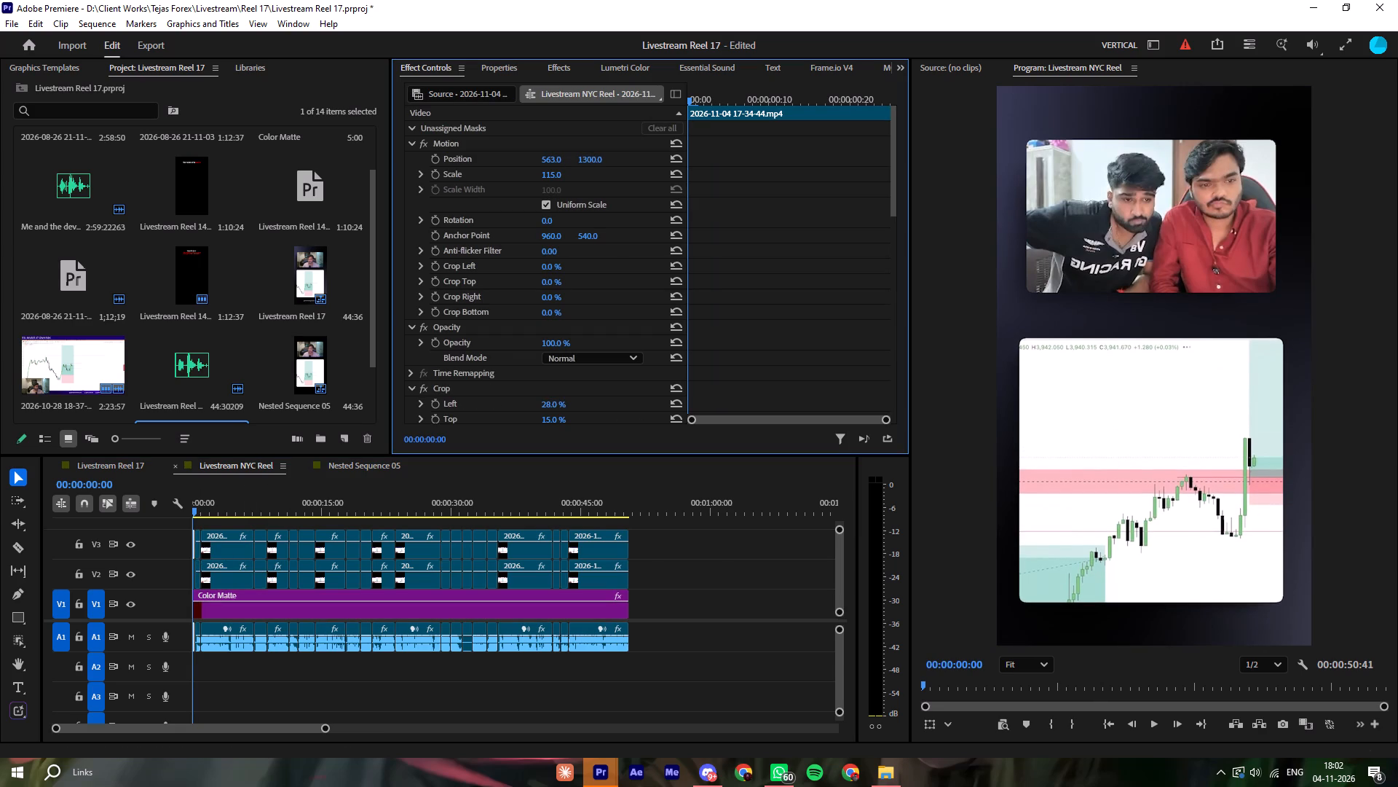
{"action": "left_click_drag", "start_coordinate": [653, 168], "coordinate": [649, 169]}
{"action": "left_click", "coordinate": [193, 571]}
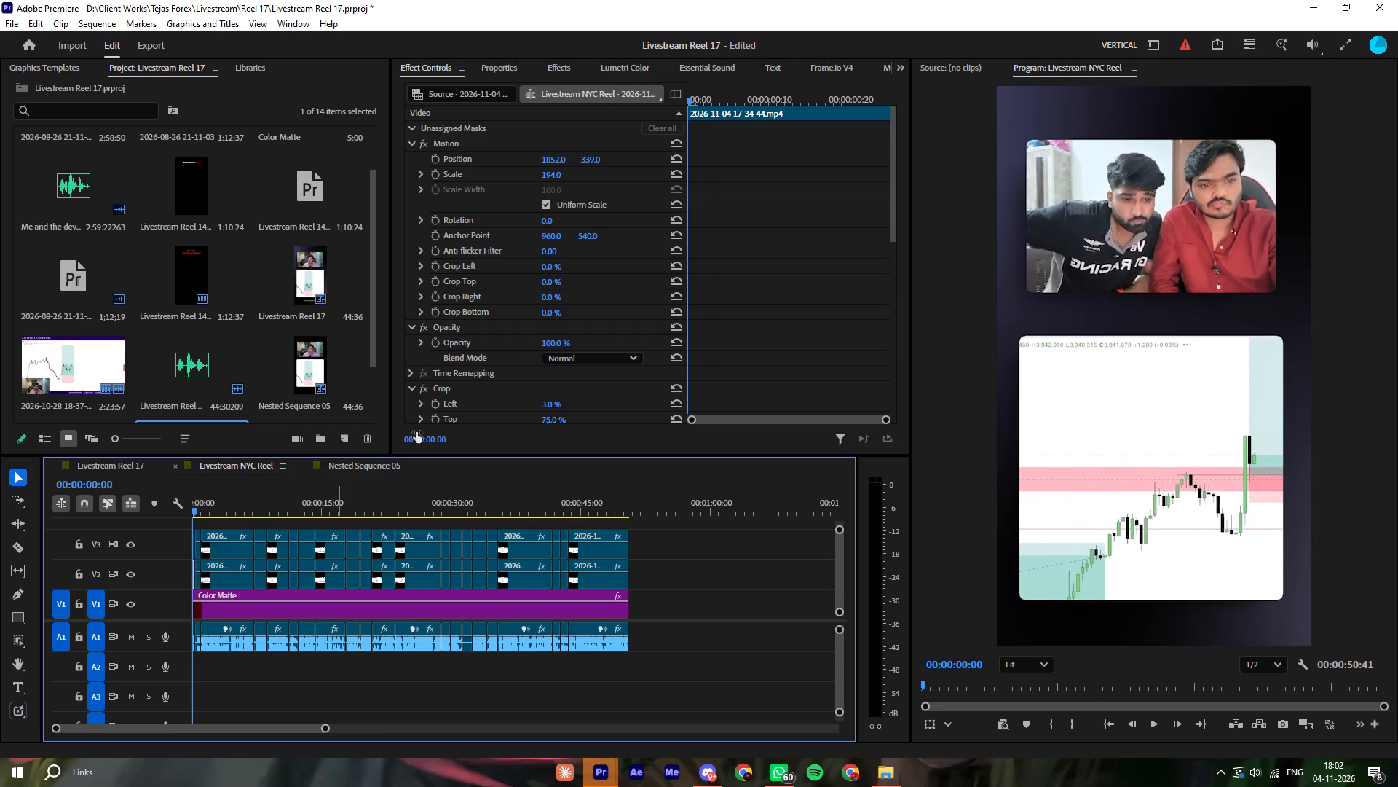
{"action": "left_click_drag", "start_coordinate": [588, 158], "coordinate": [648, 171]}
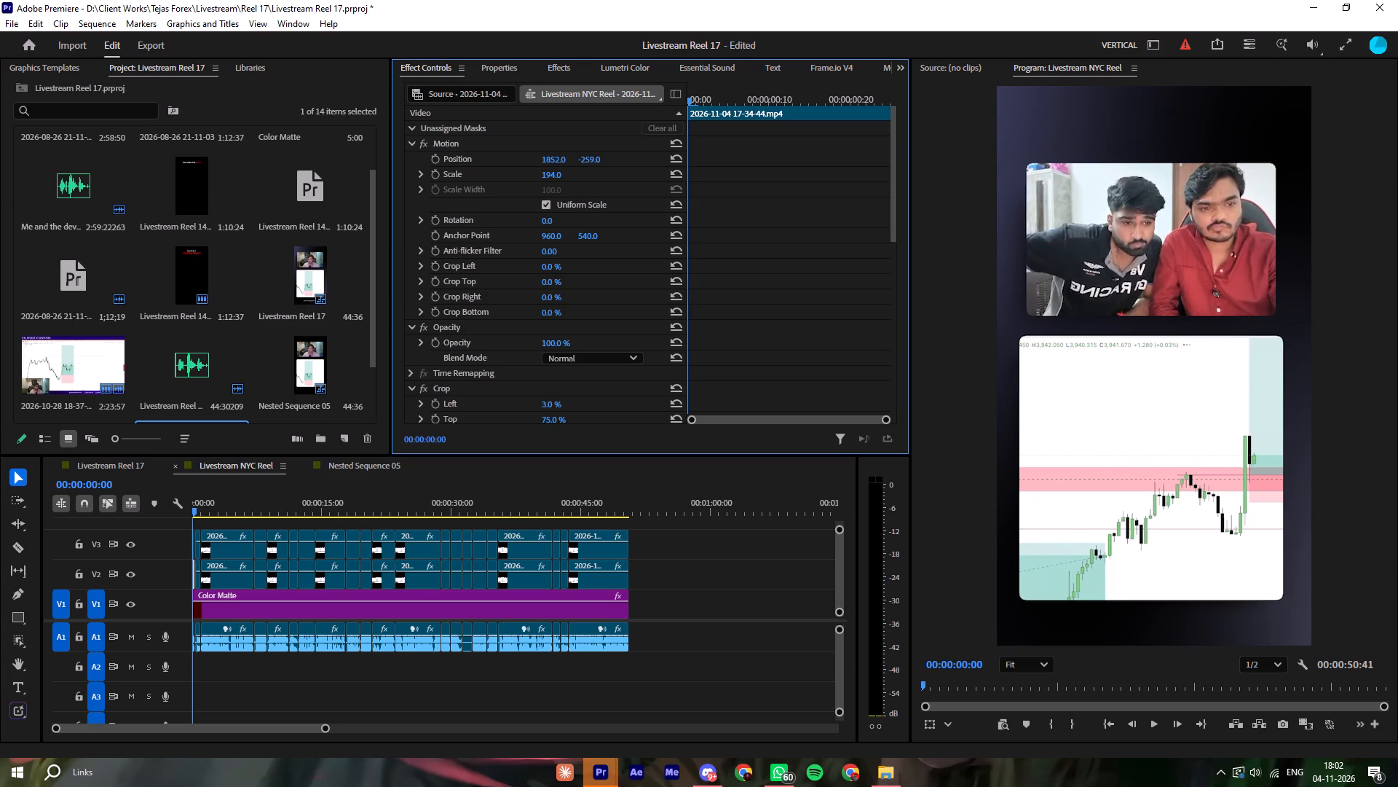
{"action": "left_click_drag", "start_coordinate": [648, 171], "coordinate": [660, 172]}
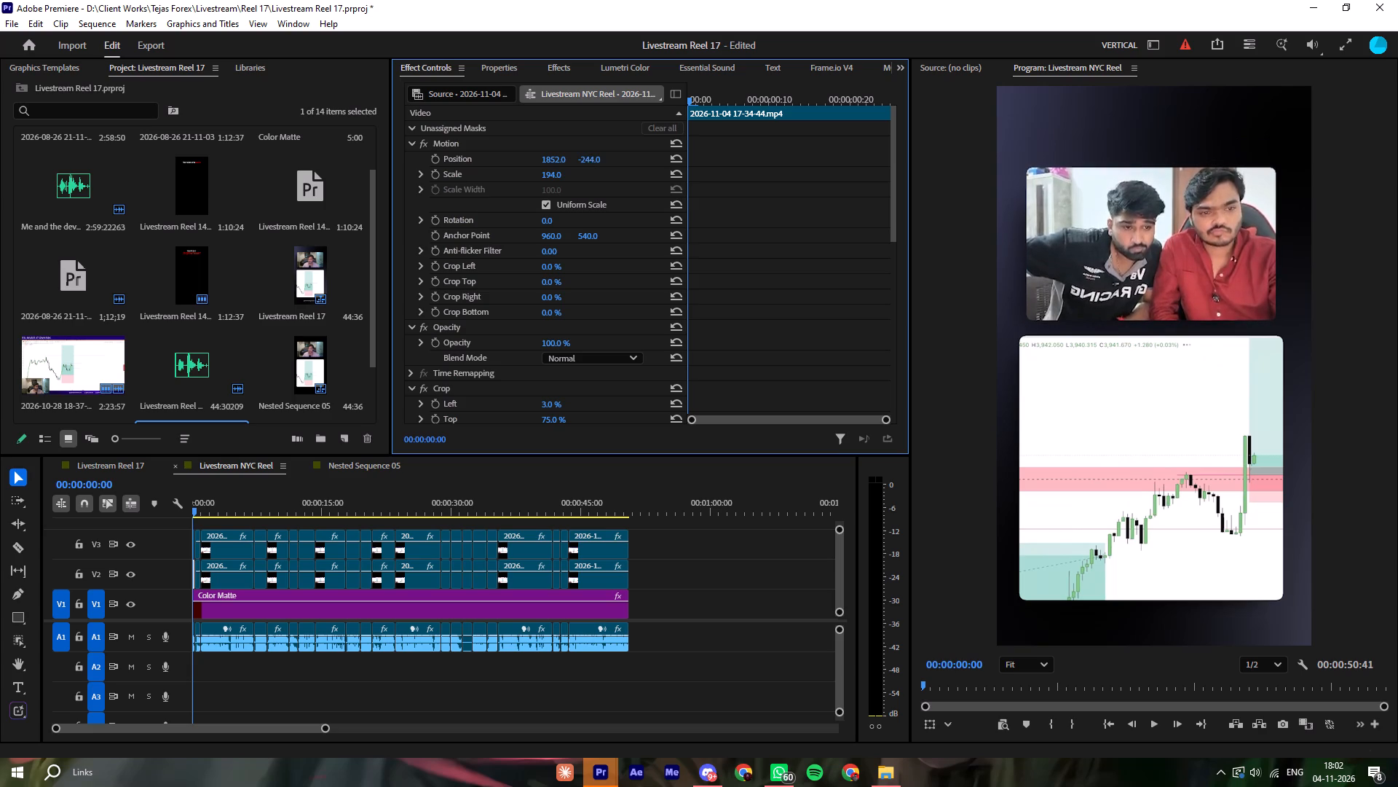
{"action": "left_click_drag", "start_coordinate": [660, 172], "coordinate": [652, 175]}
{"action": "left_click", "coordinate": [192, 543]}
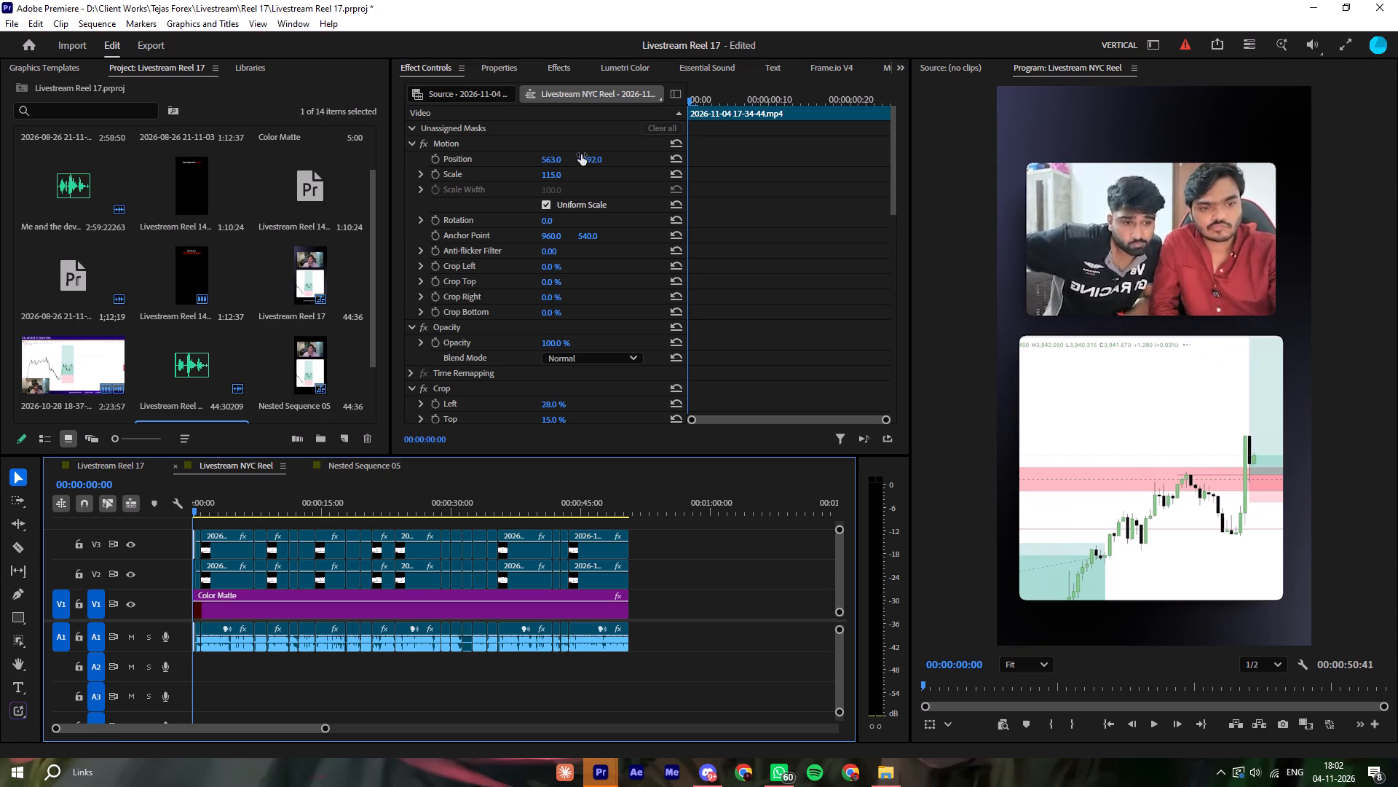
{"action": "left_click_drag", "start_coordinate": [585, 154], "coordinate": [576, 156]}
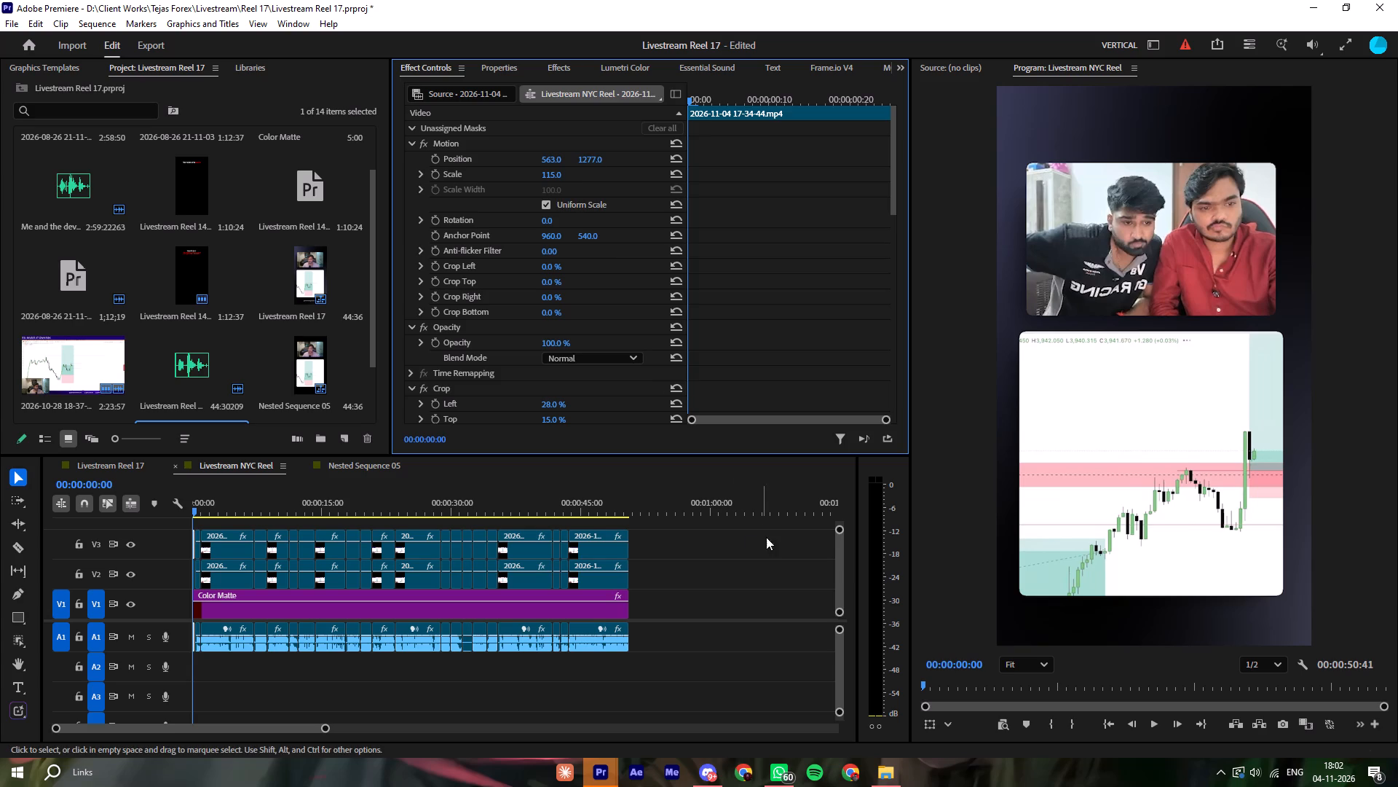
Copy the first V3 chart clip and paste only its Motion attributes onto the remaining V3 clips, excluding effects and audio attributes.
{"action": "left_click", "coordinate": [746, 544]}
{"action": "key", "text": "equal"}
{"action": "right_click", "coordinate": [192, 547]}
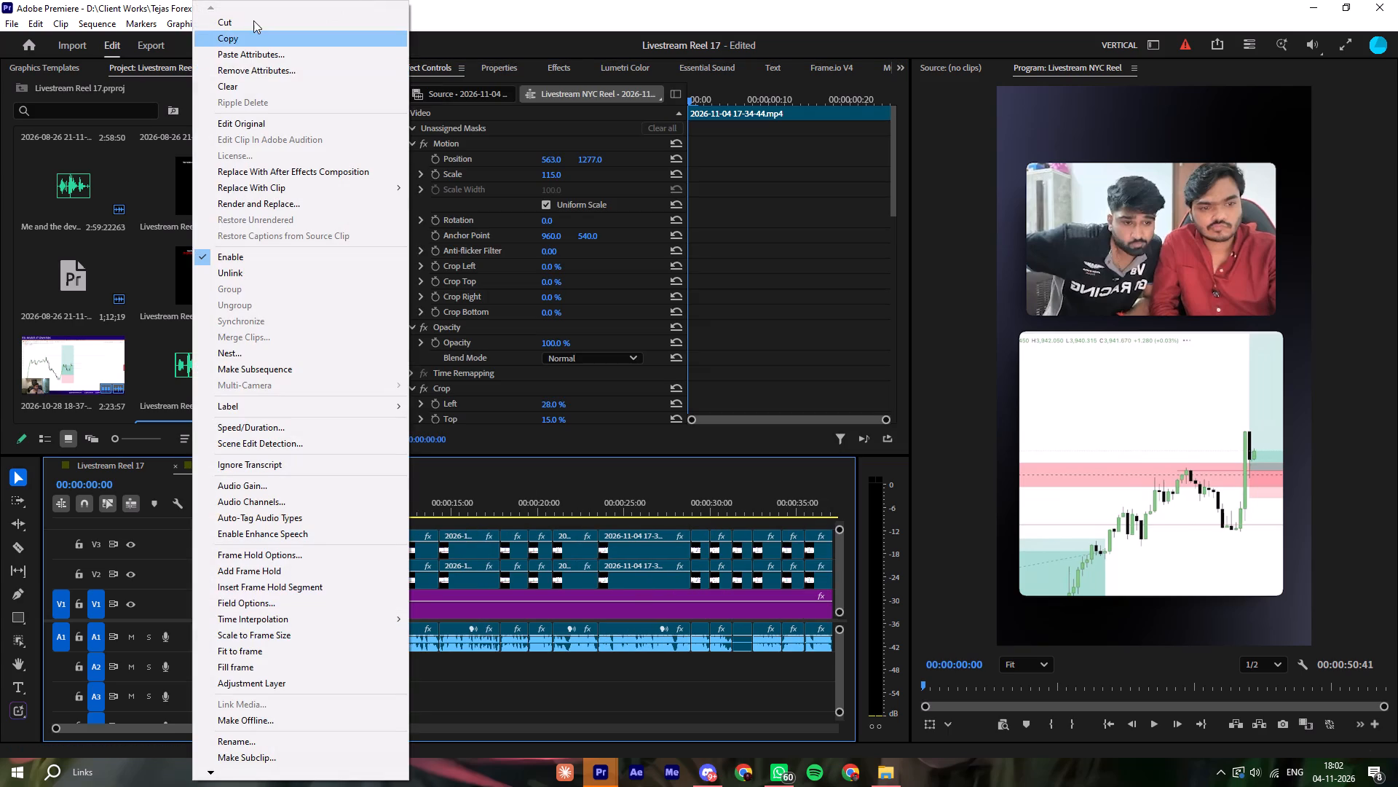
{"action": "left_click", "coordinate": [245, 39]}
{"action": "left_click", "coordinate": [398, 688]}
{"action": "key", "text": "minus"}
{"action": "key", "text": "equal"}
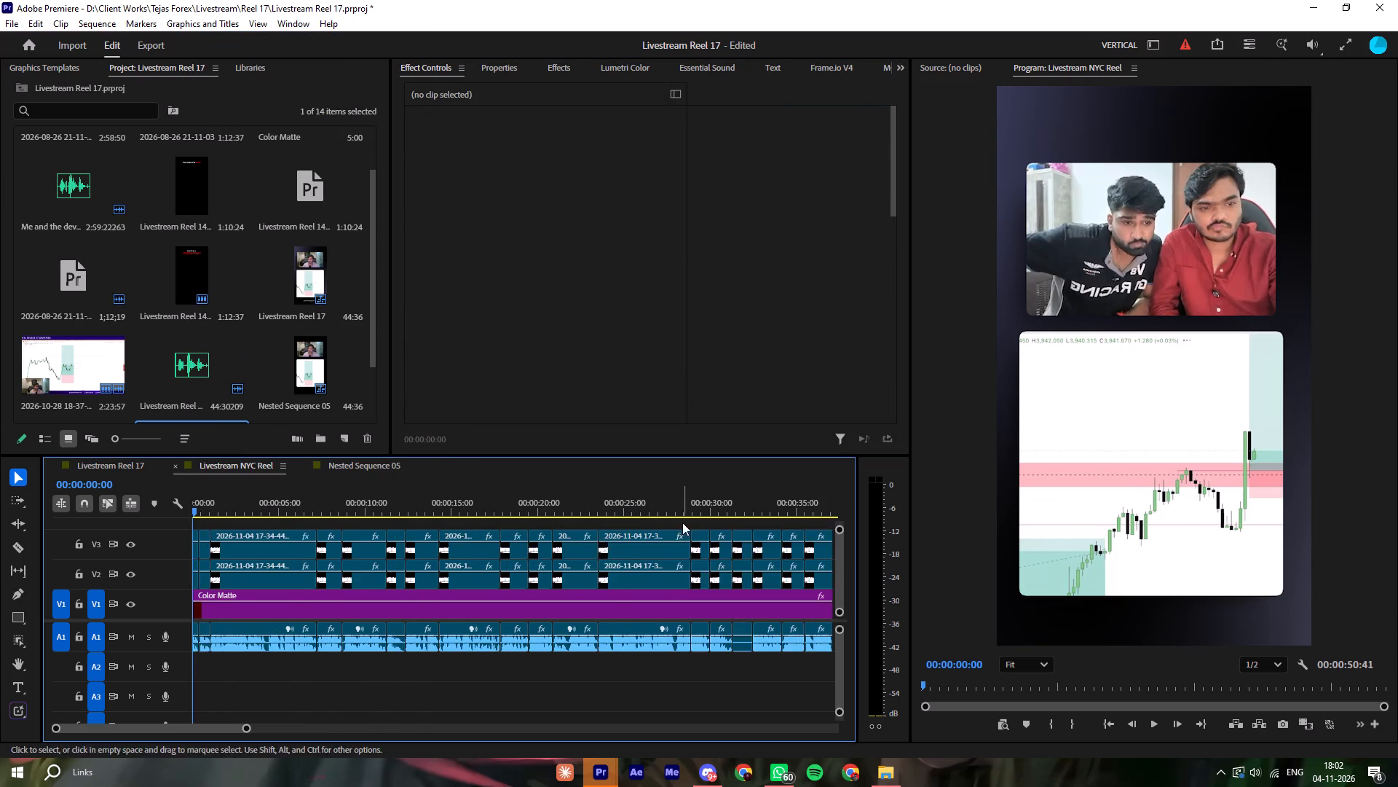
{"action": "key", "text": "minus"}
{"action": "left_click_drag", "start_coordinate": [704, 525], "coordinate": [197, 536]}
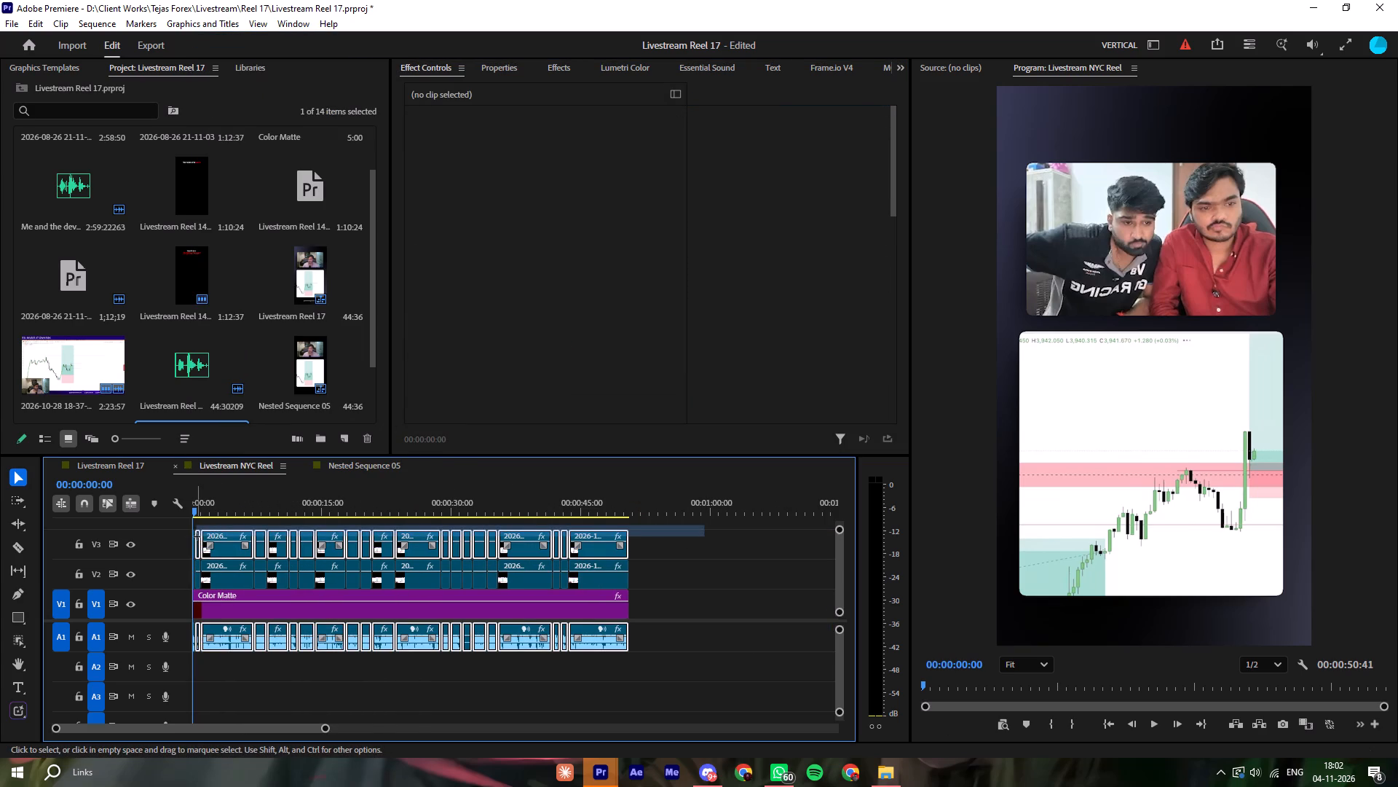
{"action": "left_click_drag", "start_coordinate": [197, 536], "coordinate": [197, 536]}
{"action": "right_click", "coordinate": [215, 547]}
{"action": "left_click", "coordinate": [286, 60]}
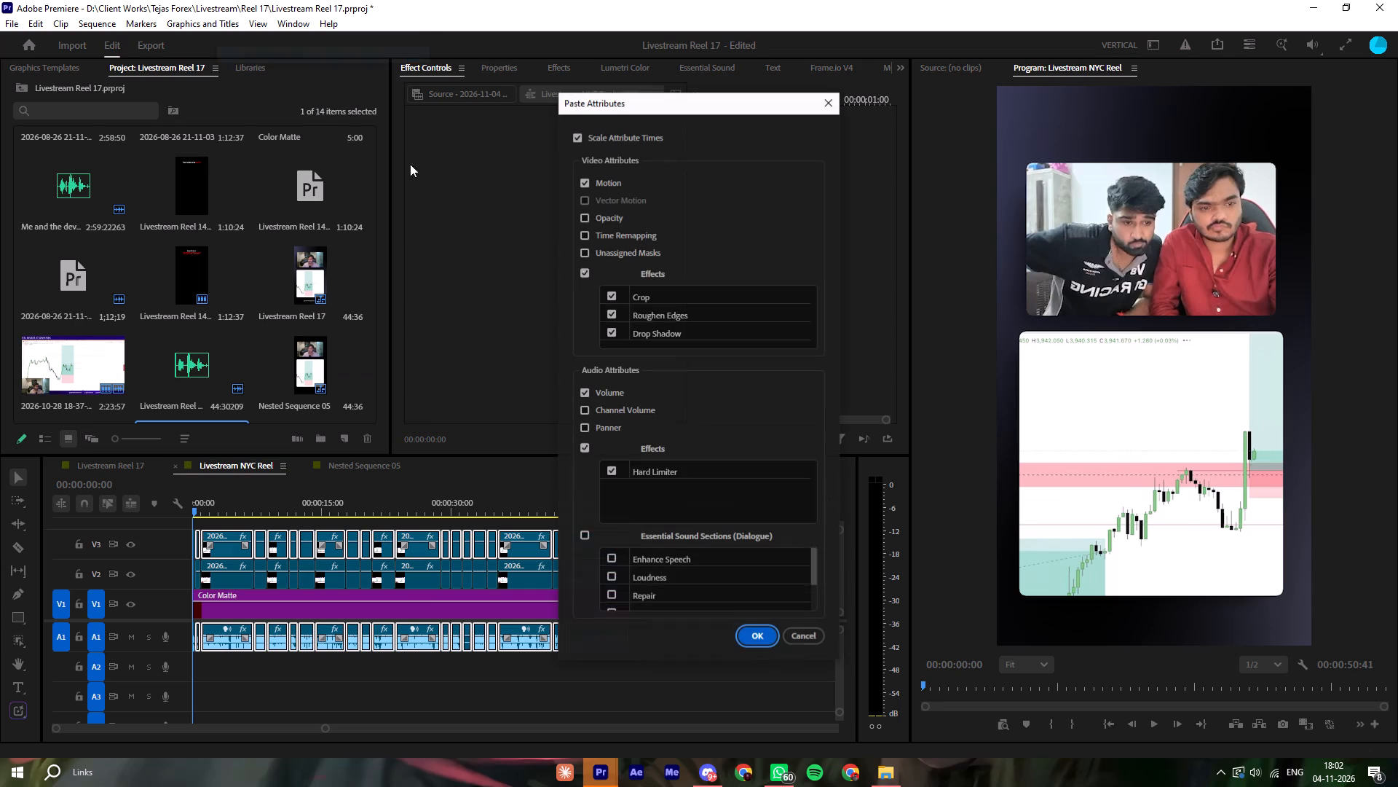
{"action": "left_click", "coordinate": [585, 278]}
{"action": "left_click", "coordinate": [585, 381]}
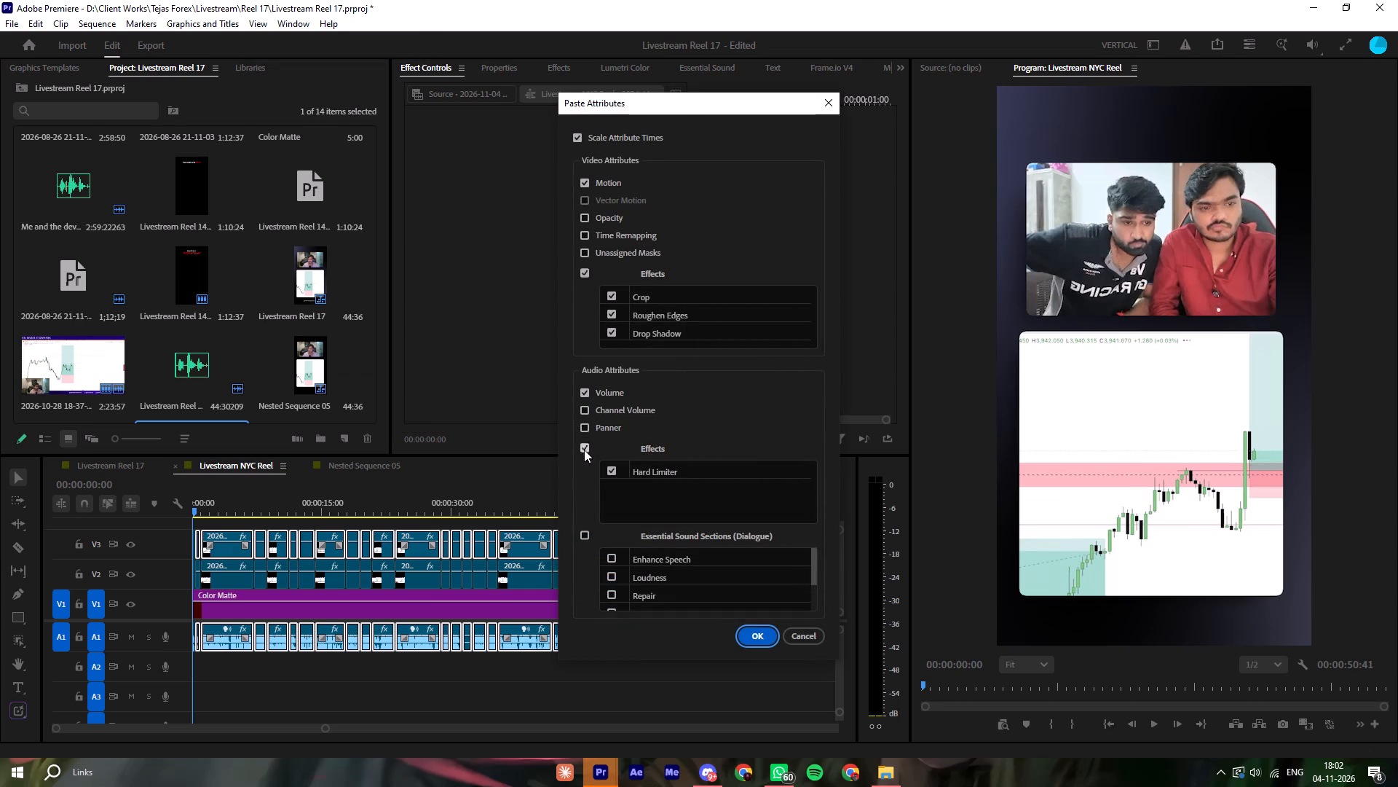
{"action": "left_click", "coordinate": [584, 451]}
{"action": "left_click", "coordinate": [580, 389]}
{"action": "left_click", "coordinate": [582, 269]}
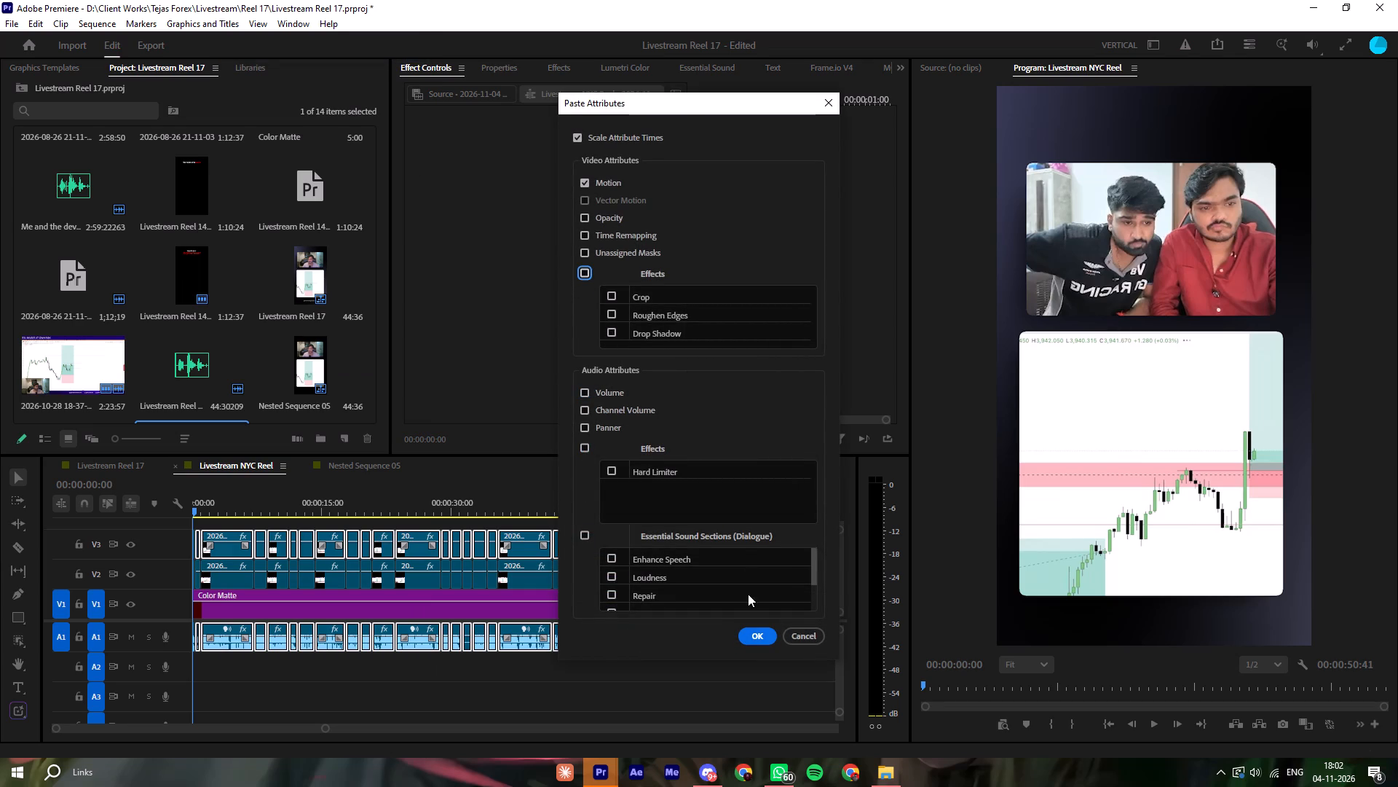
{"action": "left_click", "coordinate": [759, 628]}
Copy the first V2 webcam clip and paste only its Motion attributes onto the remaining V2 clips.
{"action": "right_click", "coordinate": [194, 578]}
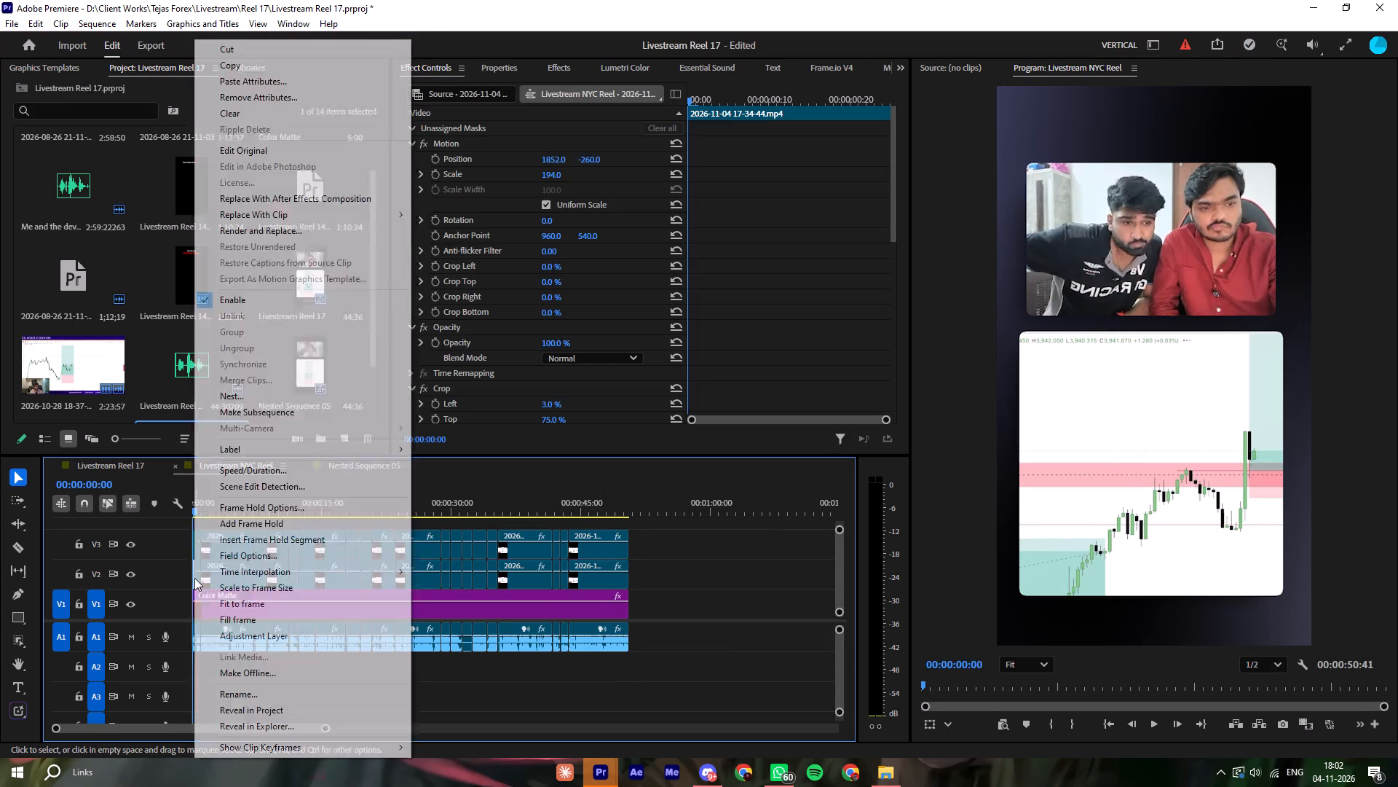
{"action": "left_click_drag", "start_coordinate": [271, 56], "coordinate": [270, 71]}
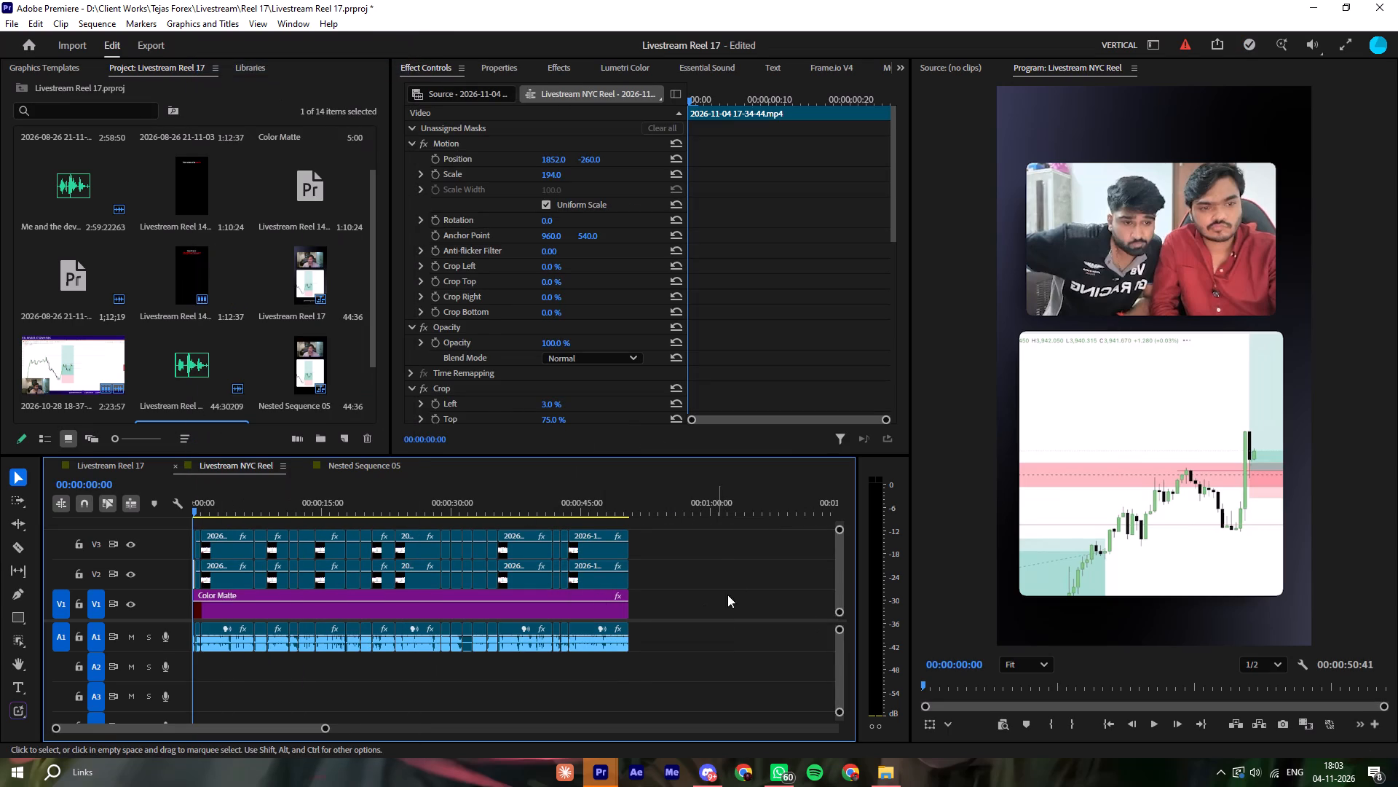
{"action": "left_click_drag", "start_coordinate": [721, 568], "coordinate": [200, 573]}
{"action": "right_click", "coordinate": [236, 583]}
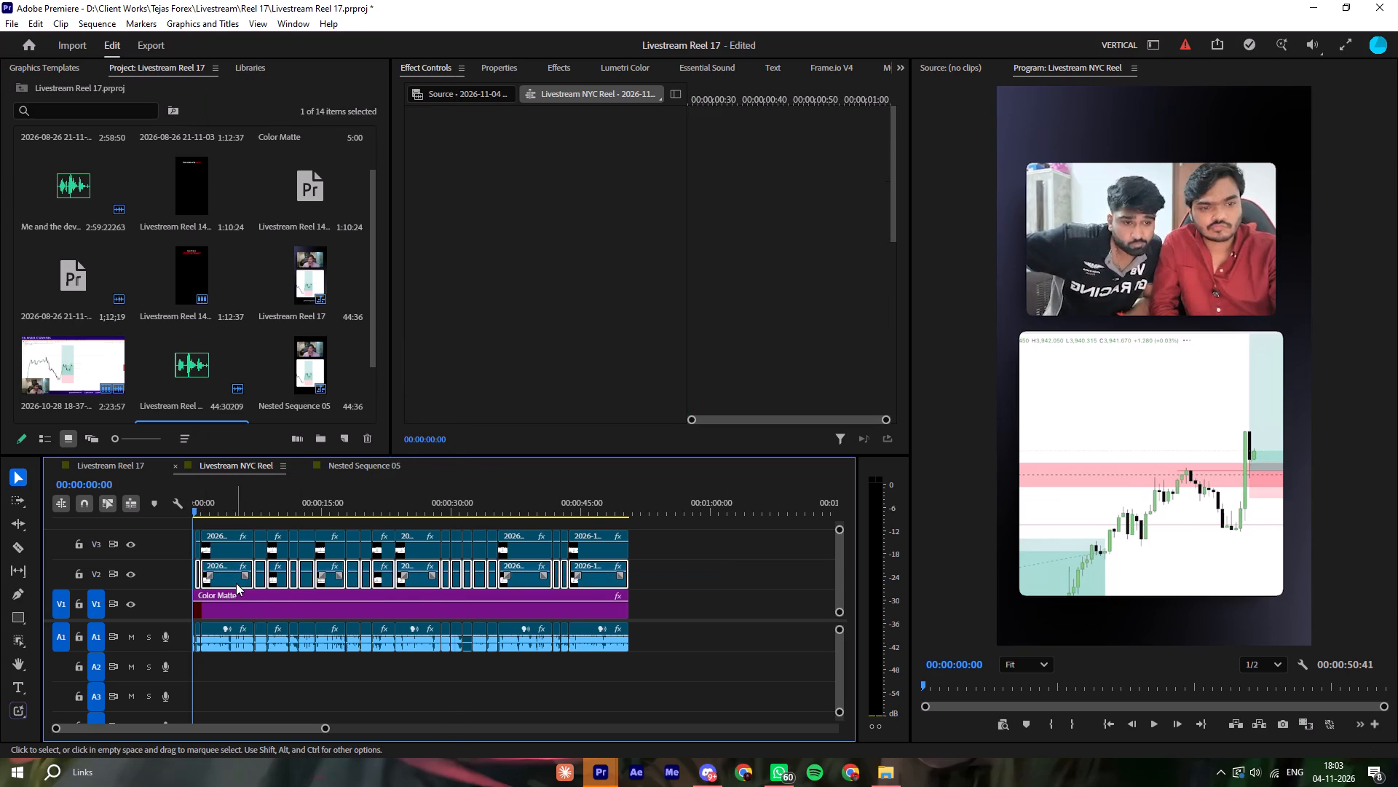
{"action": "left_click", "coordinate": [354, 107]}
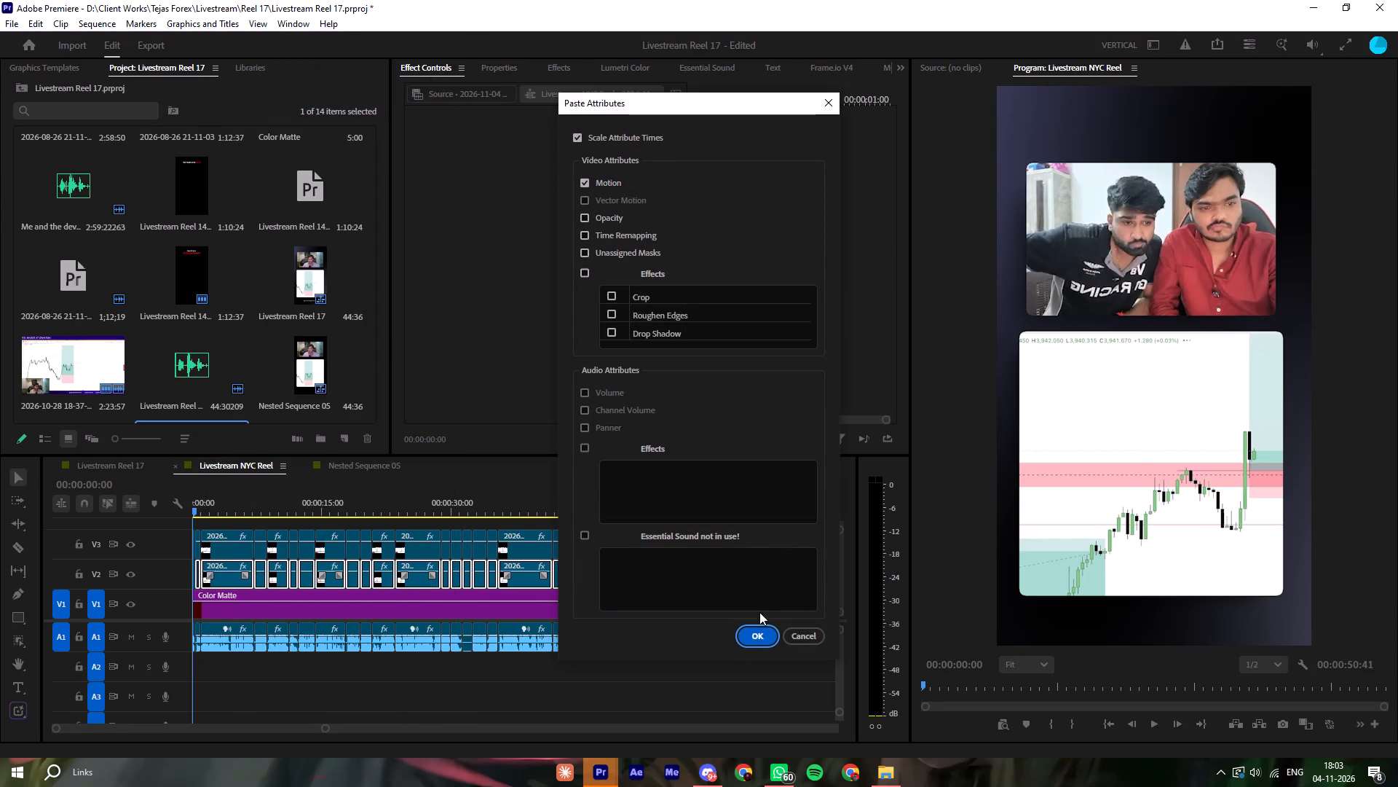
{"action": "left_click", "coordinate": [751, 637]}
{"action": "left_click", "coordinate": [660, 653]}
Add a text title reading "JOIN LIVE EVERYDAY ON YT!" above the webcam clip at the start of the reel.
{"action": "key", "text": "space"}
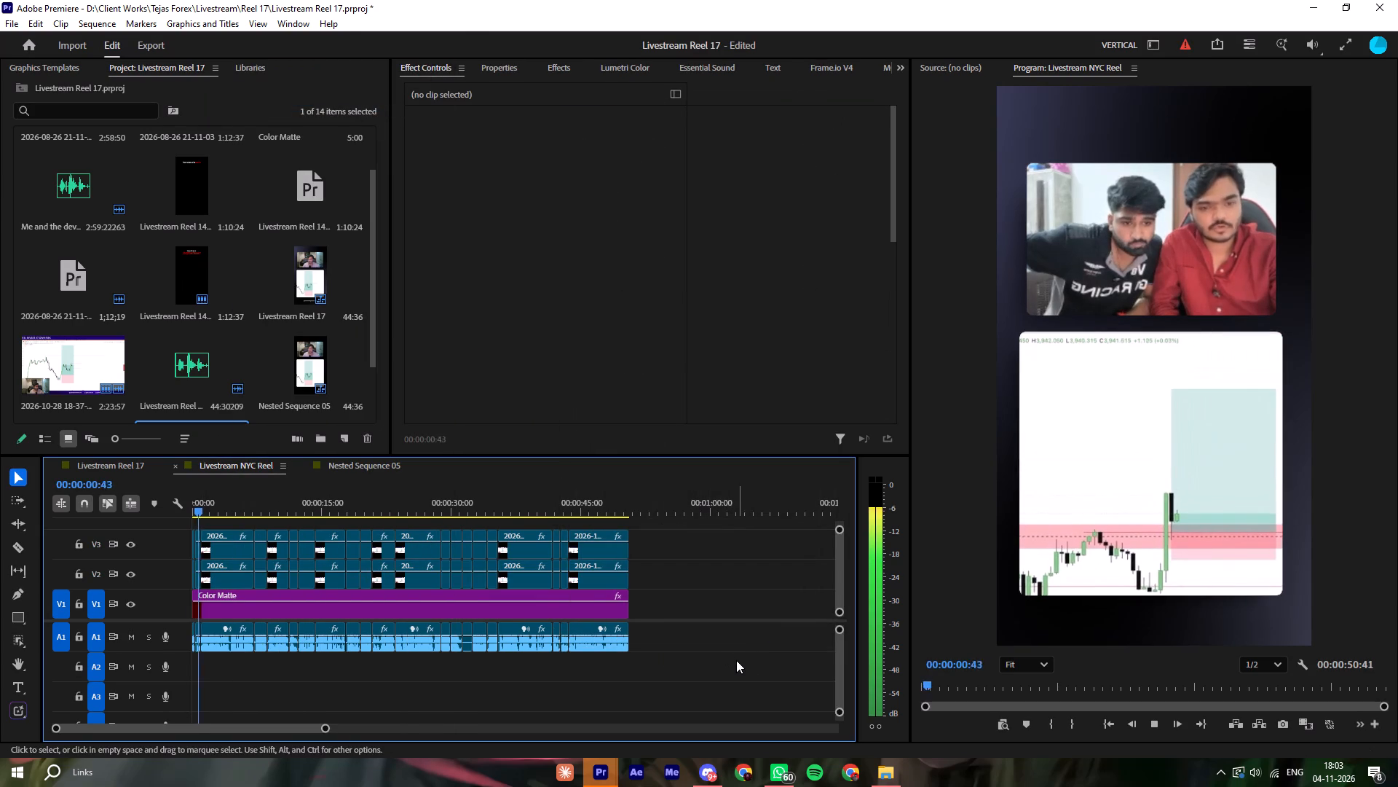
{"action": "left_click_drag", "start_coordinate": [205, 493], "coordinate": [161, 506]}
{"action": "left_click", "coordinate": [19, 682]}
{"action": "left_click", "coordinate": [1092, 143]}
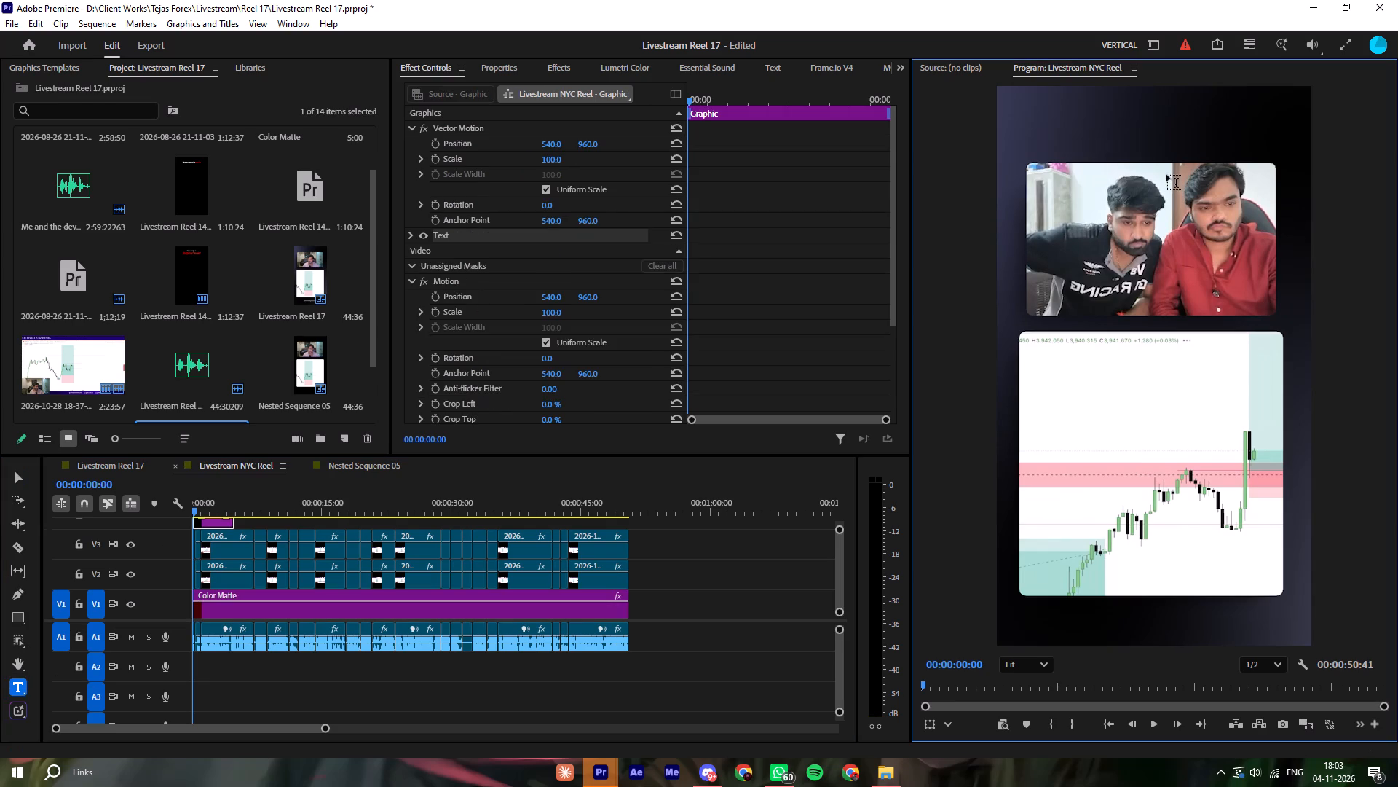
{"action": "type", "text": "JOIN LIVE EVERYDAY"}
{"action": "key", "text": "space"}
{"action": "type", "text": "on"}
{"action": "key", "text": "space"}
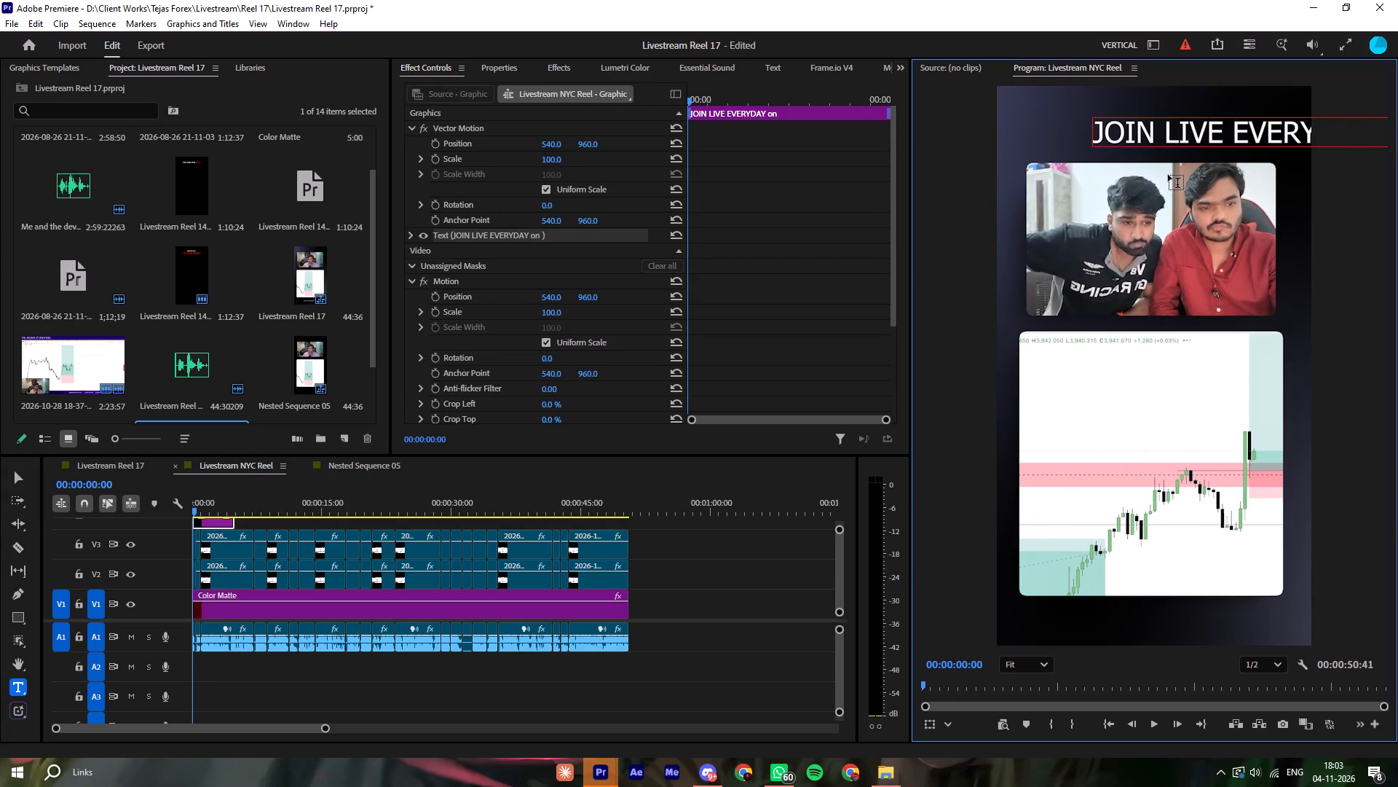
{"action": "key", "text": "BackSpace"}
{"action": "key", "text": "BackSpace"}
{"action": "type", "text": "on"}
{"action": "key", "text": "space"}
{"action": "key", "text": "BackSpace"}
{"action": "key", "text": "BackSpace"}
{"action": "key", "text": "BackSpace"}
{"action": "key", "text": "BackSpace"}
{"action": "type", "text": "ON YT"}
{"action": "key", "text": "shift+exclam"}
Set the title's font to LEMON MILK Bold and its font size to 58.
{"action": "left_click", "coordinate": [513, 68]}
{"action": "double_click", "coordinate": [537, 119]}
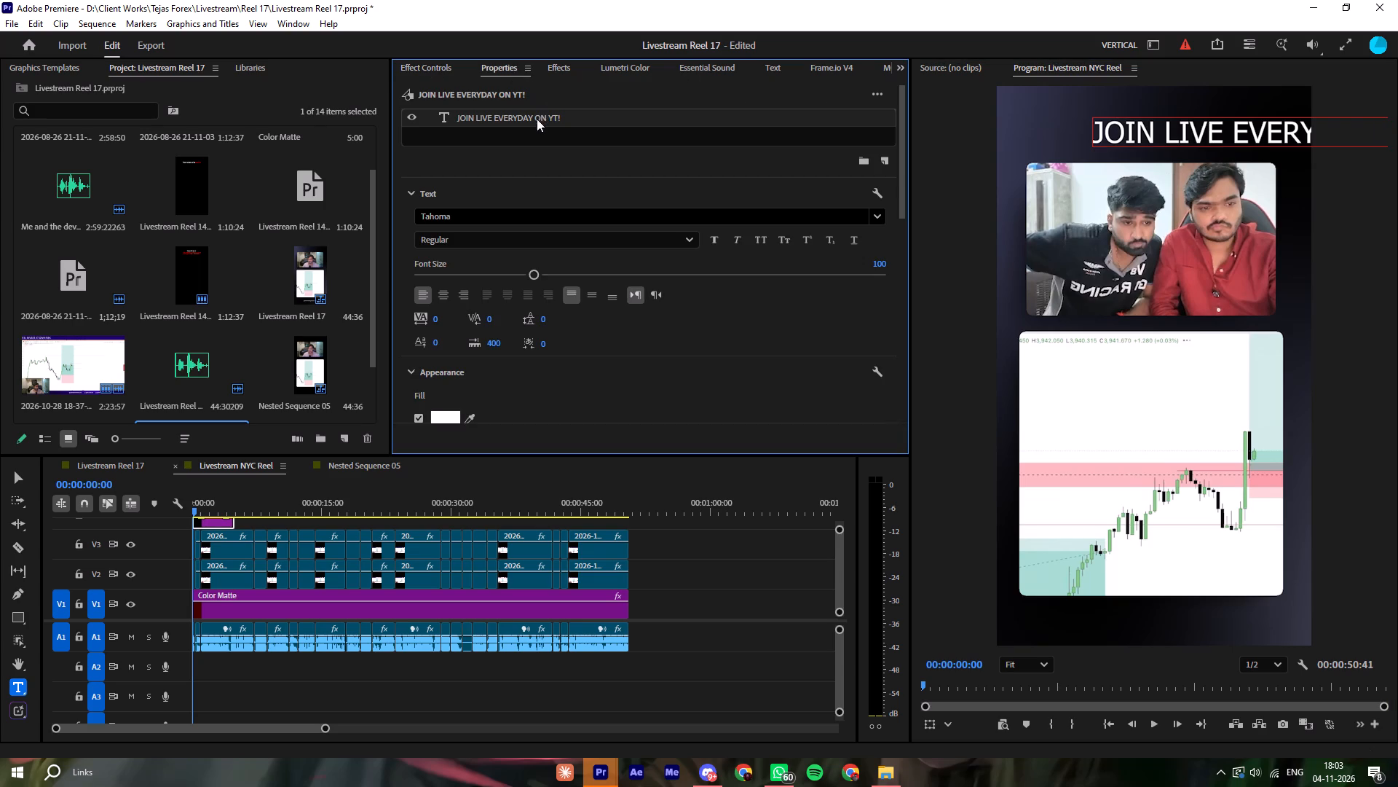
{"action": "left_click", "coordinate": [484, 222]}
{"action": "key", "text": "l"}
{"action": "key", "text": "e"}
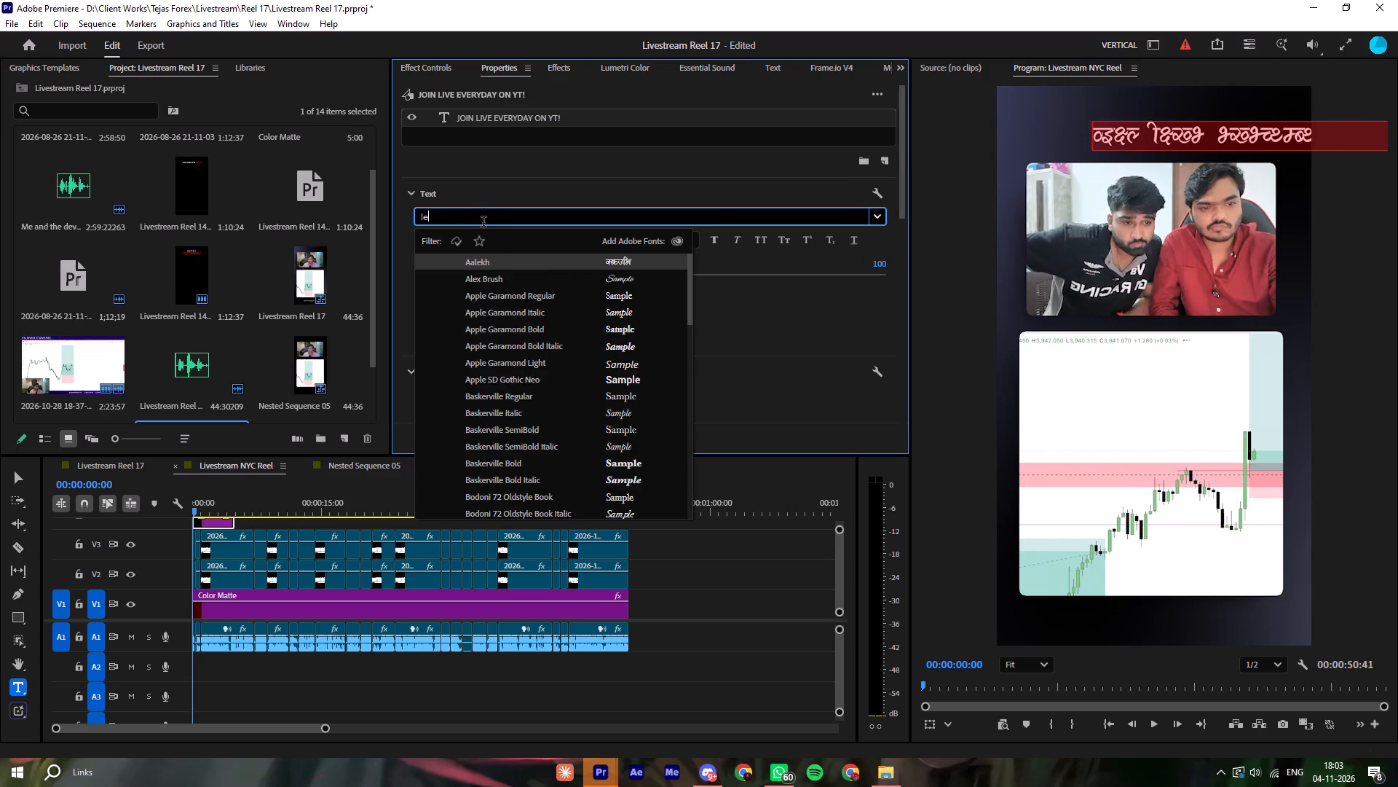
{"action": "key", "text": "m"}
{"action": "key", "text": "o"}
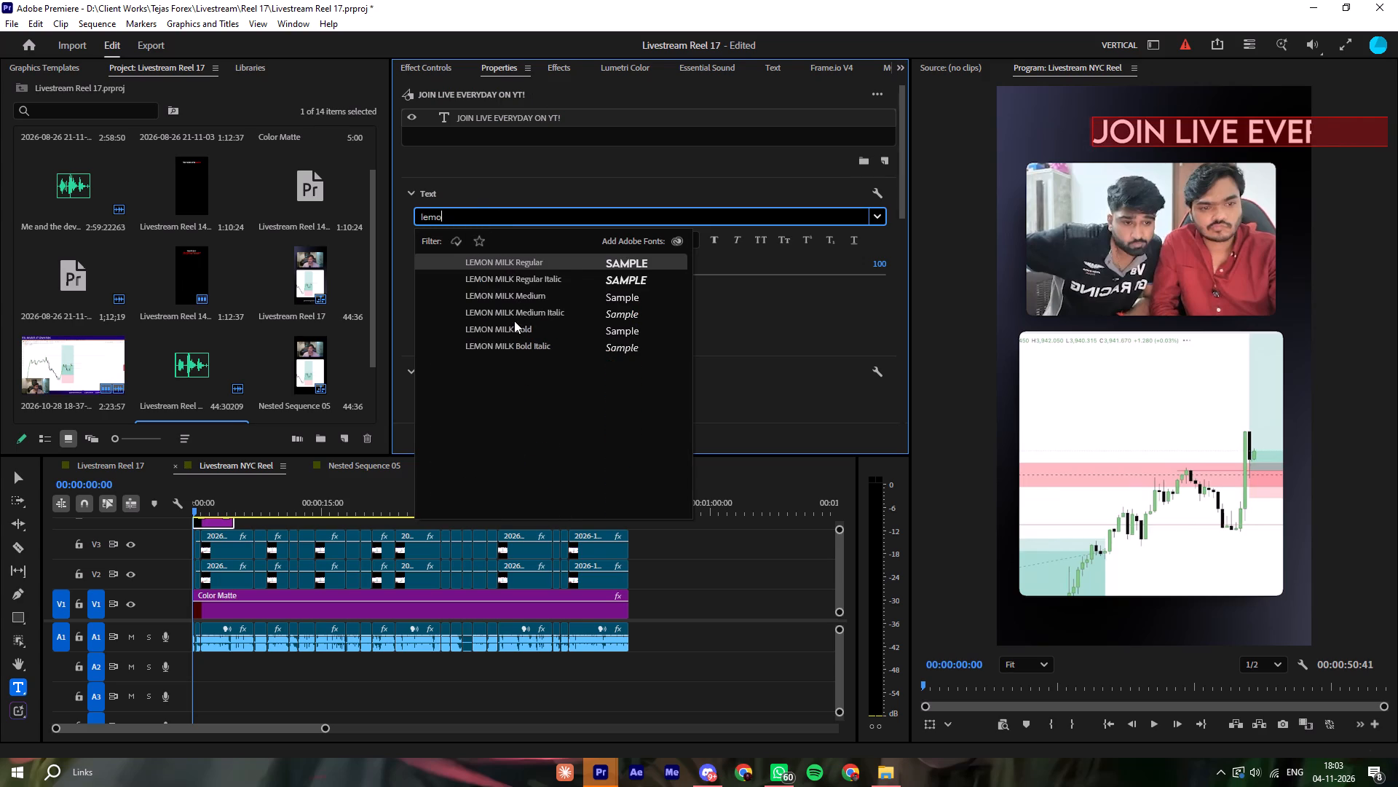
{"action": "left_click", "coordinate": [513, 323]}
{"action": "left_click_drag", "start_coordinate": [499, 270], "coordinate": [486, 275]}
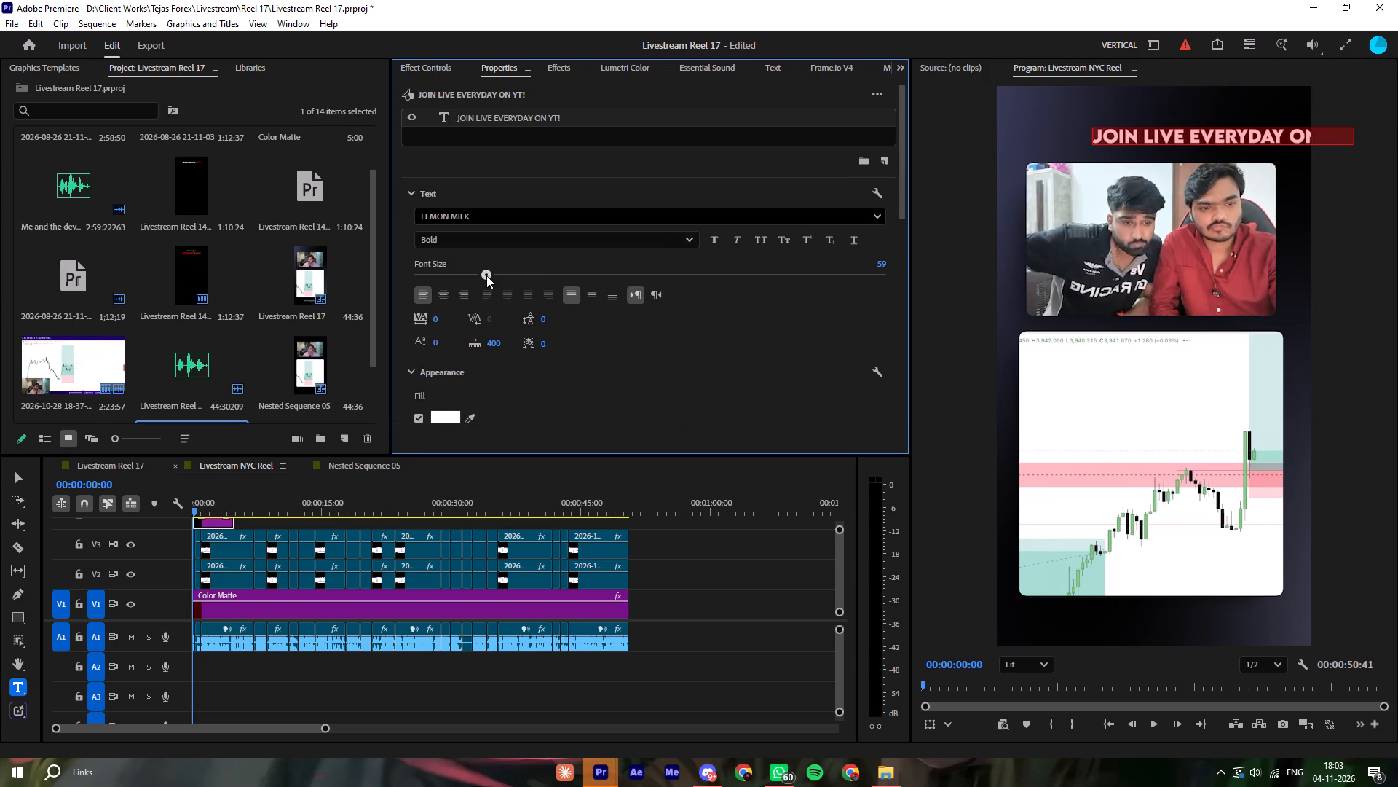
{"action": "left_click_drag", "start_coordinate": [486, 275], "coordinate": [485, 275]}
Center-align the title's text and center it horizontally in the frame.
{"action": "left_click", "coordinate": [435, 297]}
{"action": "scroll", "coordinate": [647, 354], "scroll_direction": "down", "scroll_amount": 3}
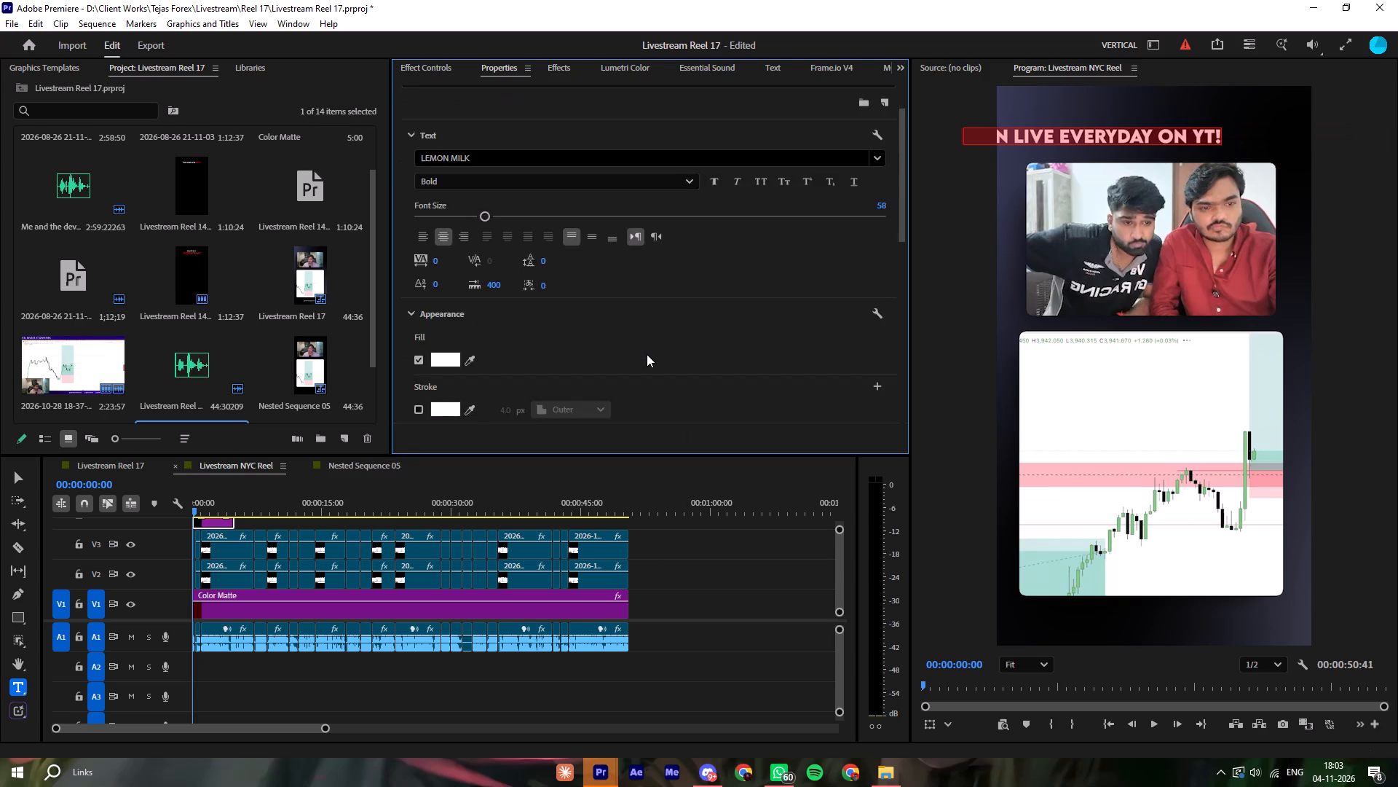
{"action": "scroll", "coordinate": [647, 354], "scroll_direction": "down", "scroll_amount": 15}
{"action": "left_click", "coordinate": [643, 388]}
Set the title's tracking to -14 and change its font style to Medium.
{"action": "scroll", "coordinate": [644, 320], "scroll_direction": "up", "scroll_amount": 2}
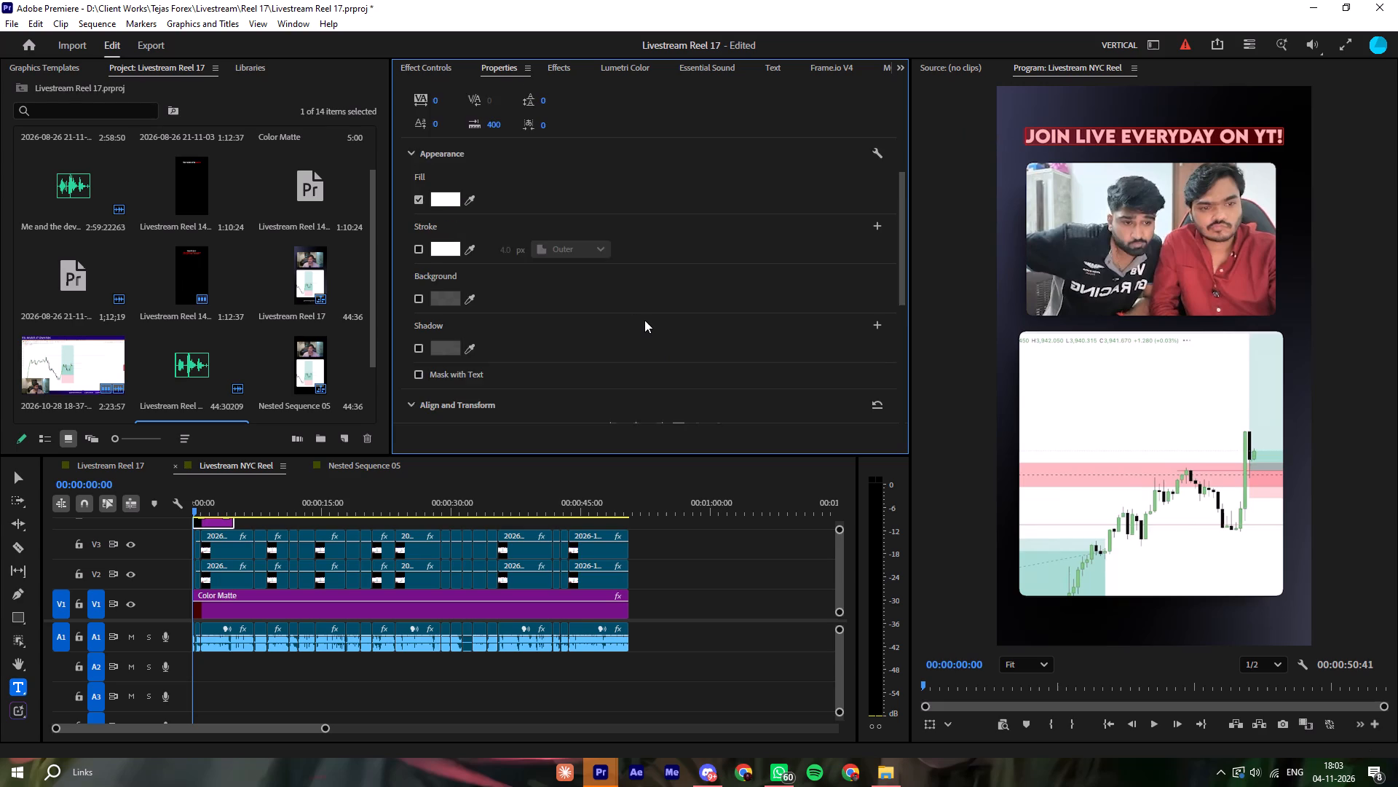
{"action": "scroll", "coordinate": [644, 320], "scroll_direction": "up", "scroll_amount": 11}
{"action": "left_click_drag", "start_coordinate": [440, 243], "coordinate": [419, 243]}
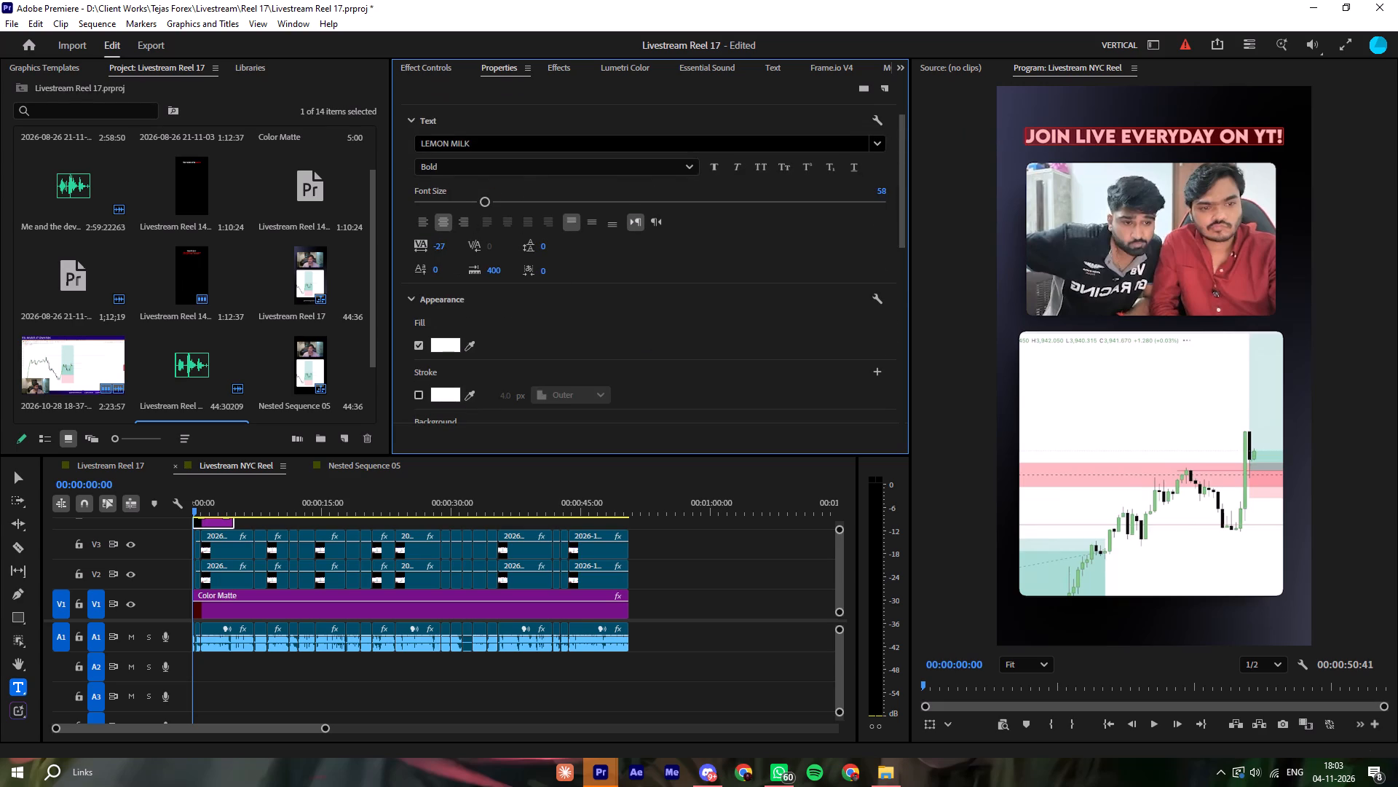
{"action": "left_click_drag", "start_coordinate": [419, 243], "coordinate": [428, 243]}
{"action": "left_click", "coordinate": [485, 168]}
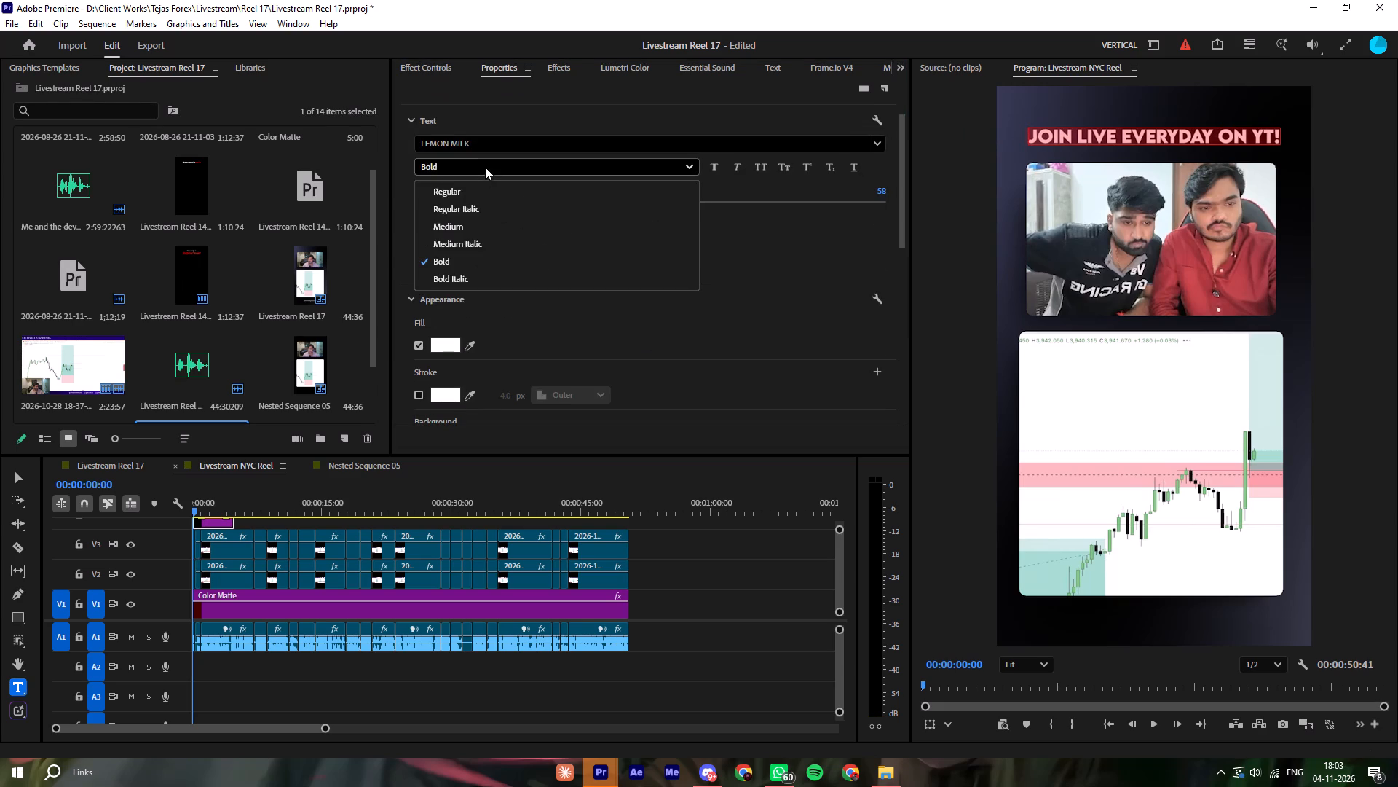
{"action": "left_click", "coordinate": [466, 222]}
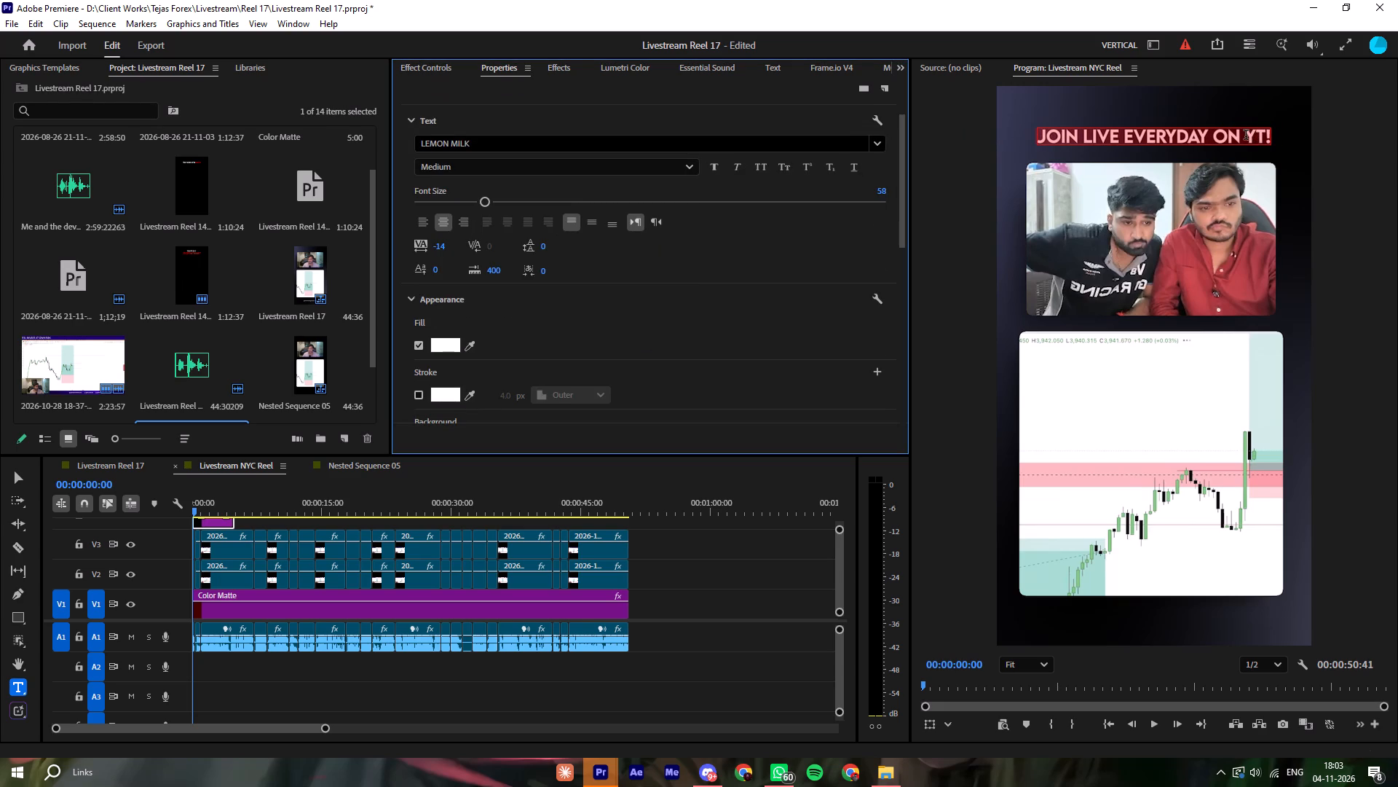
Fill only the "YT!" part of the title with red, FF0000.
{"action": "left_click_drag", "start_coordinate": [1246, 136], "coordinate": [1275, 138]}
{"action": "left_click", "coordinate": [453, 346]}
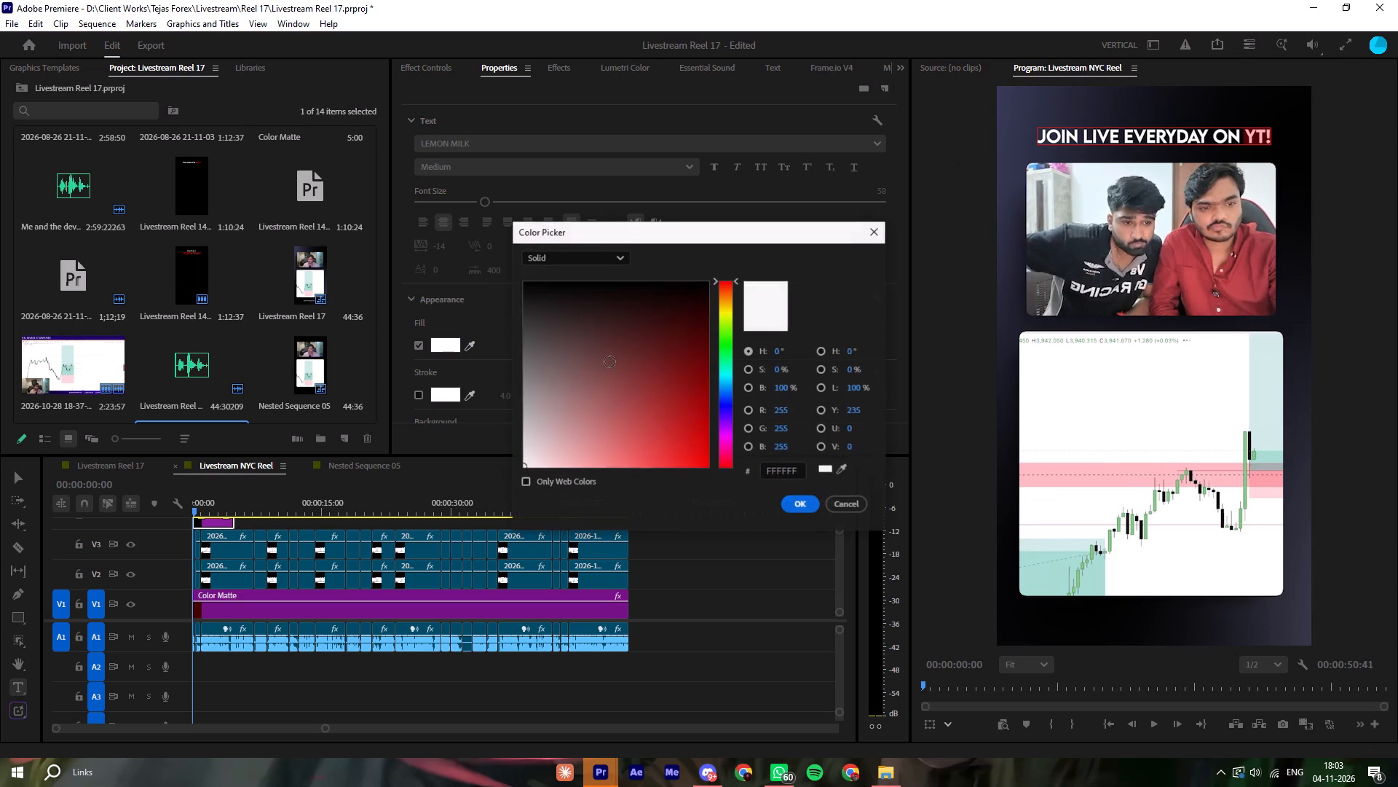
{"action": "left_click_drag", "start_coordinate": [688, 347], "coordinate": [832, 522]}
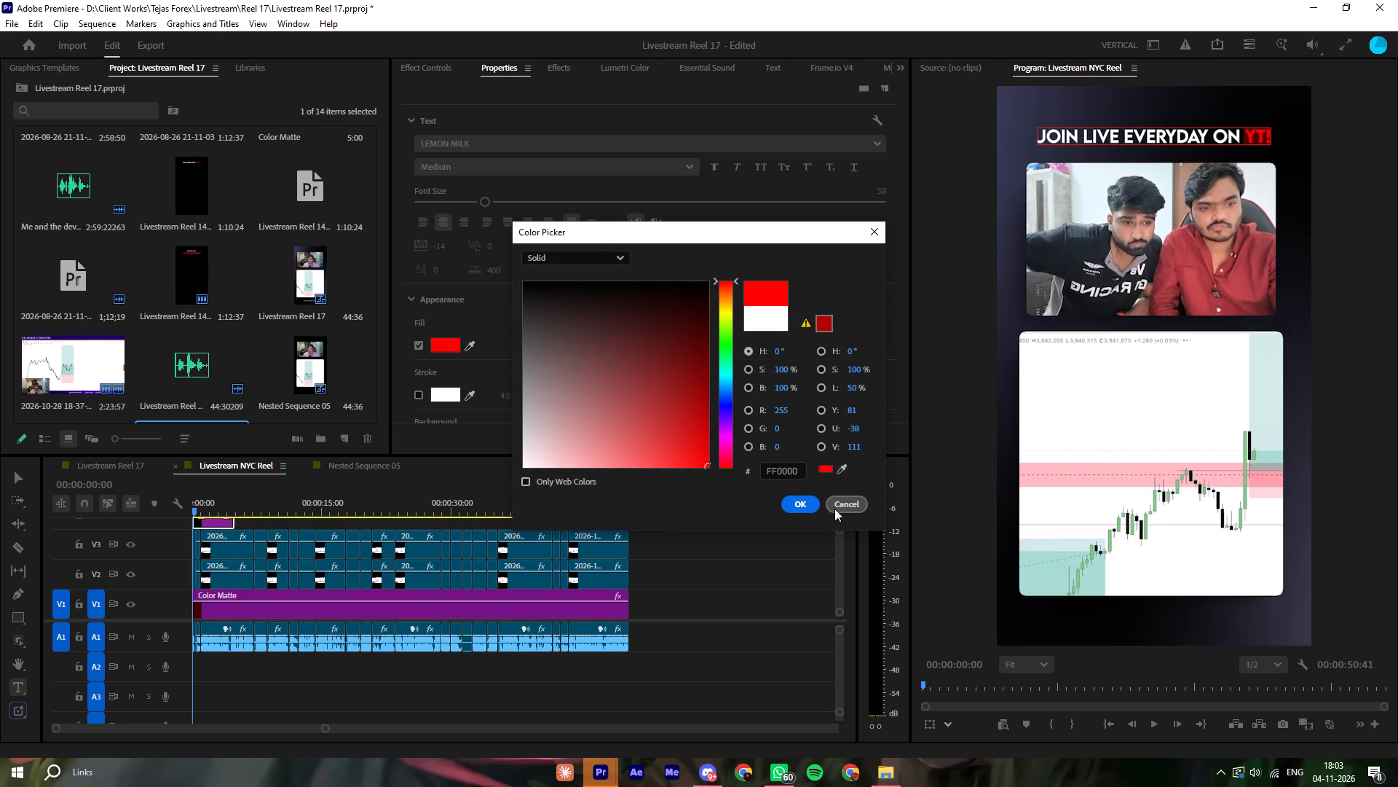
{"action": "left_click", "coordinate": [802, 502]}
{"action": "left_click", "coordinate": [689, 362]}
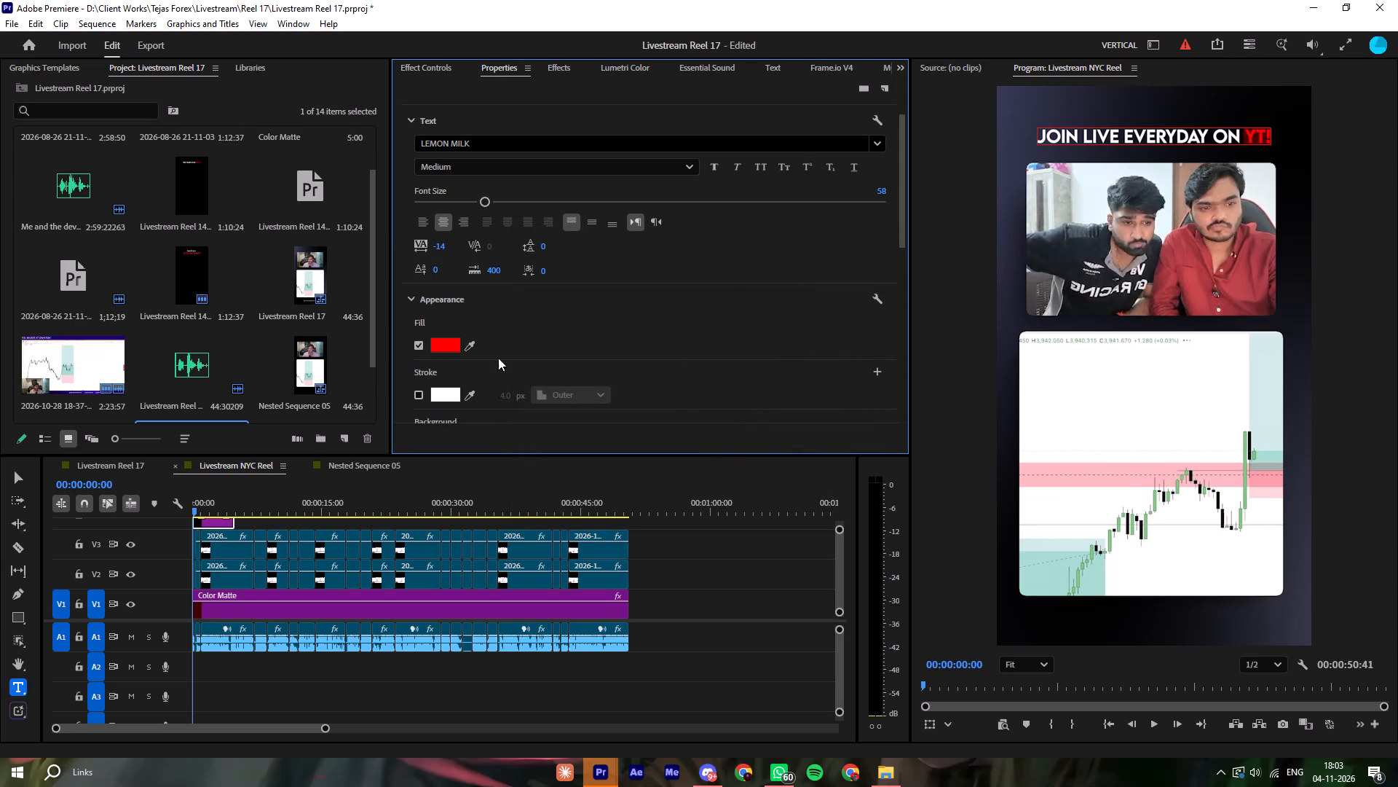
Extend the title clip on V4 to the end of the reel's footage.
{"action": "left_click", "coordinate": [738, 607]}
{"action": "scroll", "coordinate": [740, 609], "scroll_direction": "up", "scroll_amount": 5, "text": "ctrl"}
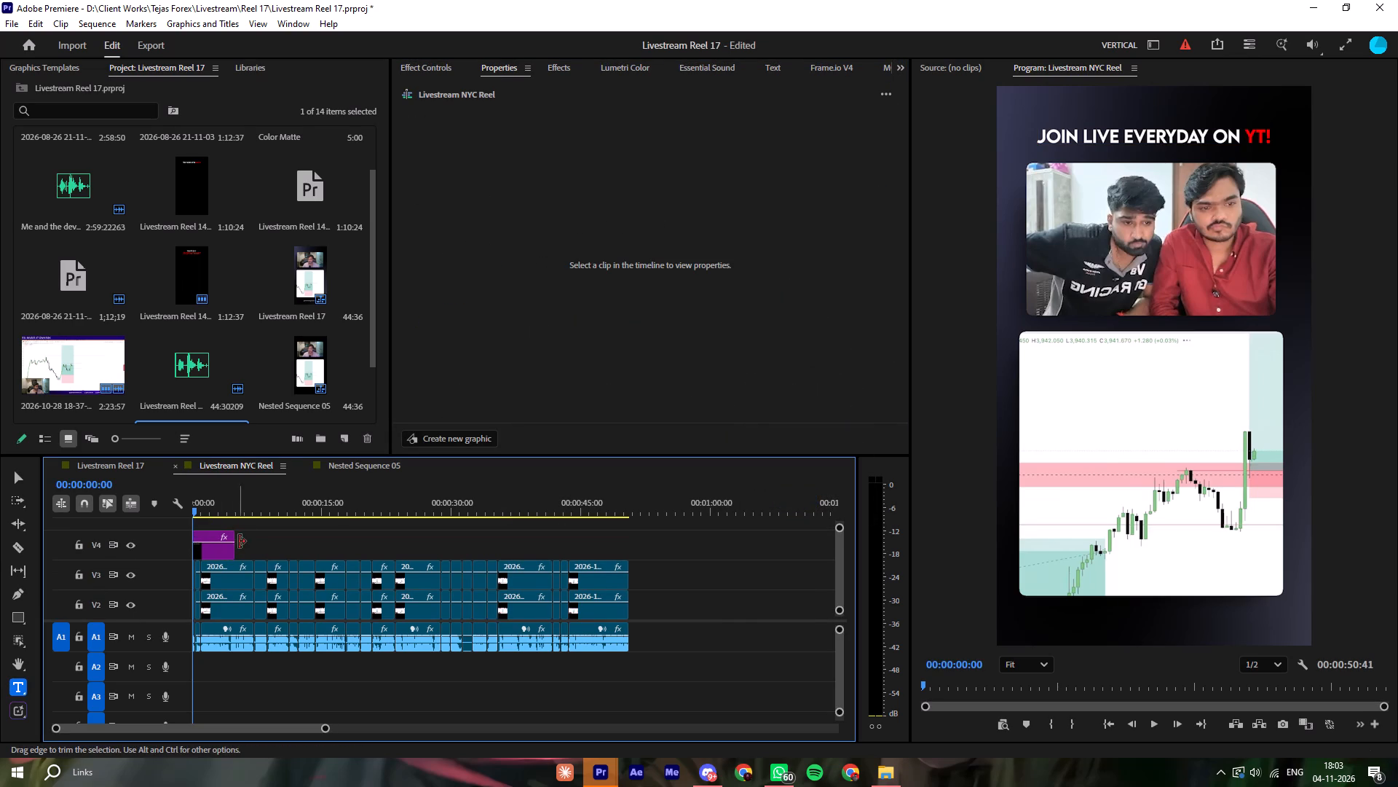
{"action": "left_click_drag", "start_coordinate": [245, 539], "coordinate": [641, 544]}
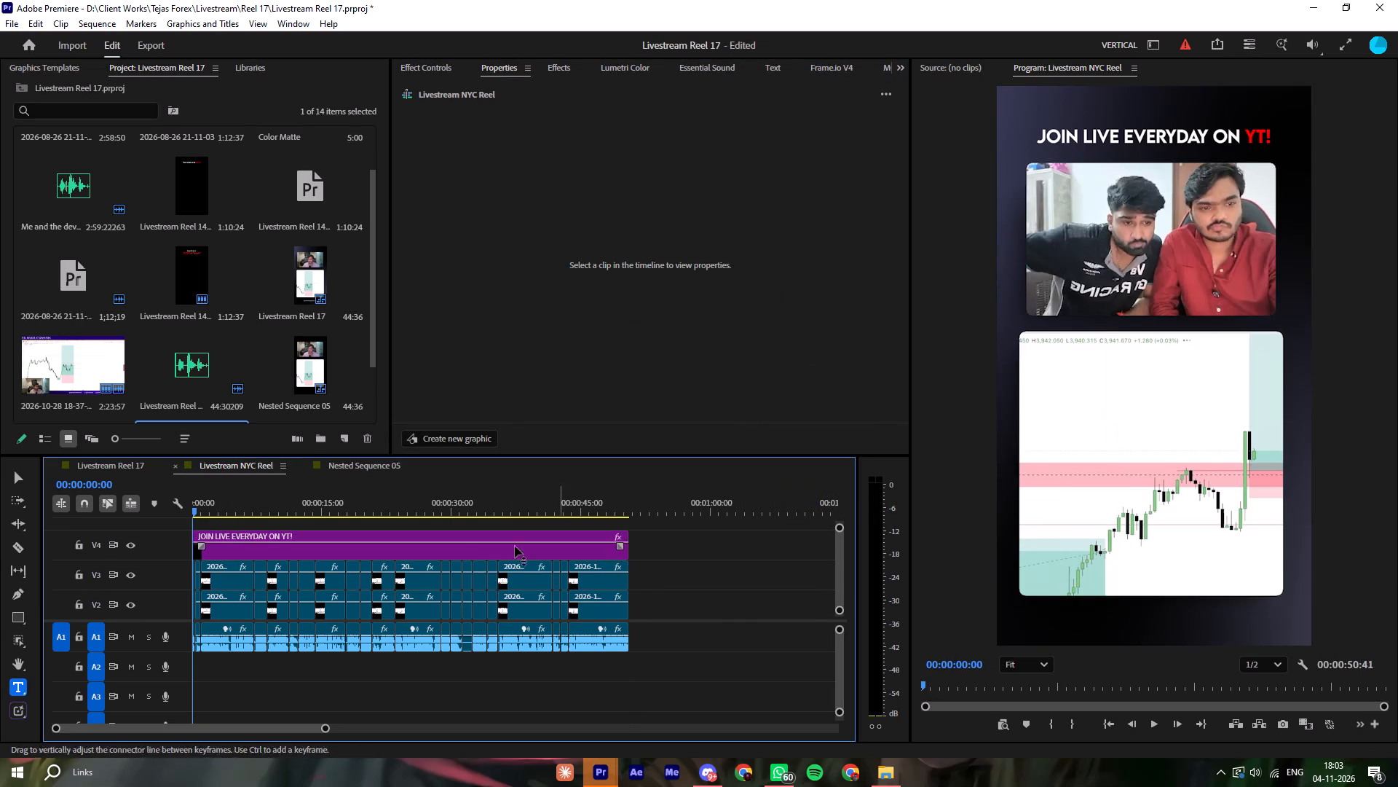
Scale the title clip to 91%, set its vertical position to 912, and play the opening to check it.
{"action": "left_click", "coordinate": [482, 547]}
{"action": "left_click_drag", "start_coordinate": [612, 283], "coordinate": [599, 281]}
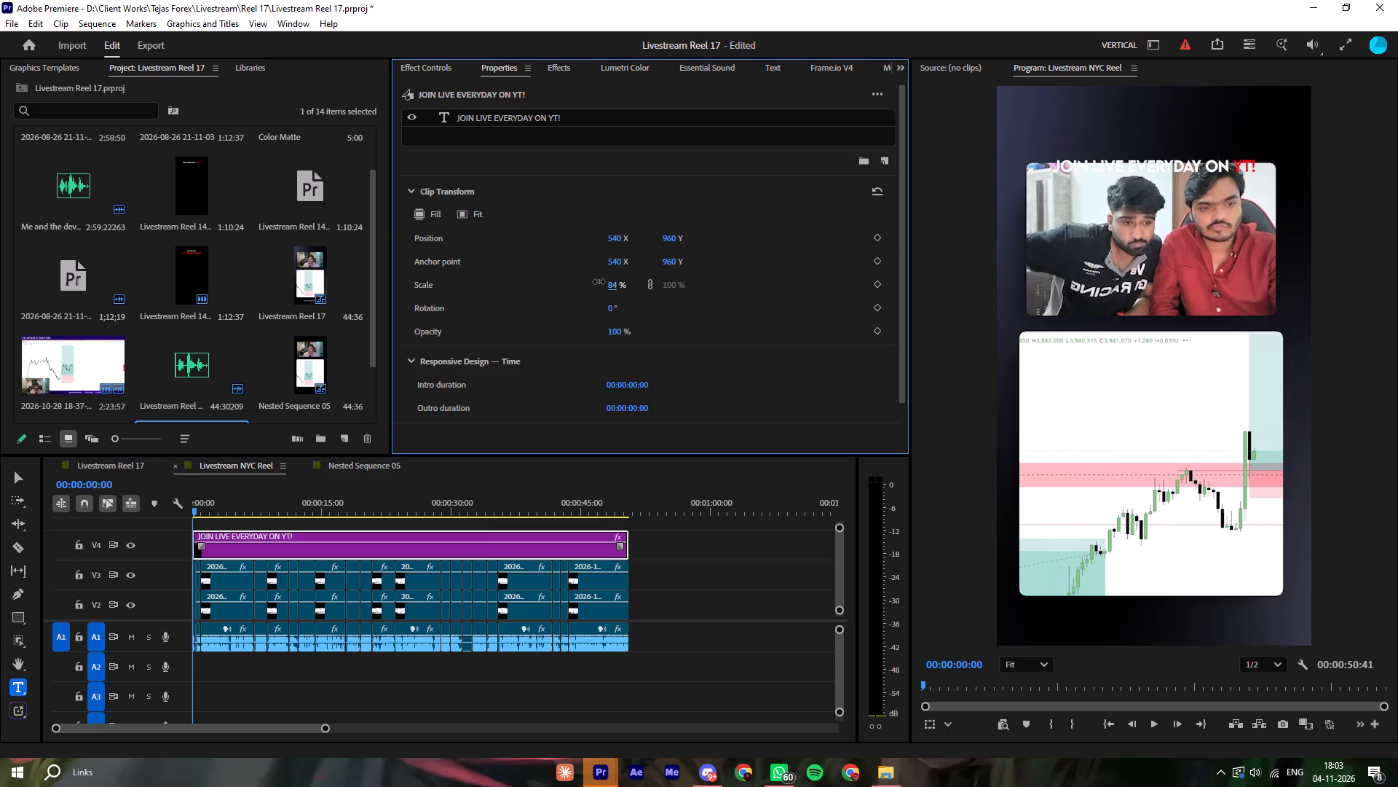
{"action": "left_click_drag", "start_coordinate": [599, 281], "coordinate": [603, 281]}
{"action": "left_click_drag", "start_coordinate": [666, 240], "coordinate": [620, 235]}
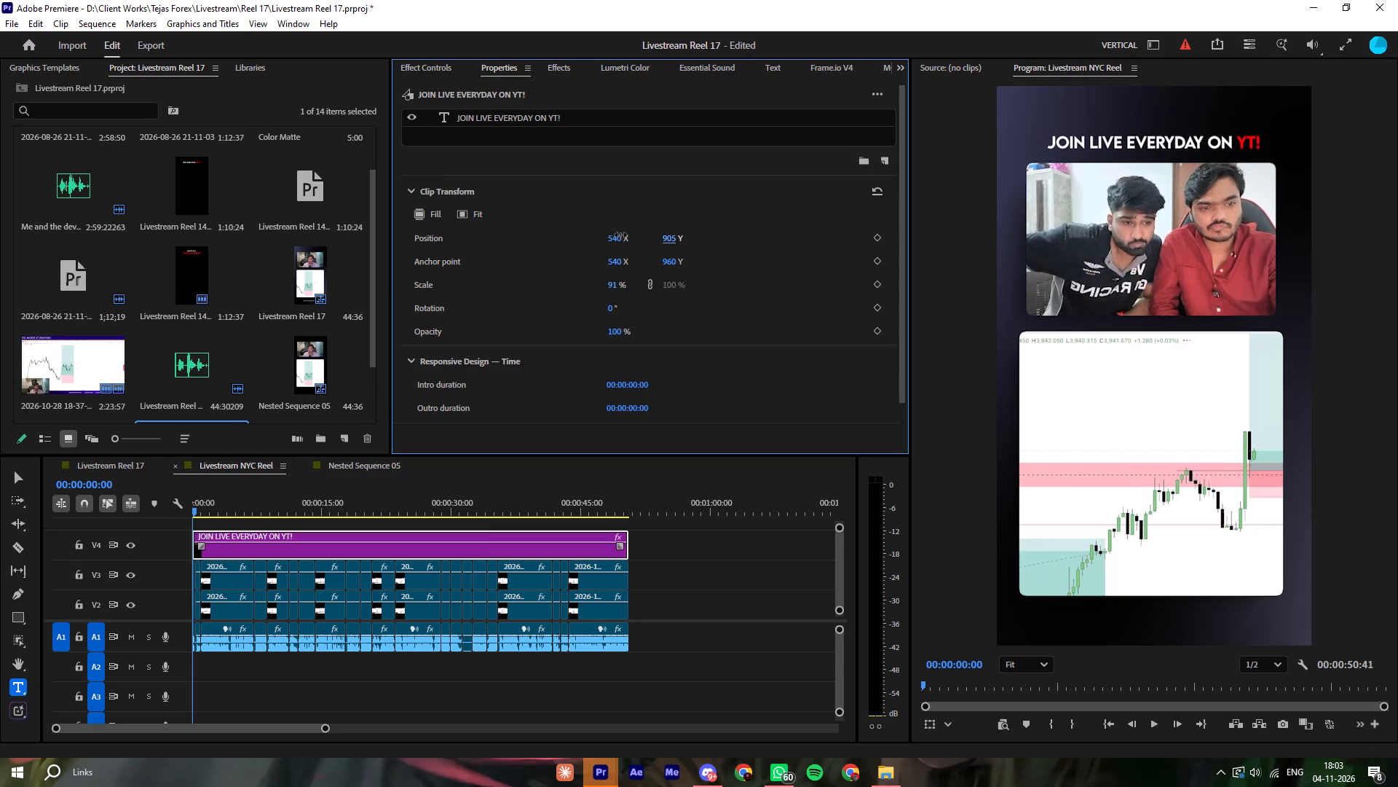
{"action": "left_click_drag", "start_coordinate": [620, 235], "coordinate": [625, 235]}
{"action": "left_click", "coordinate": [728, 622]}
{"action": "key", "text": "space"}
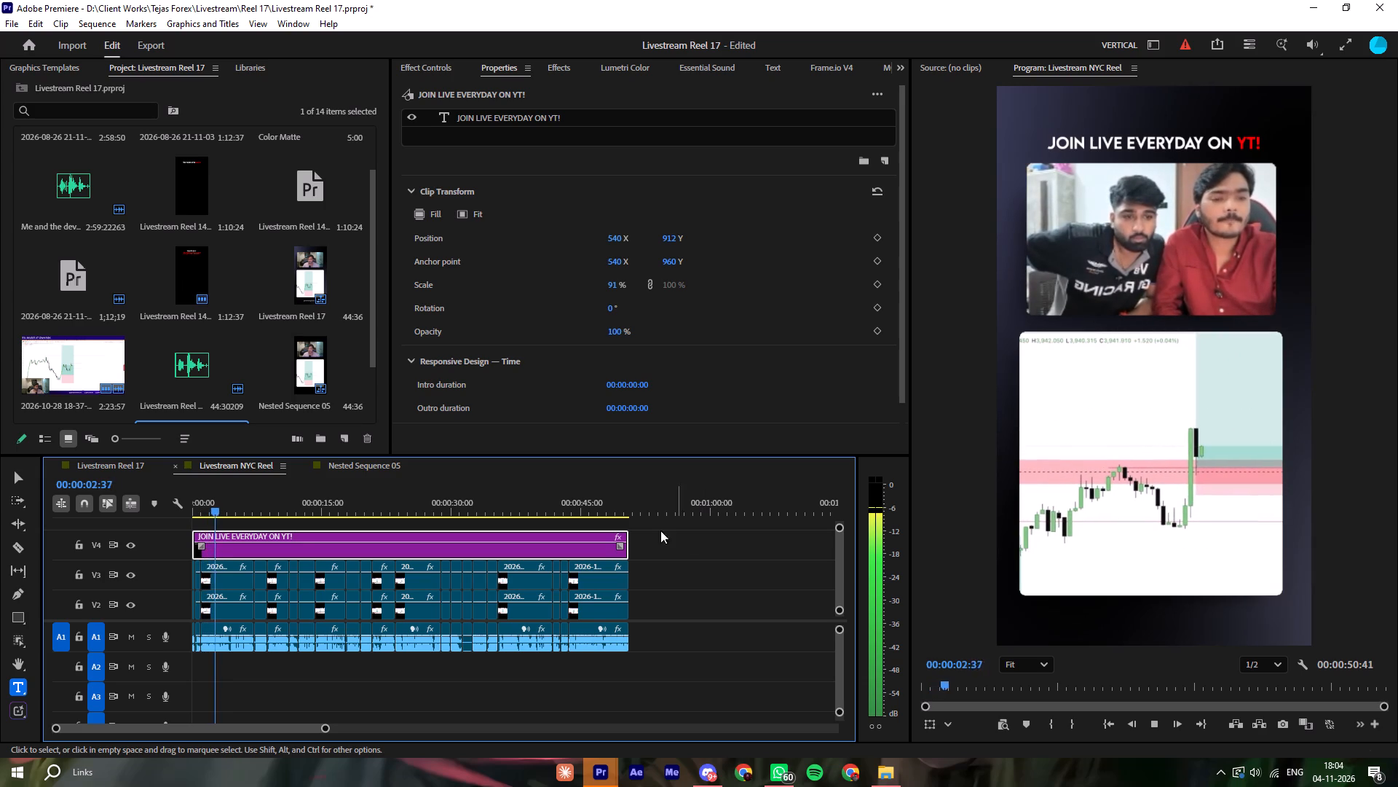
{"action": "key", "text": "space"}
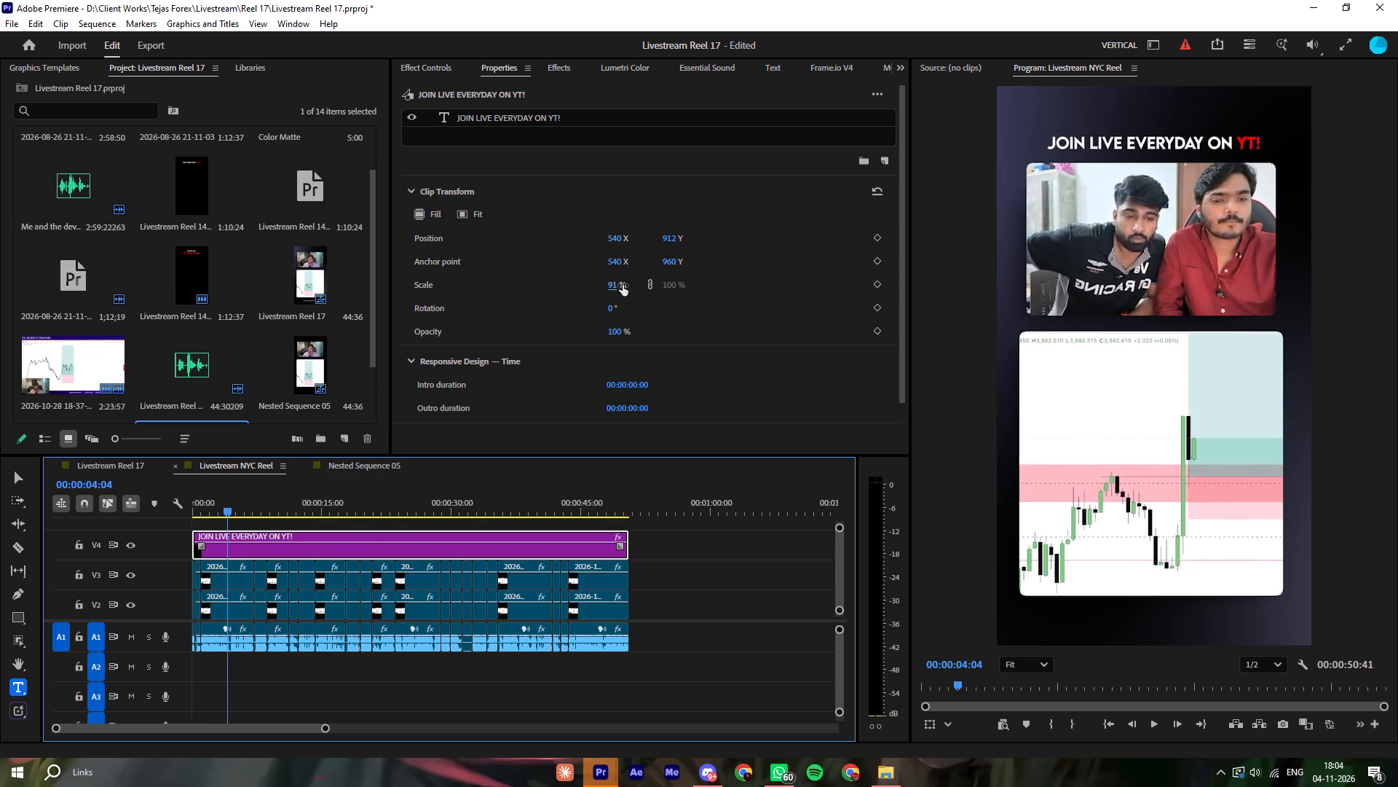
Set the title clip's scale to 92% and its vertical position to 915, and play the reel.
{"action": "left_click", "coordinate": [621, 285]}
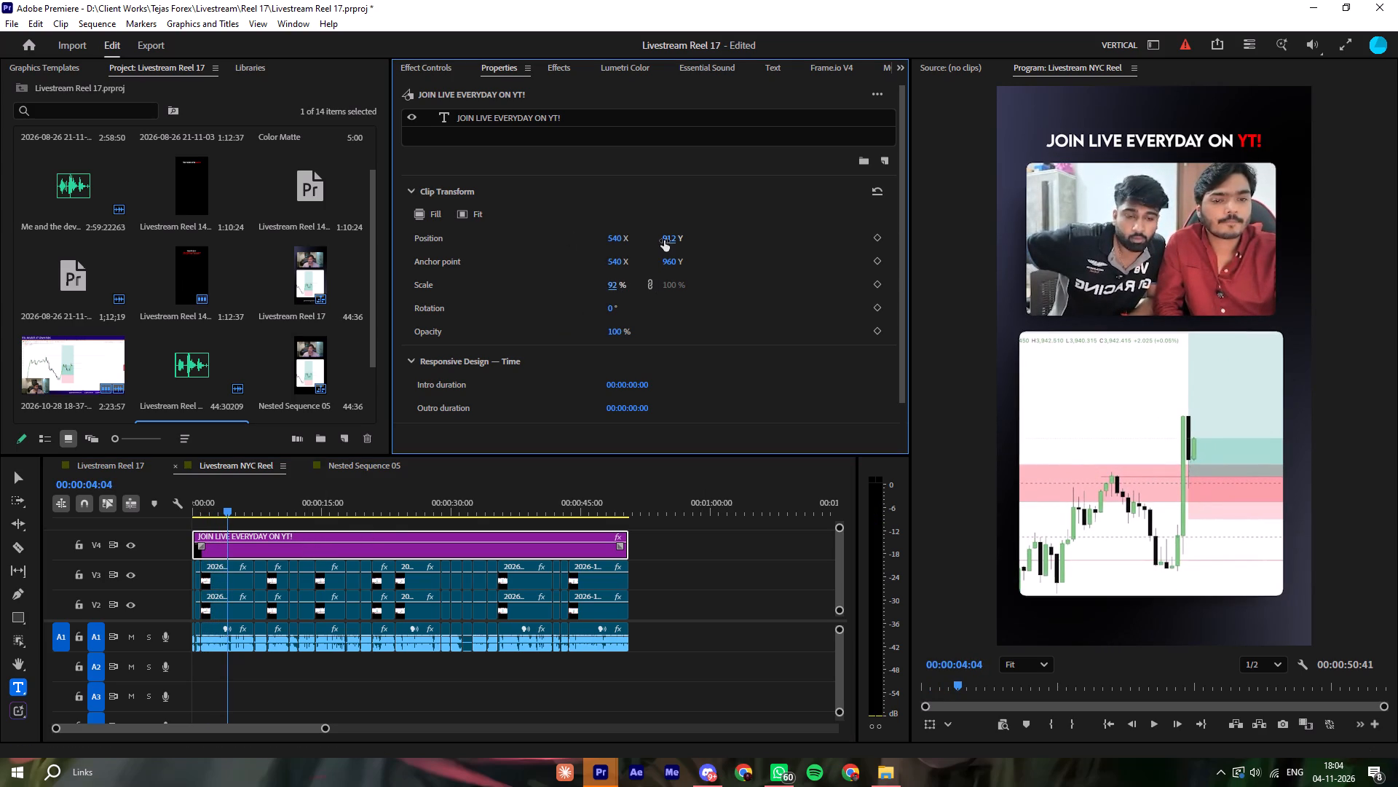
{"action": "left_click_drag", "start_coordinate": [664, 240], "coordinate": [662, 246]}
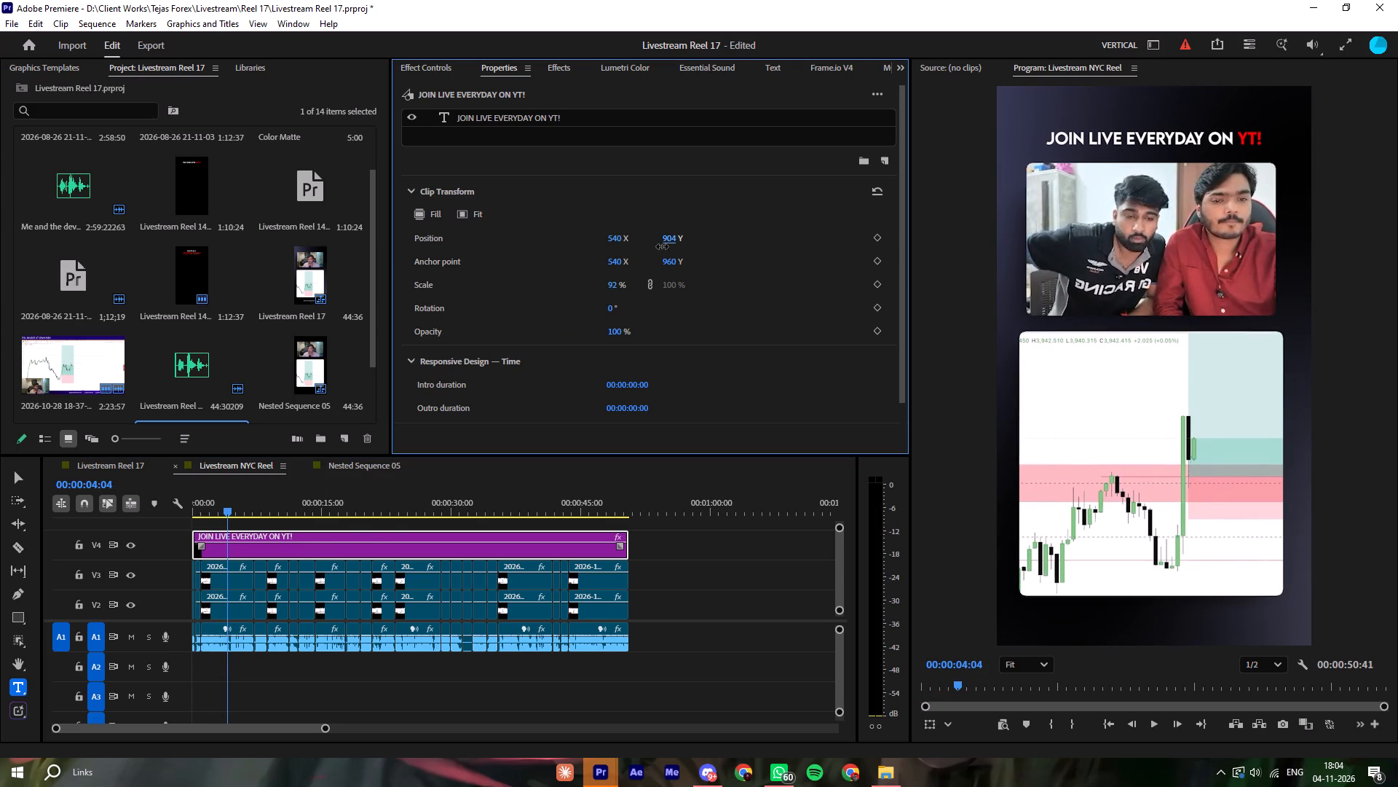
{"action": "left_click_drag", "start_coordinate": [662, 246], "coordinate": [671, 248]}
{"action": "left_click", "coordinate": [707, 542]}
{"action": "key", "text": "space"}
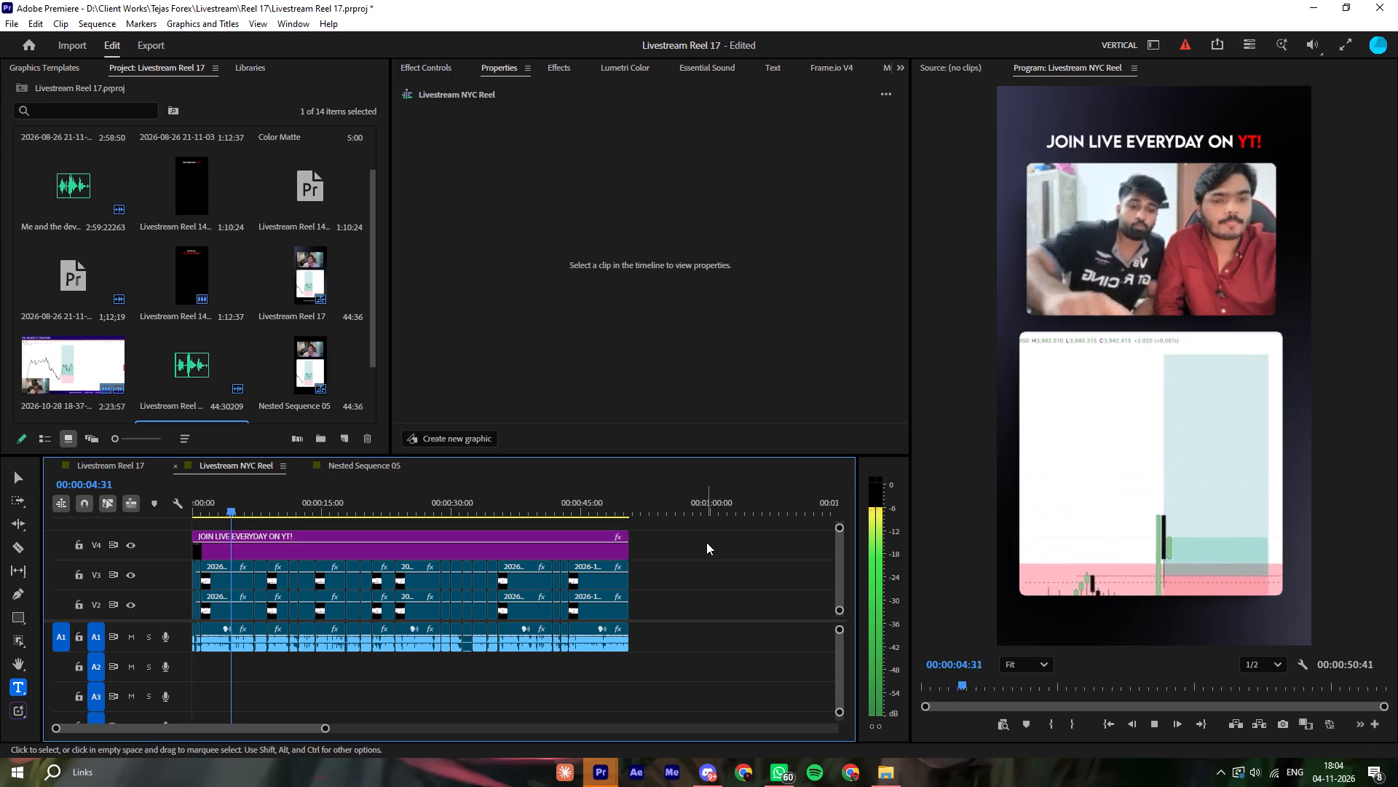
Scale the title clip to 86%, set its vertical position to about 875, and preview the reel.
{"action": "left_click", "coordinate": [410, 539]}
{"action": "key", "text": "space"}
{"action": "left_click_drag", "start_coordinate": [618, 283], "coordinate": [613, 282]}
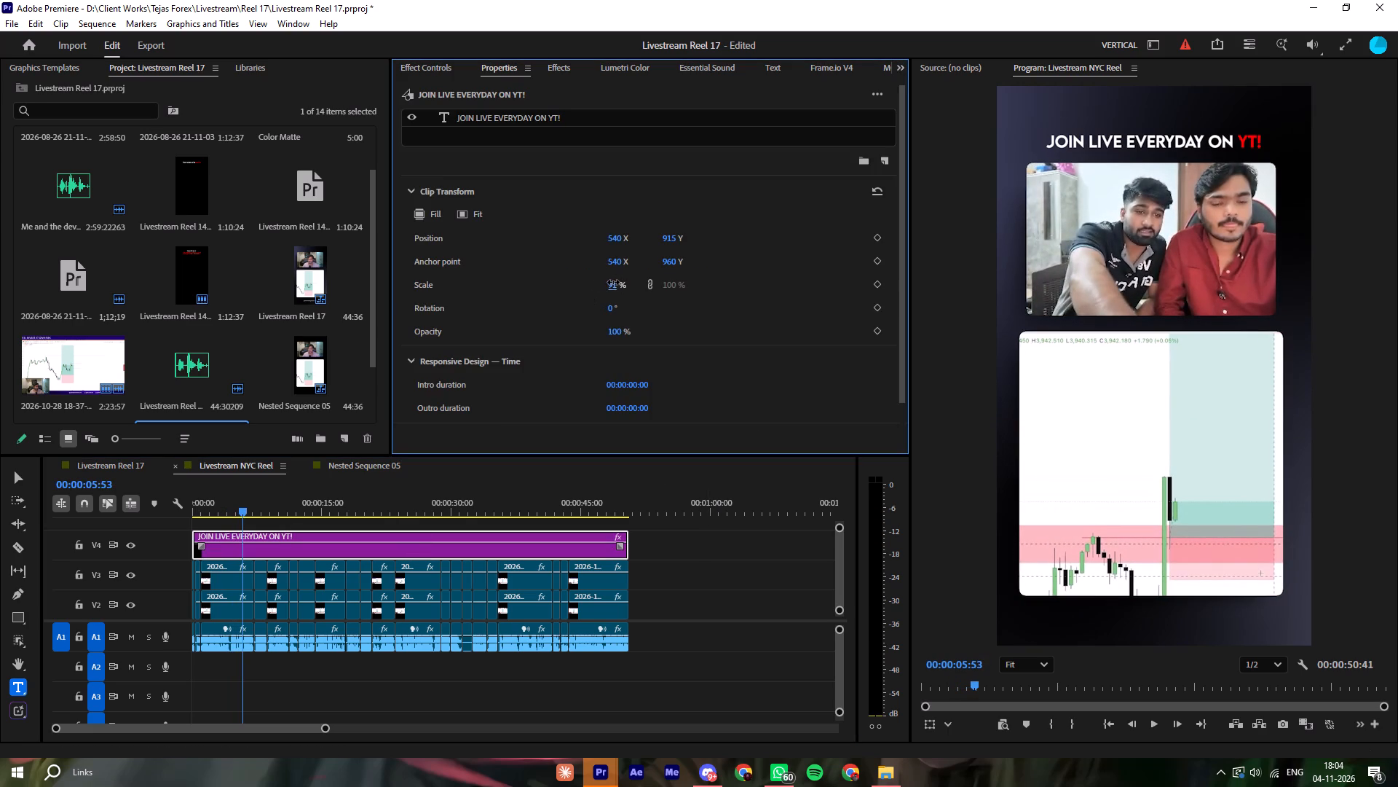
{"action": "left_click_drag", "start_coordinate": [613, 282], "coordinate": [611, 282]}
{"action": "left_click_drag", "start_coordinate": [668, 235], "coordinate": [636, 234]}
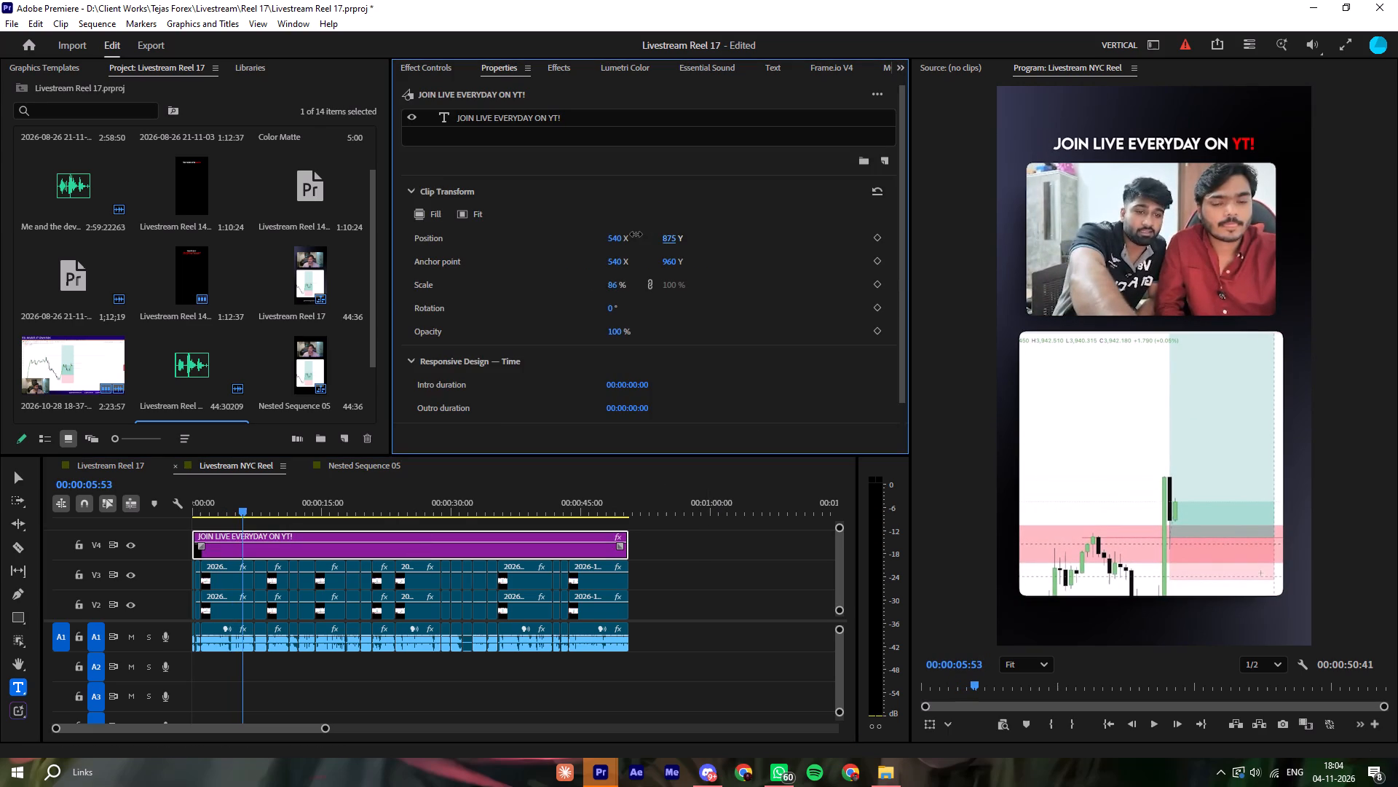
{"action": "left_click_drag", "start_coordinate": [636, 234], "coordinate": [637, 233]}
{"action": "left_click", "coordinate": [761, 566]}
{"action": "key", "text": "space"}
{"action": "key", "text": "space"}
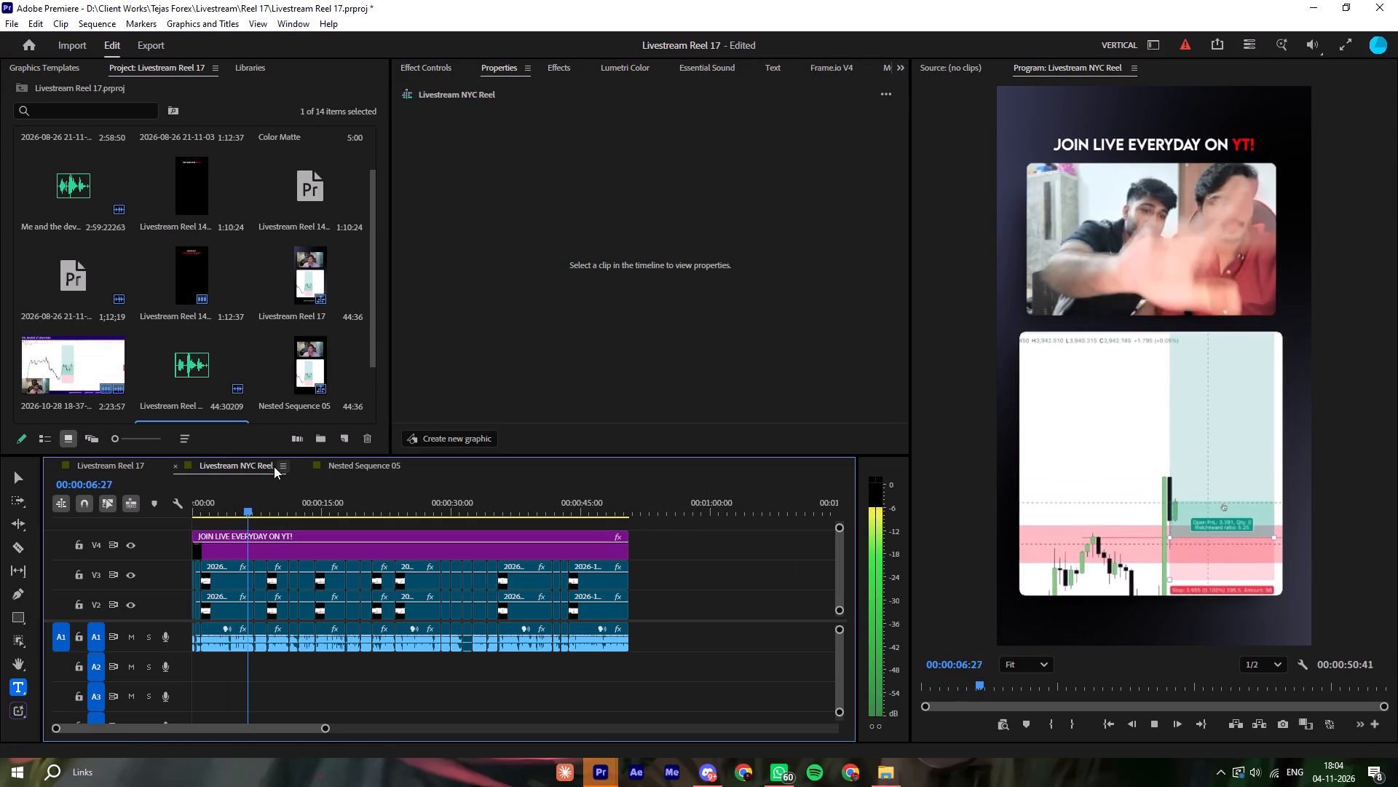
{"action": "left_click", "coordinate": [108, 463]}
{"action": "left_click", "coordinate": [295, 517]}
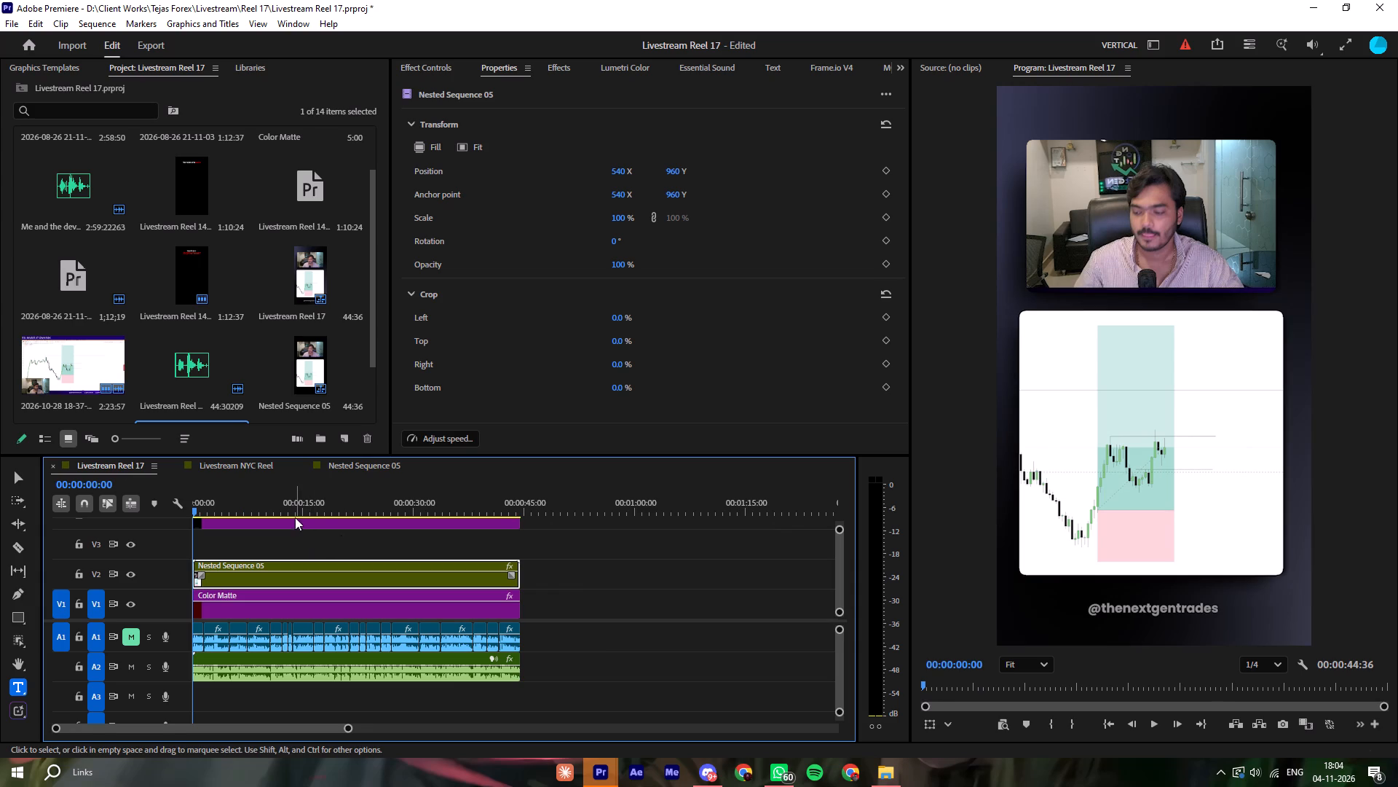
{"action": "left_click", "coordinate": [295, 527]}
{"action": "key", "text": "ctrl+c"}
{"action": "left_click", "coordinate": [261, 460]}
{"action": "left_click", "coordinate": [636, 499]}
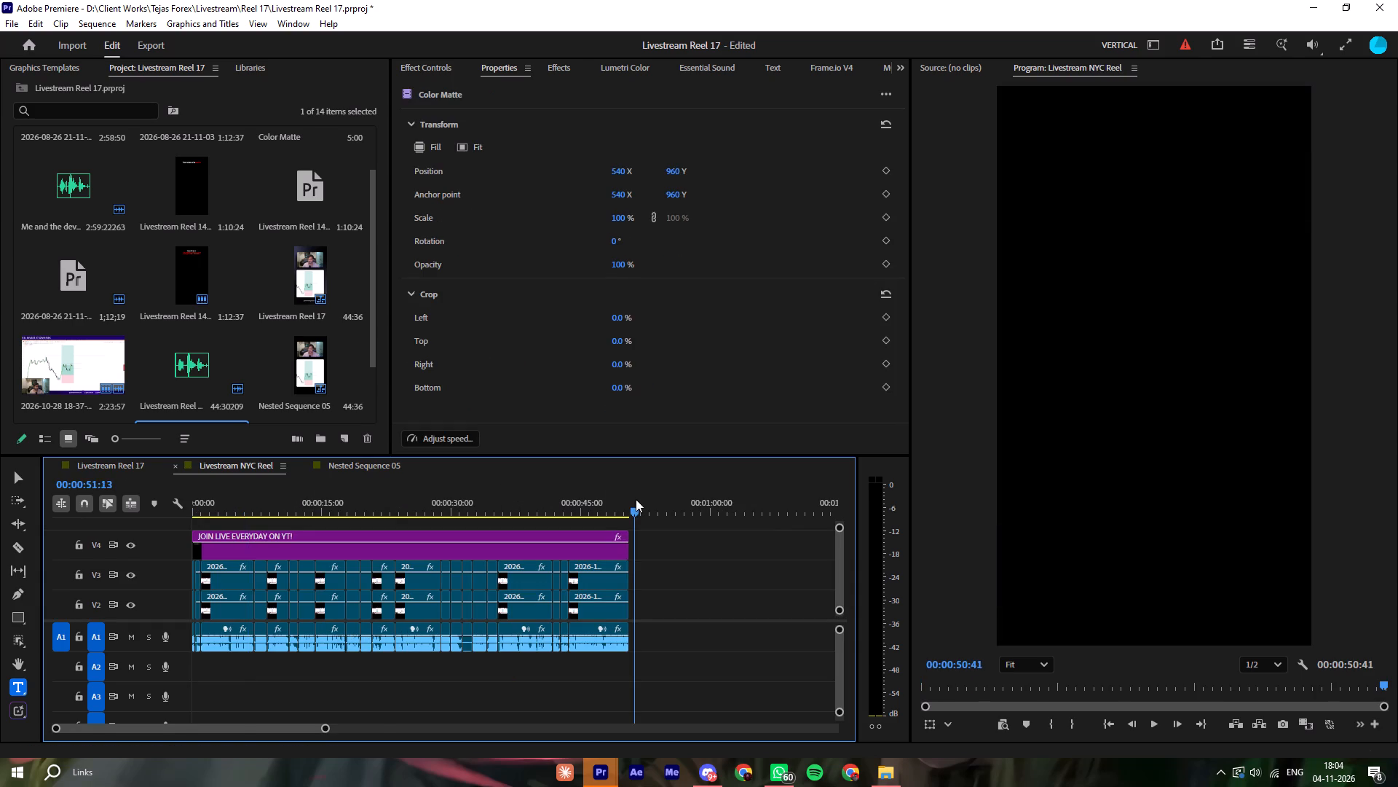
{"action": "key", "text": "ctrl+v"}
{"action": "scroll", "coordinate": [461, 572], "scroll_direction": "up", "scroll_amount": 5, "text": "ctrl"}
{"action": "left_click_drag", "start_coordinate": [277, 730], "coordinate": [132, 716]}
{"action": "left_click_drag", "start_coordinate": [687, 552], "coordinate": [194, 518]}
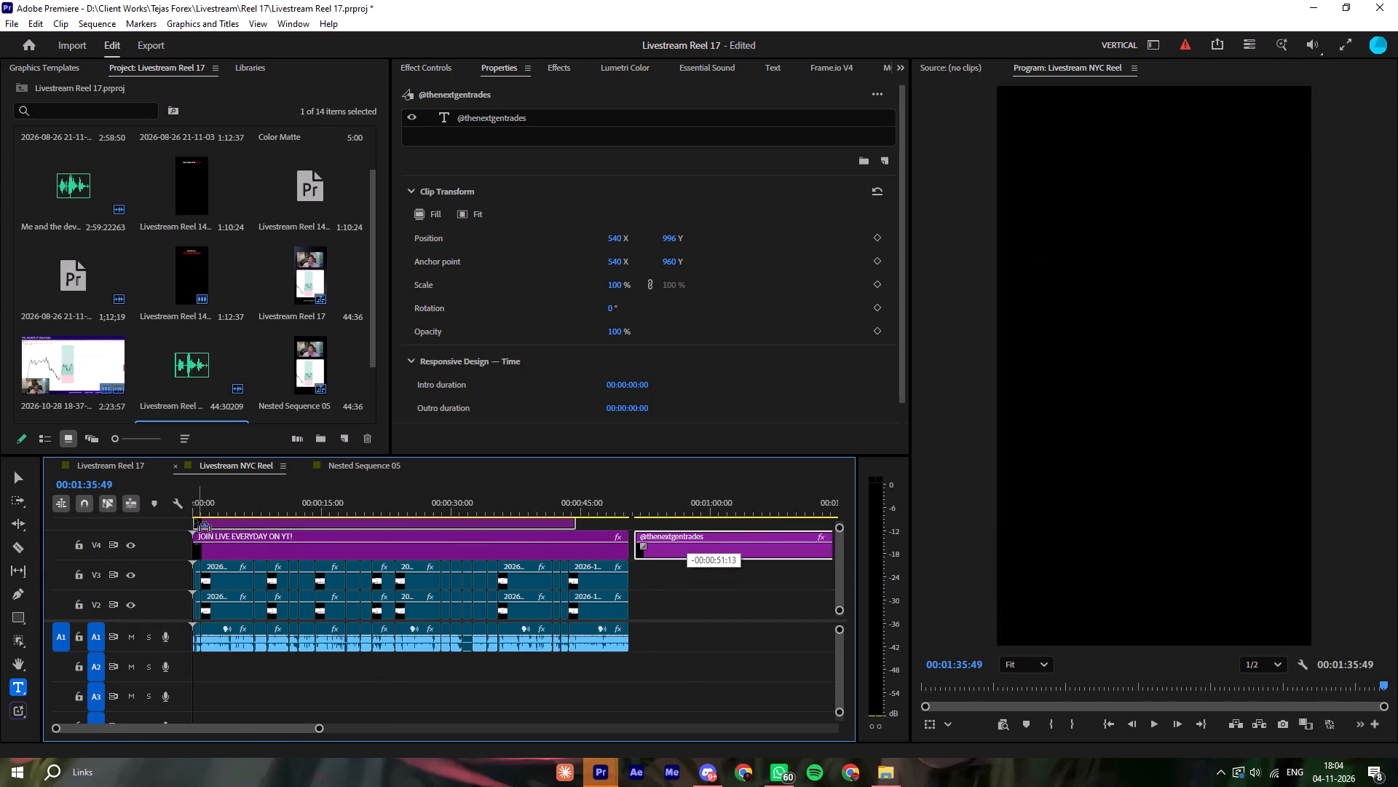
{"action": "left_click_drag", "start_coordinate": [194, 518], "coordinate": [185, 521]}
{"action": "scroll", "coordinate": [599, 565], "scroll_direction": "up", "scroll_amount": 5, "text": "ctrl"}
{"action": "middle_click", "coordinate": [599, 565], "text": "ctrl"}
{"action": "left_click_drag", "start_coordinate": [580, 539], "coordinate": [623, 544]}
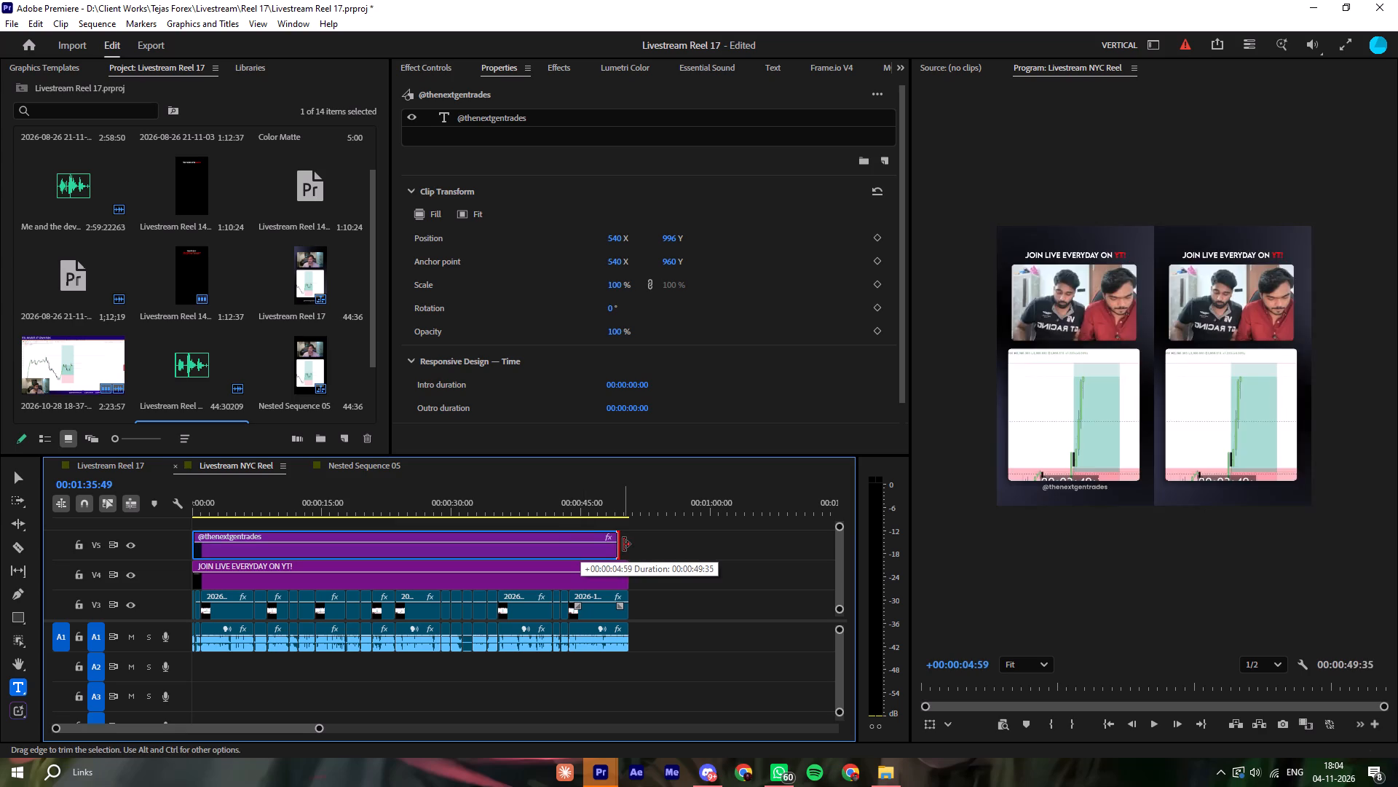
{"action": "left_click_drag", "start_coordinate": [623, 544], "coordinate": [630, 544]}
{"action": "left_click", "coordinate": [645, 546]}
{"action": "left_click_drag", "start_coordinate": [411, 501], "coordinate": [118, 525]}
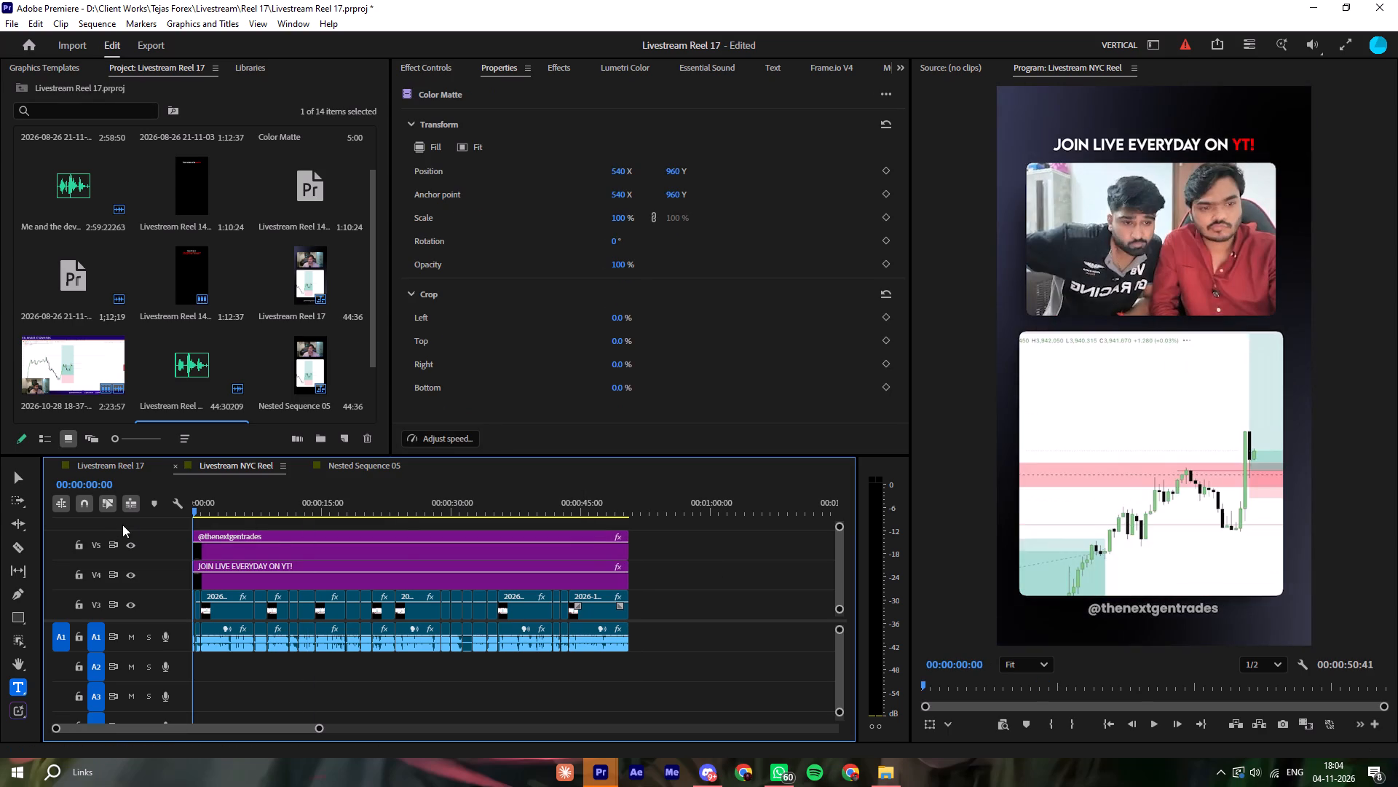
{"action": "key", "text": "space"}
{"action": "left_click", "coordinate": [258, 544]}
{"action": "key", "text": "space"}
{"action": "left_click", "coordinate": [617, 283]}
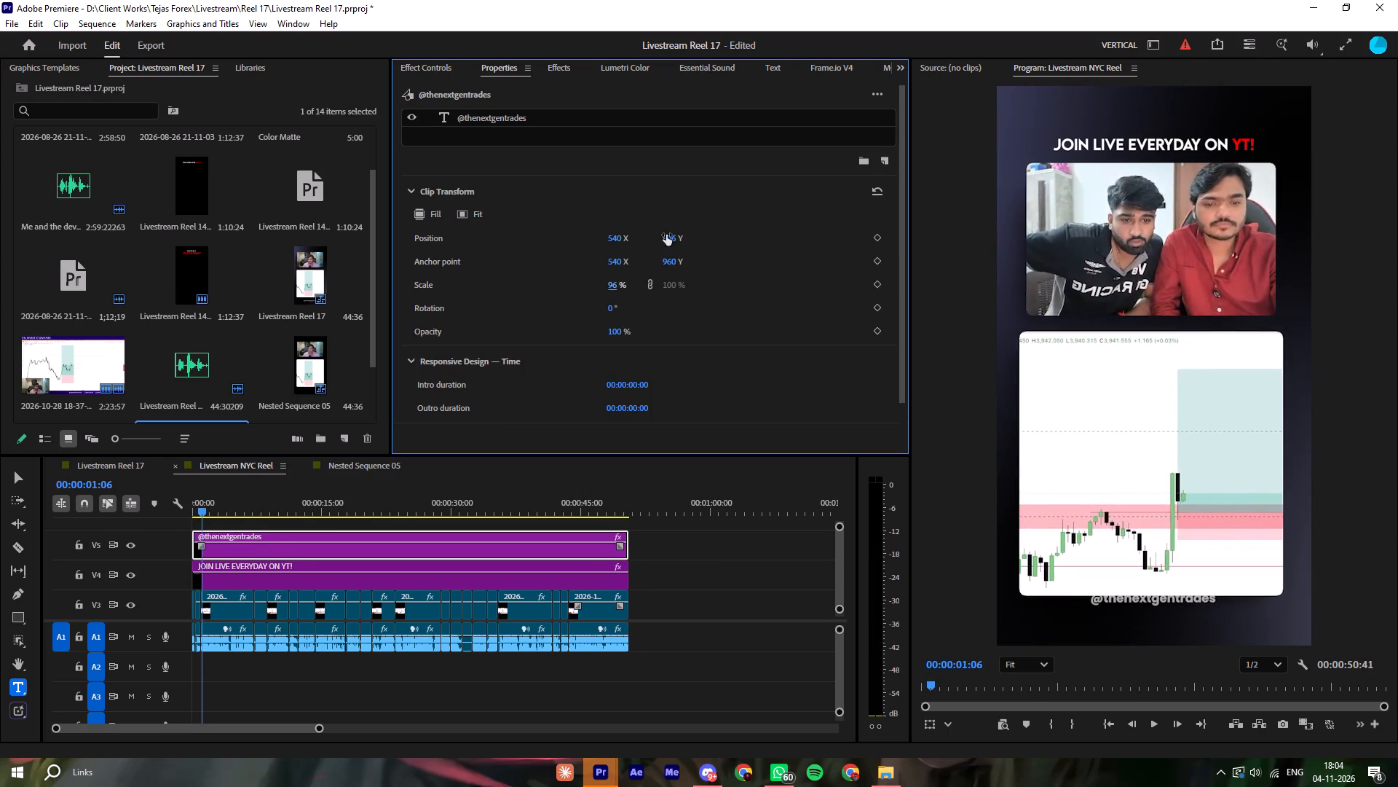
{"action": "left_click_drag", "start_coordinate": [666, 235], "coordinate": [728, 247]}
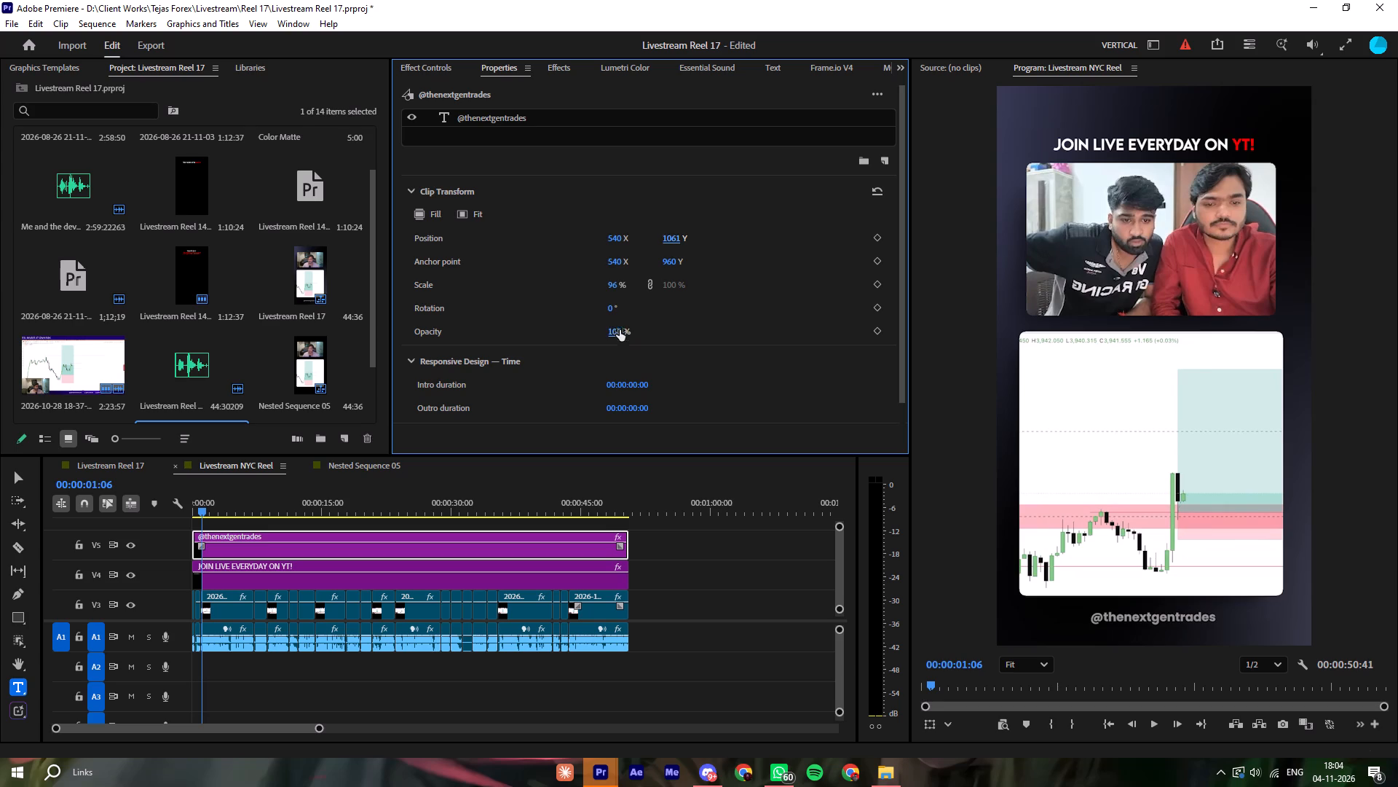
{"action": "left_click_drag", "start_coordinate": [620, 330], "coordinate": [566, 326]}
{"action": "left_click", "coordinate": [685, 578]}
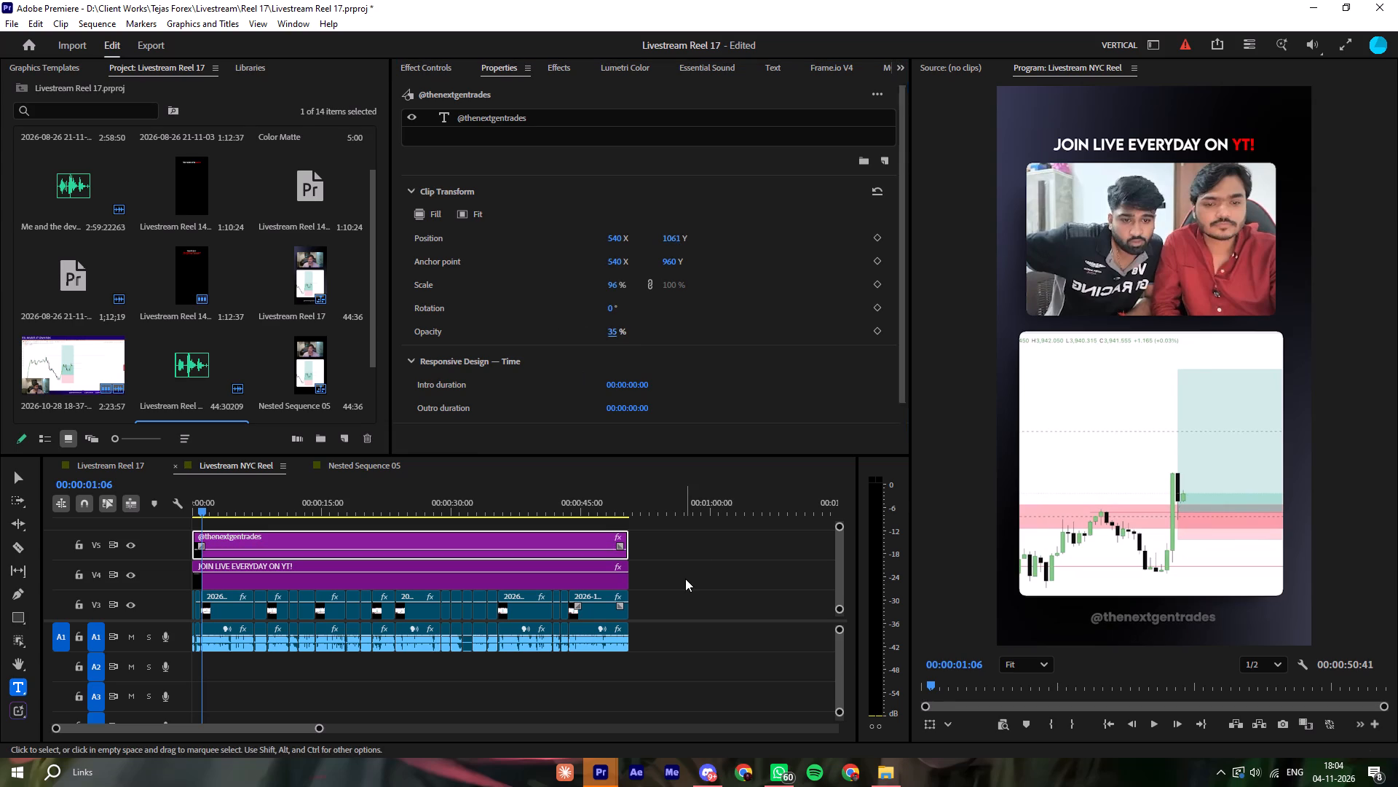
{"action": "key", "text": "space"}
{"action": "key", "text": "space"}
{"action": "left_click", "coordinate": [467, 558]}
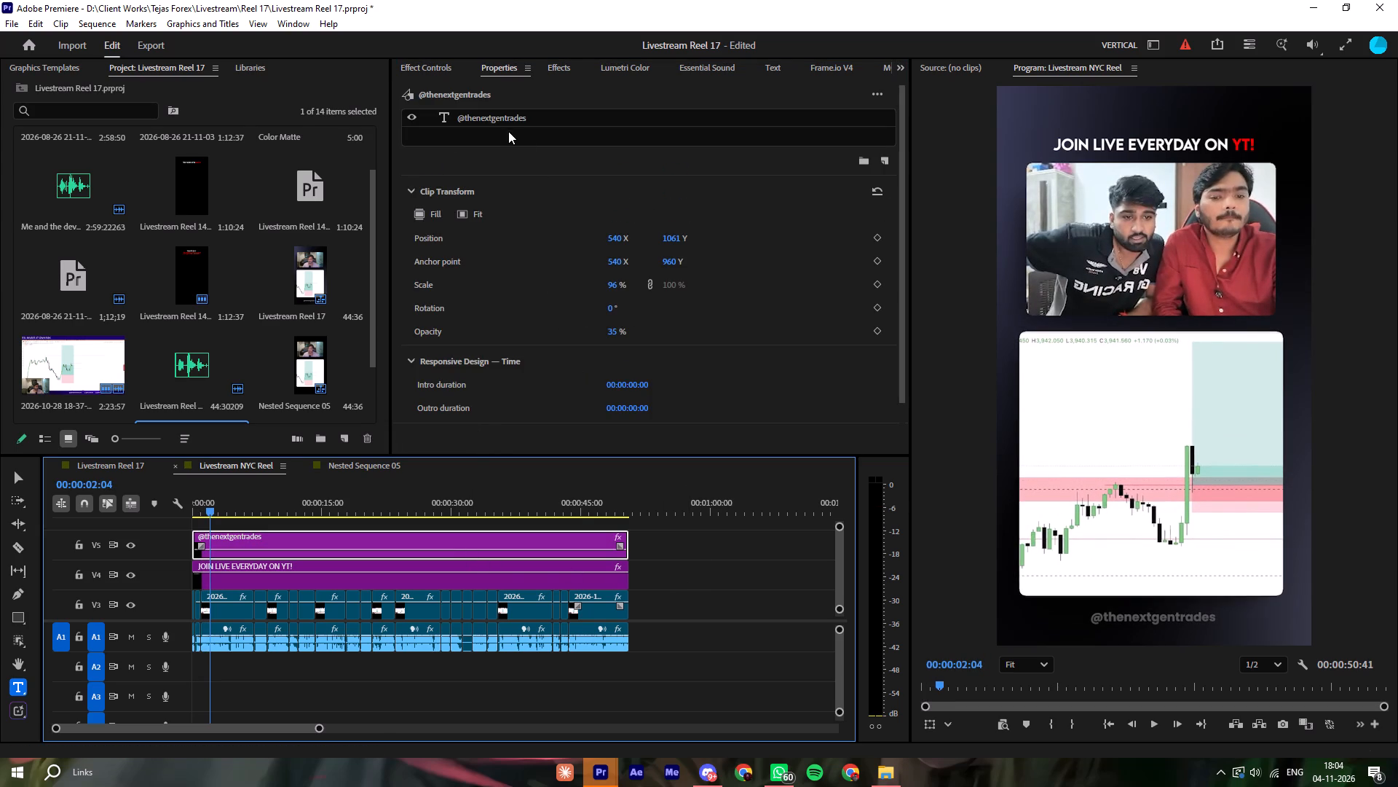
{"action": "double_click", "coordinate": [503, 120]}
{"action": "left_click", "coordinate": [492, 202]}
{"action": "left_click", "coordinate": [481, 213]}
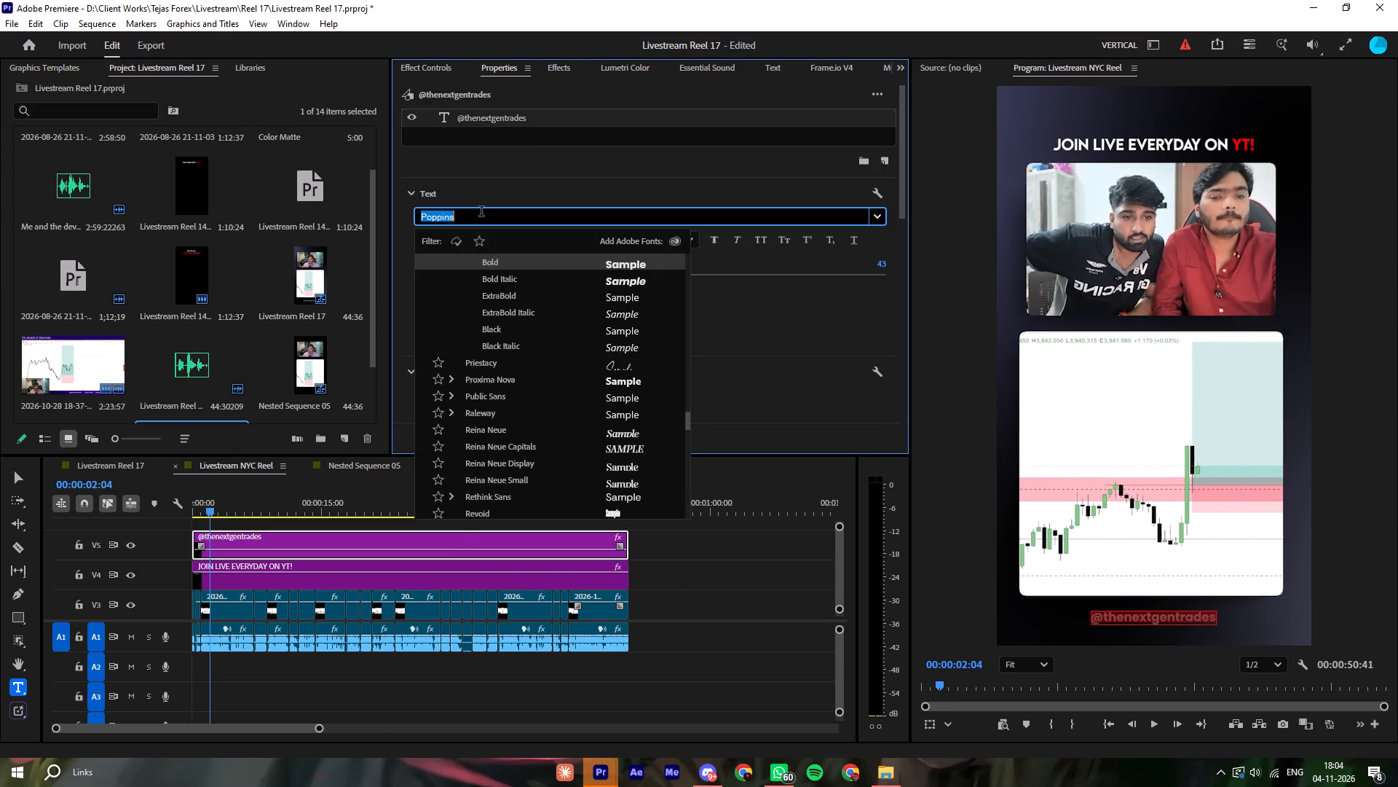
{"action": "key", "text": "l"}
{"action": "key", "text": "e"}
{"action": "key", "text": "m"}
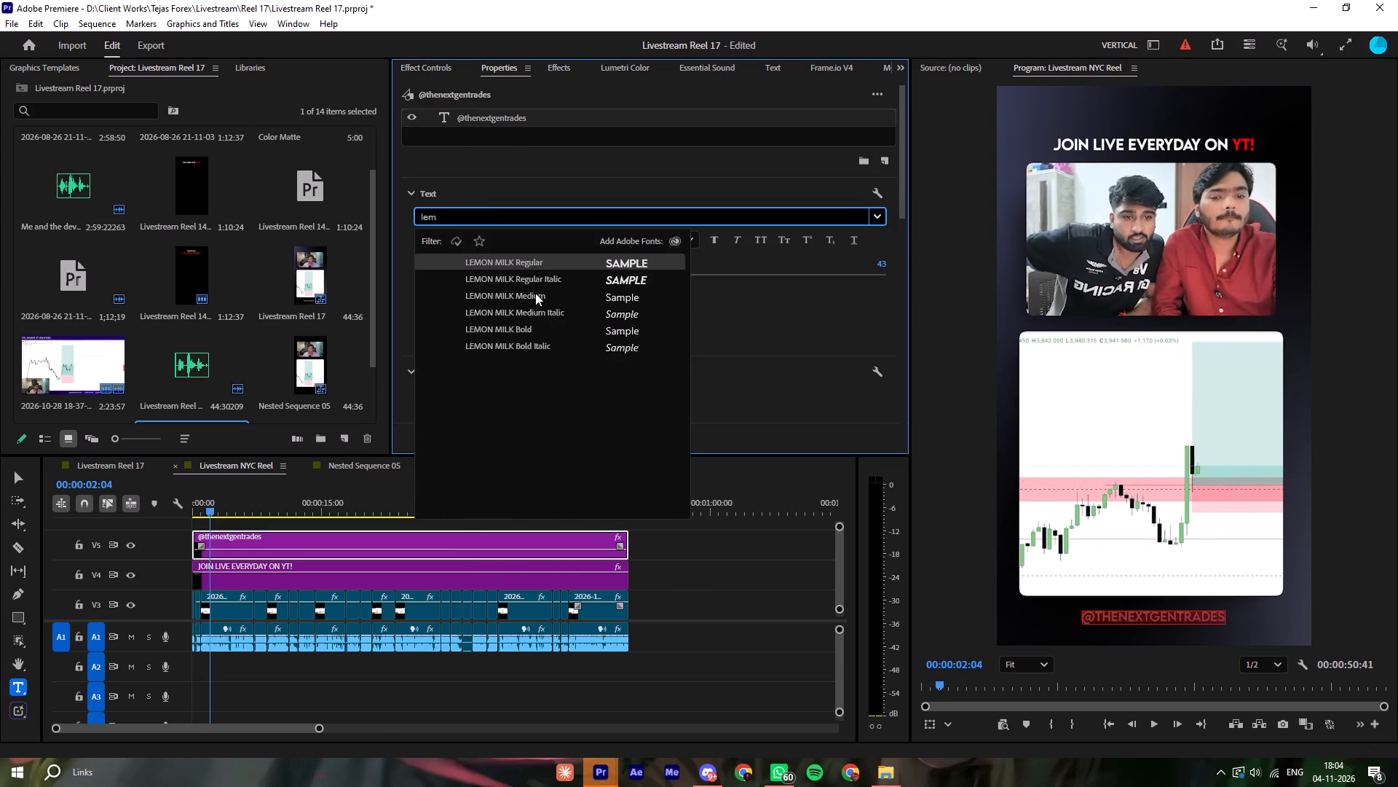
{"action": "left_click", "coordinate": [534, 292]}
{"action": "left_click", "coordinate": [676, 600]}
{"action": "key", "text": "space"}
{"action": "key", "text": "space"}
{"action": "left_click", "coordinate": [404, 570]}
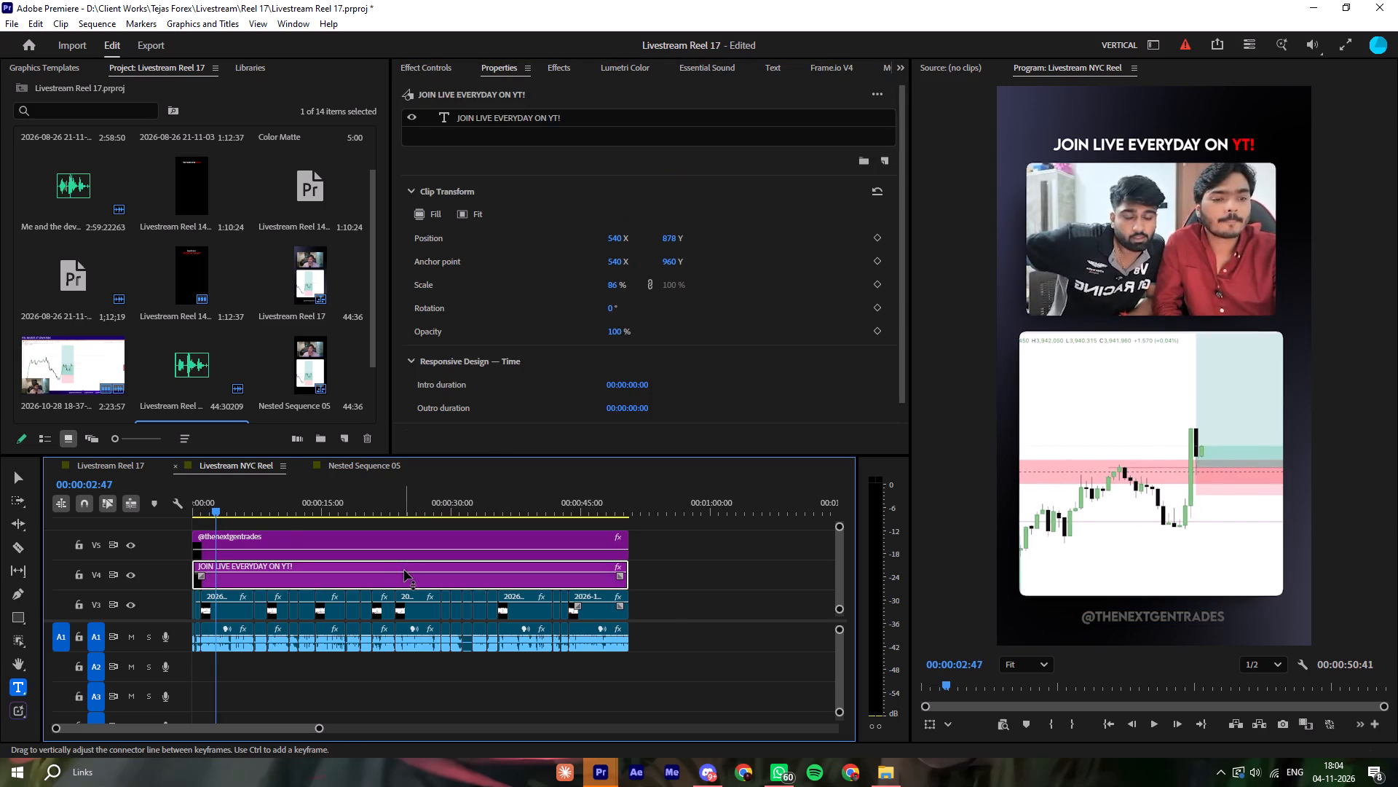
{"action": "left_click", "coordinate": [396, 543]}
{"action": "left_click_drag", "start_coordinate": [616, 282], "coordinate": [598, 282]}
{"action": "left_click_drag", "start_coordinate": [679, 238], "coordinate": [815, 254]}
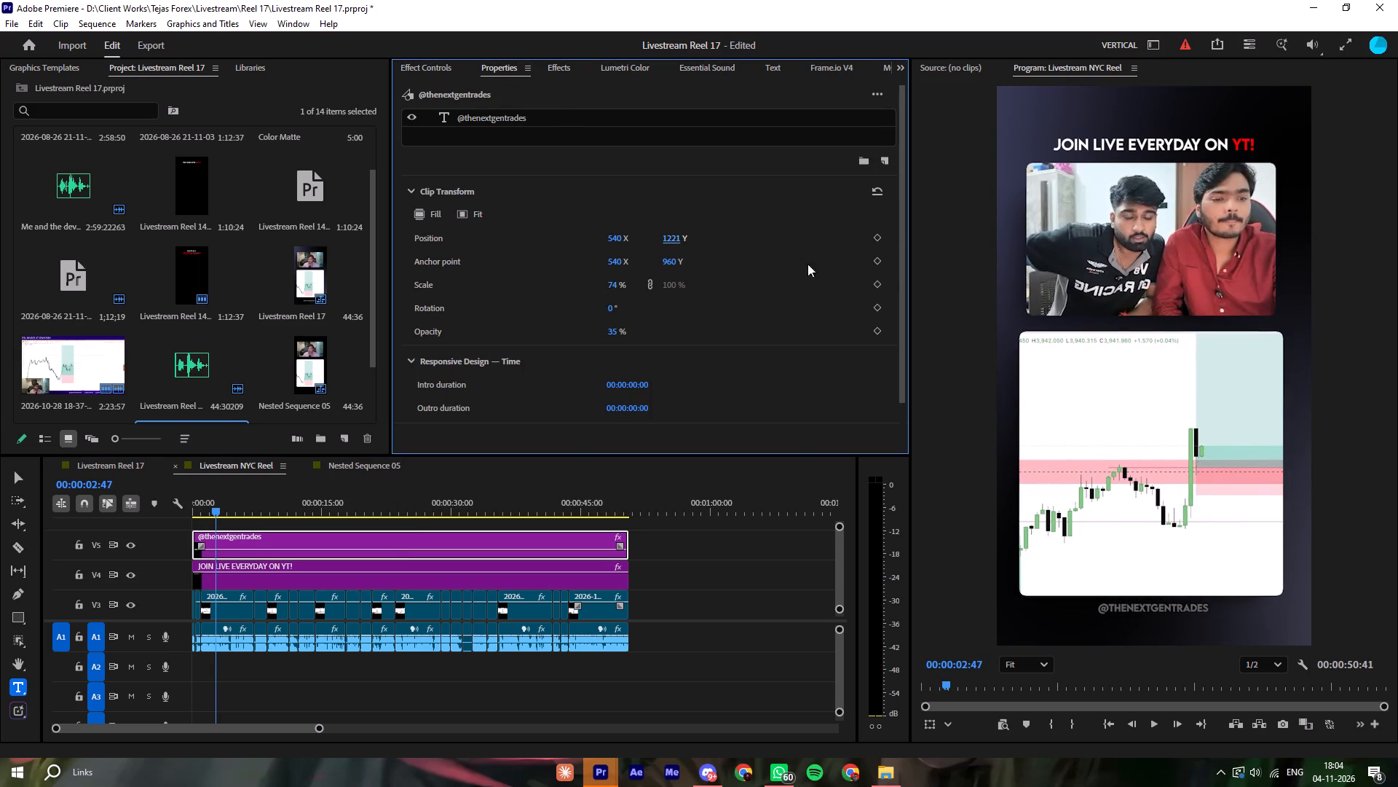
{"action": "left_click", "coordinate": [746, 582]}
{"action": "key", "text": "space"}
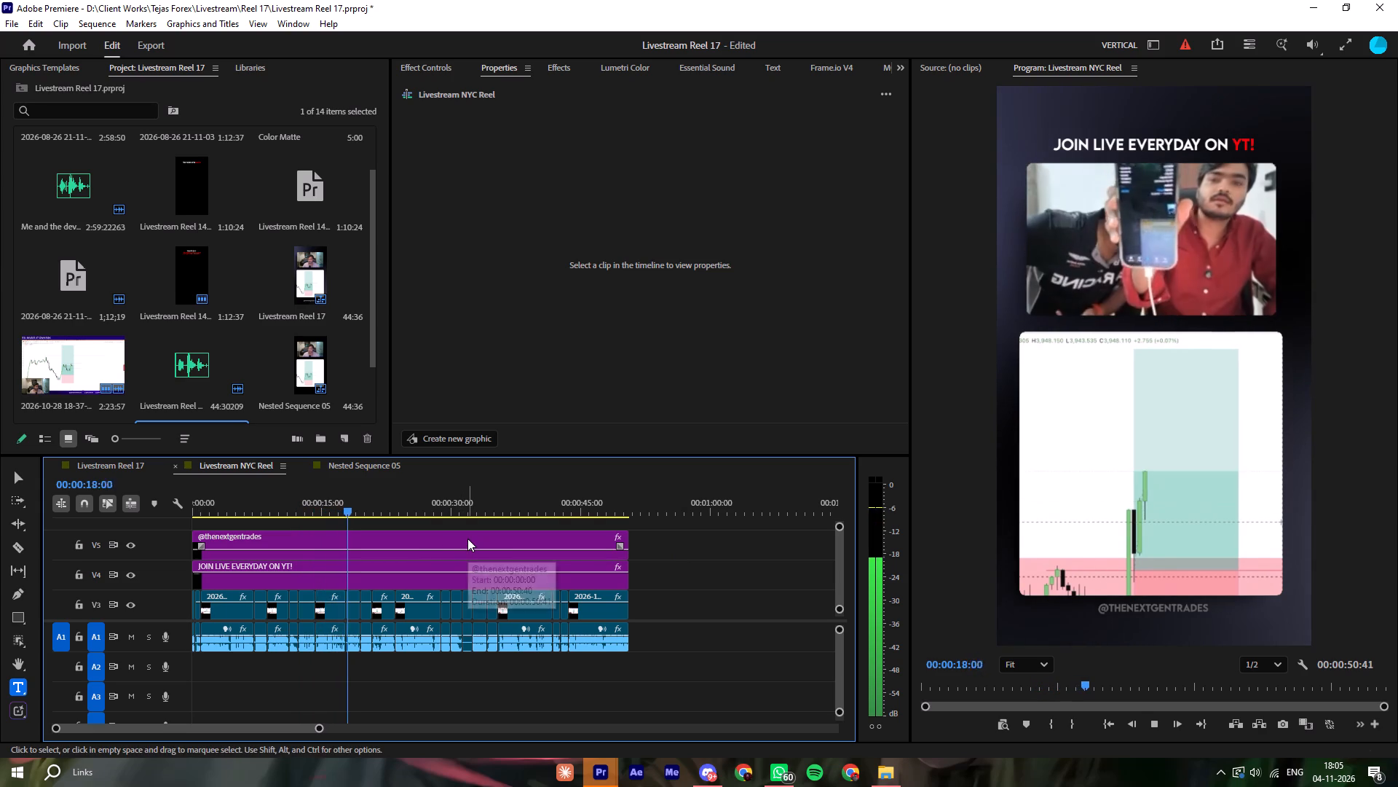
{"action": "left_click_drag", "start_coordinate": [296, 513], "coordinate": [275, 513]}
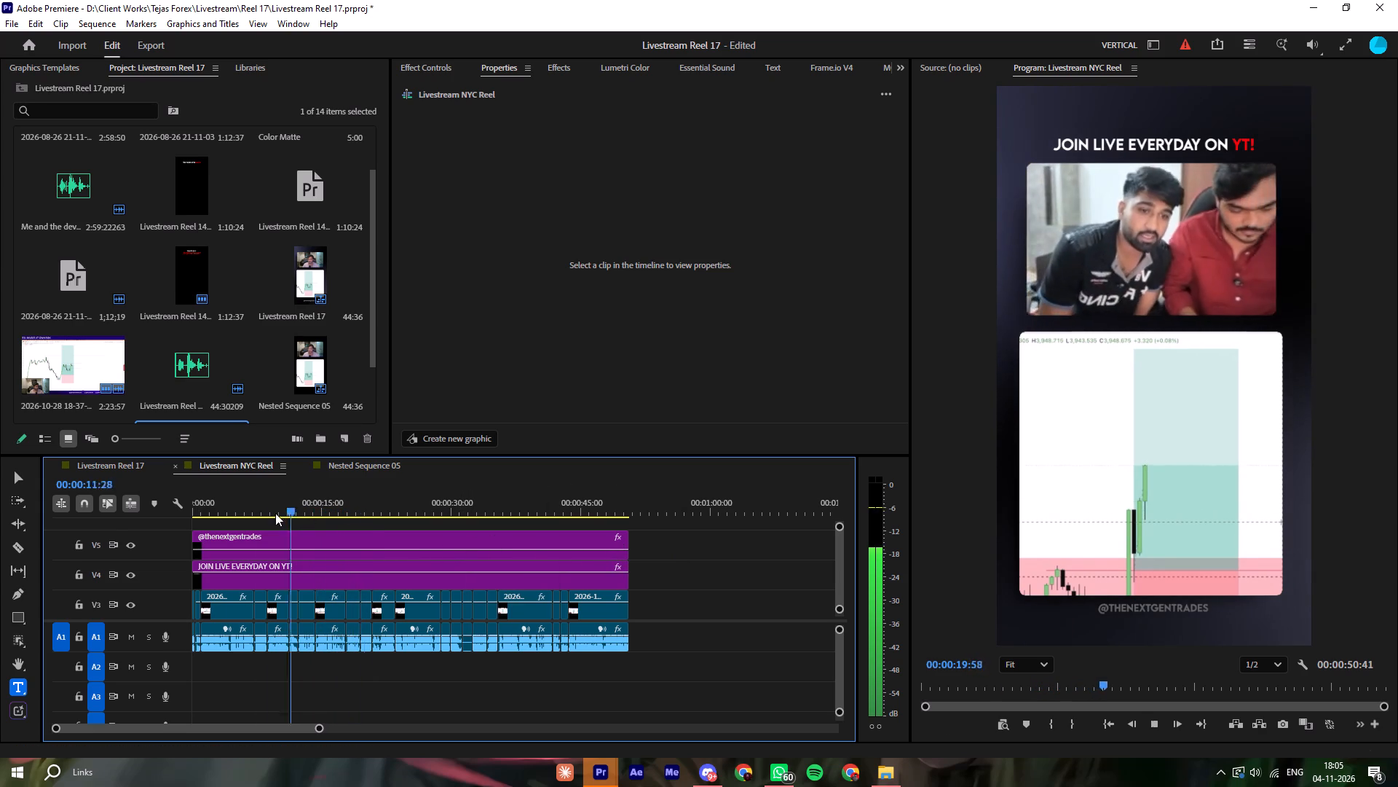
{"action": "left_click_drag", "start_coordinate": [275, 513], "coordinate": [106, 528]}
{"action": "key", "text": "space"}
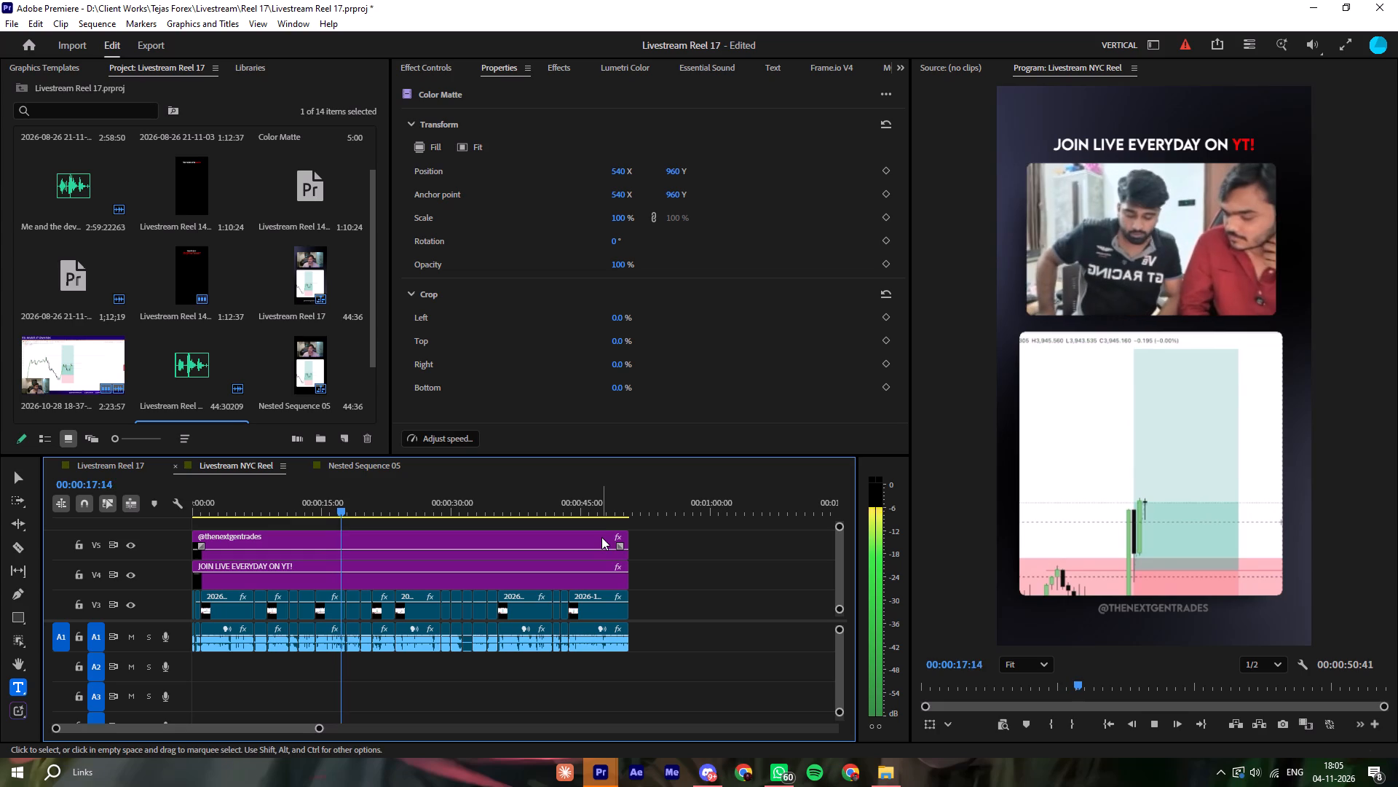
Examine the Crop, Roughen Edges and Drop Shadow settings on the first V2 and V1 clips in Reel 17's Nested Sequence 05.
{"action": "left_click", "coordinate": [128, 464]}
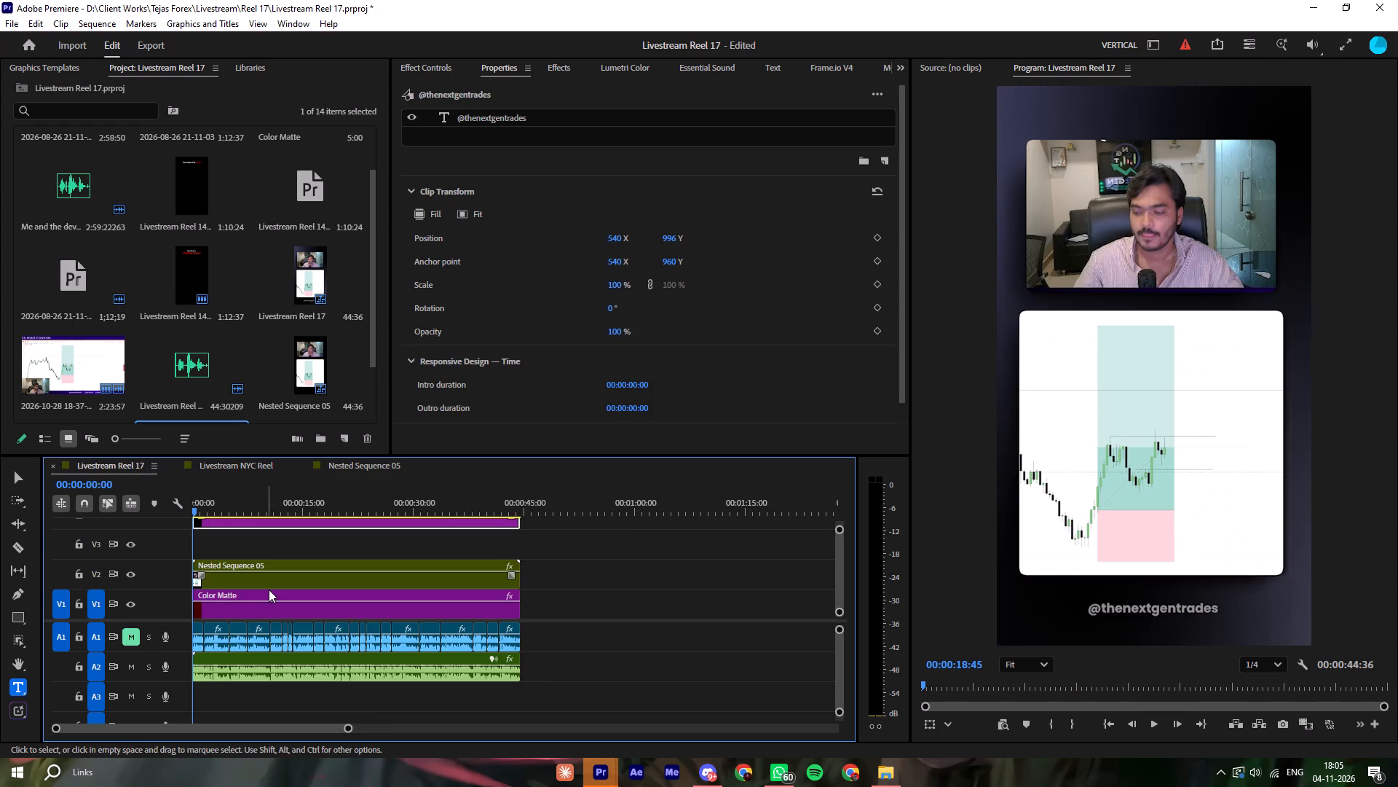
{"action": "scroll", "coordinate": [240, 584], "scroll_direction": "down", "scroll_amount": 2, "text": "ctrl"}
{"action": "scroll", "coordinate": [240, 584], "scroll_direction": "up", "scroll_amount": 5, "text": "ctrl"}
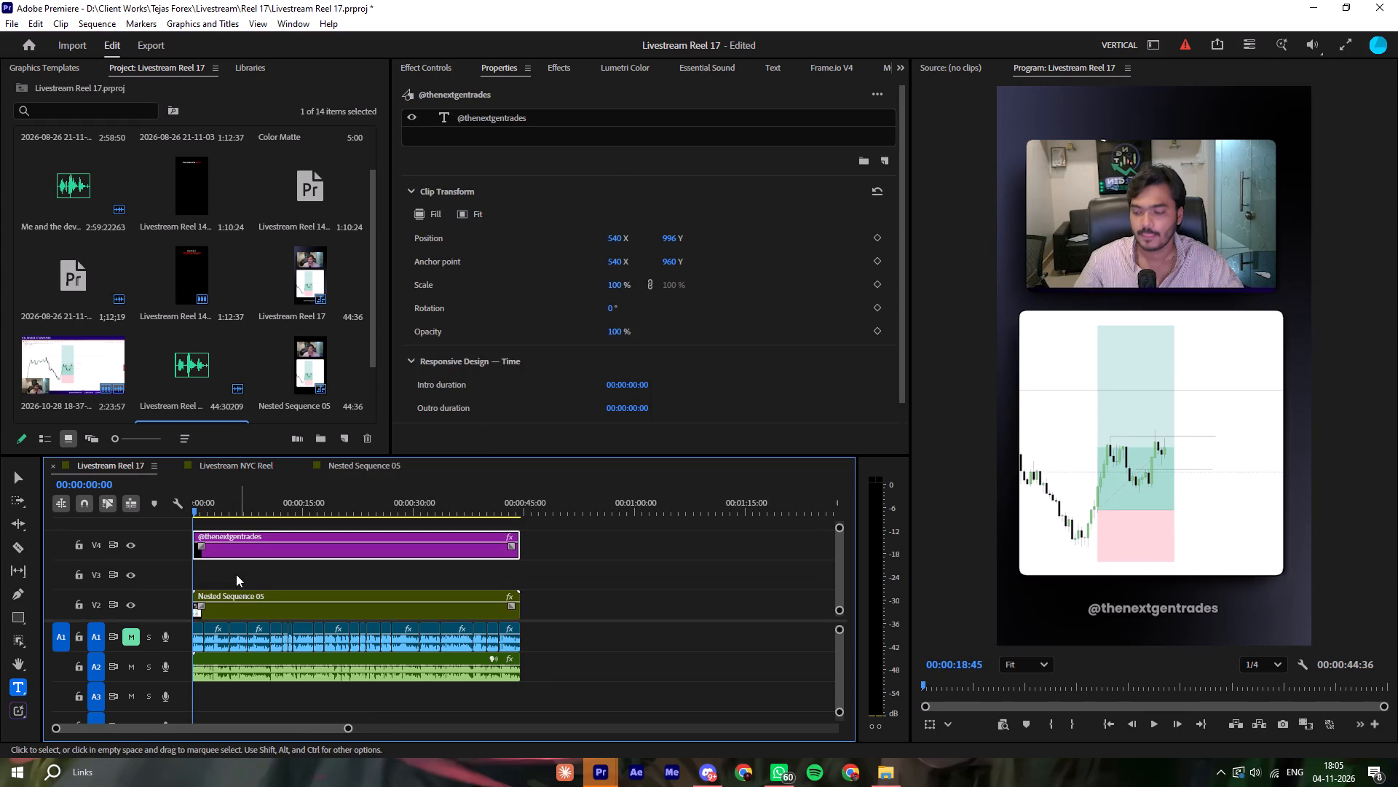
{"action": "scroll", "coordinate": [236, 574], "scroll_direction": "down", "scroll_amount": 4, "text": "ctrl"}
{"action": "double_click", "coordinate": [207, 583]}
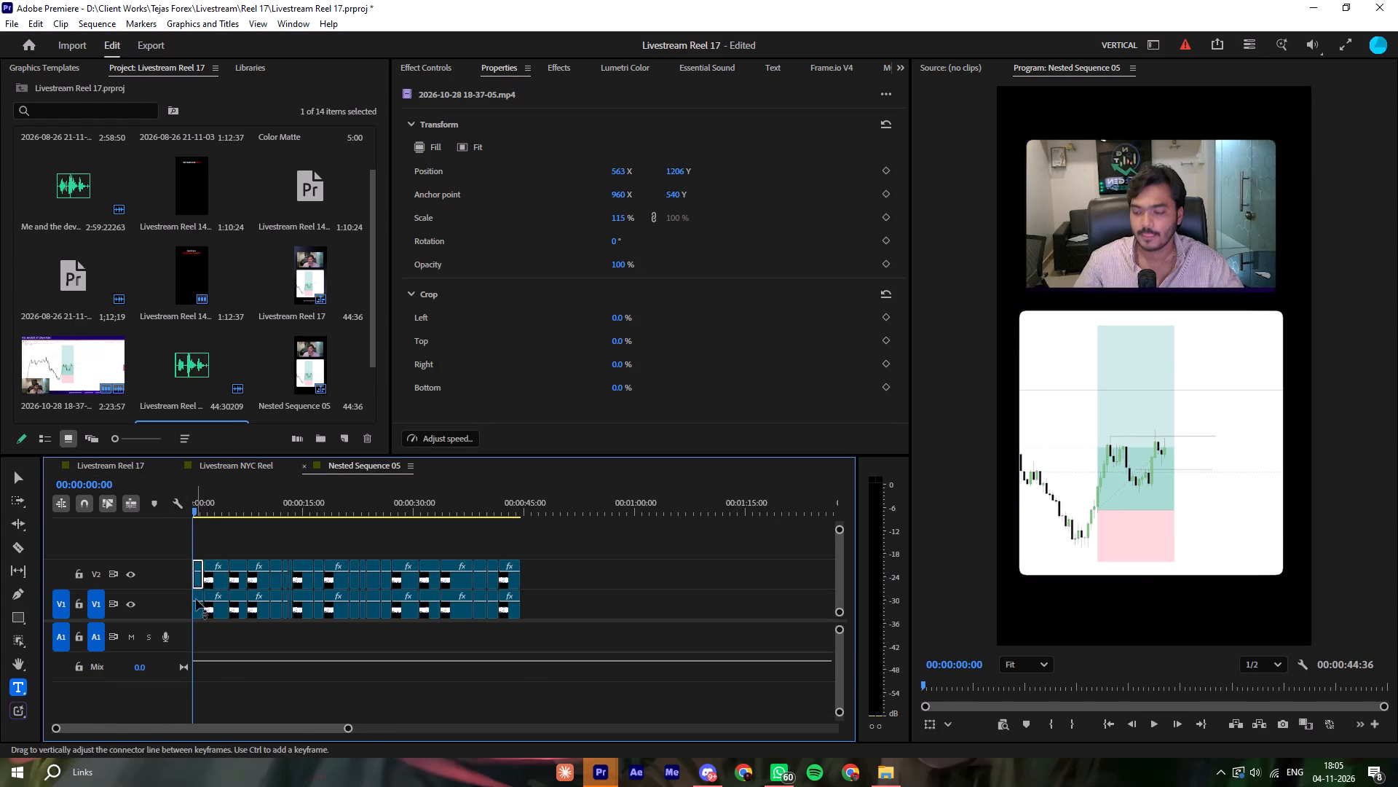
{"action": "left_click", "coordinate": [437, 71]}
{"action": "scroll", "coordinate": [449, 359], "scroll_direction": "down", "scroll_amount": 9}
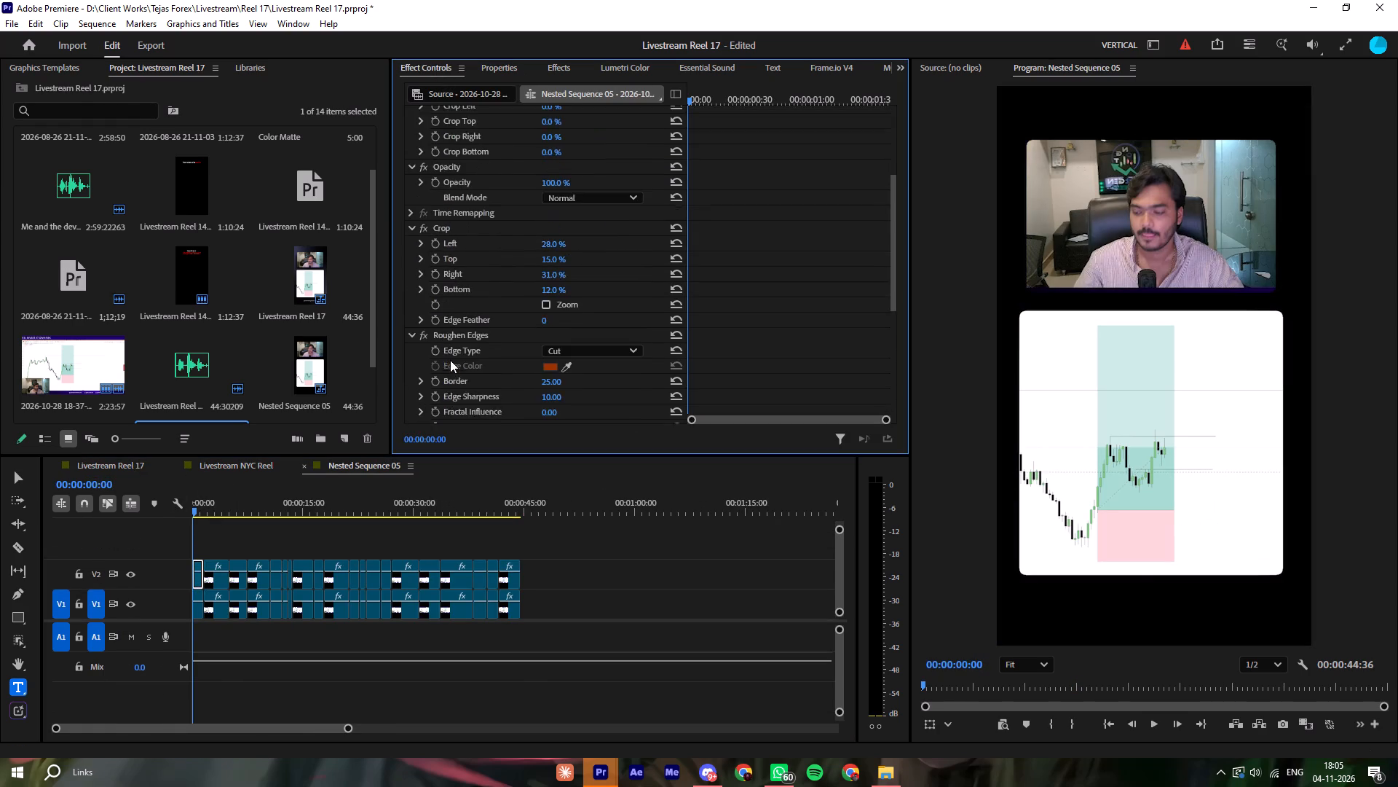
{"action": "scroll", "coordinate": [450, 360], "scroll_direction": "down", "scroll_amount": 20}
{"action": "scroll", "coordinate": [450, 360], "scroll_direction": "down", "scroll_amount": 5}
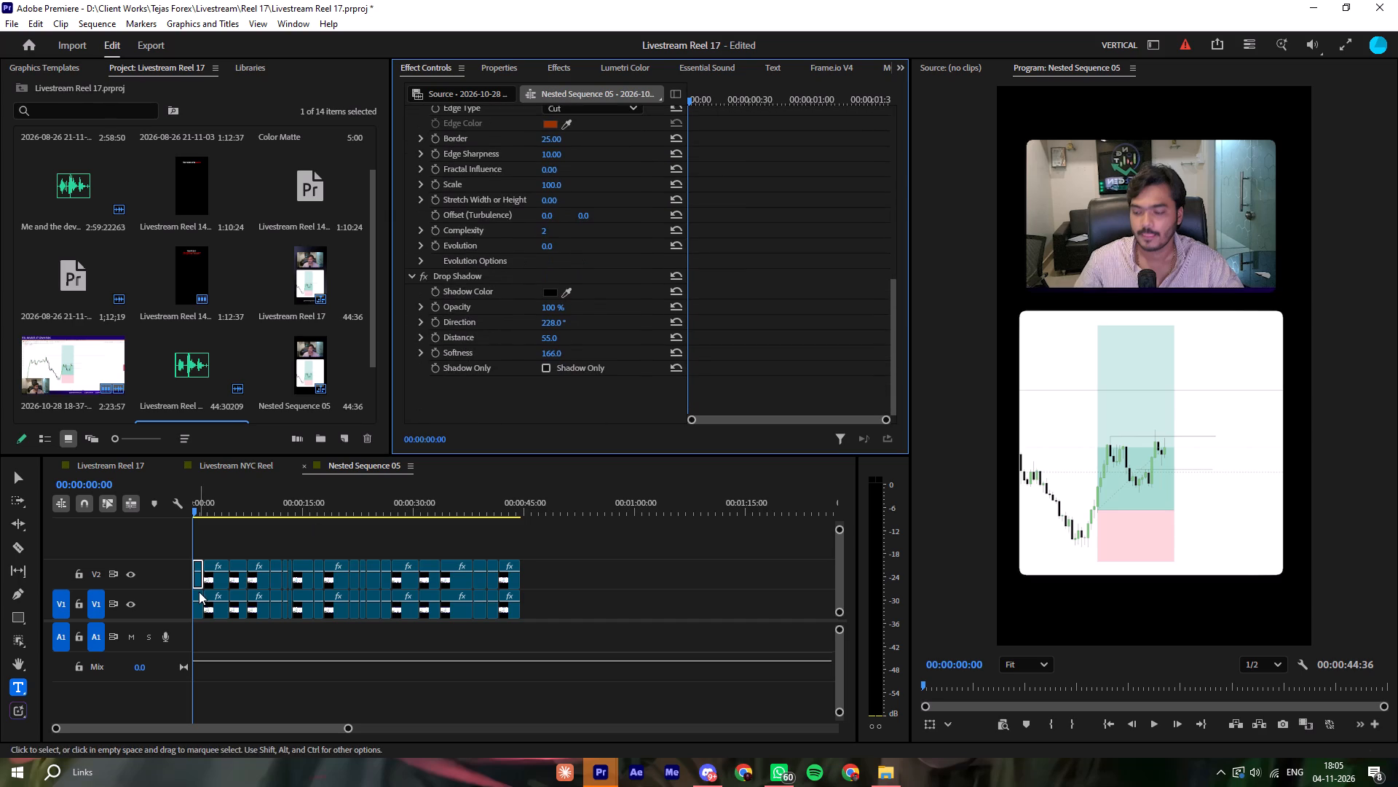
{"action": "left_click", "coordinate": [197, 598]}
{"action": "scroll", "coordinate": [470, 396], "scroll_direction": "down", "scroll_amount": 20}
{"action": "scroll", "coordinate": [470, 396], "scroll_direction": "down", "scroll_amount": 5}
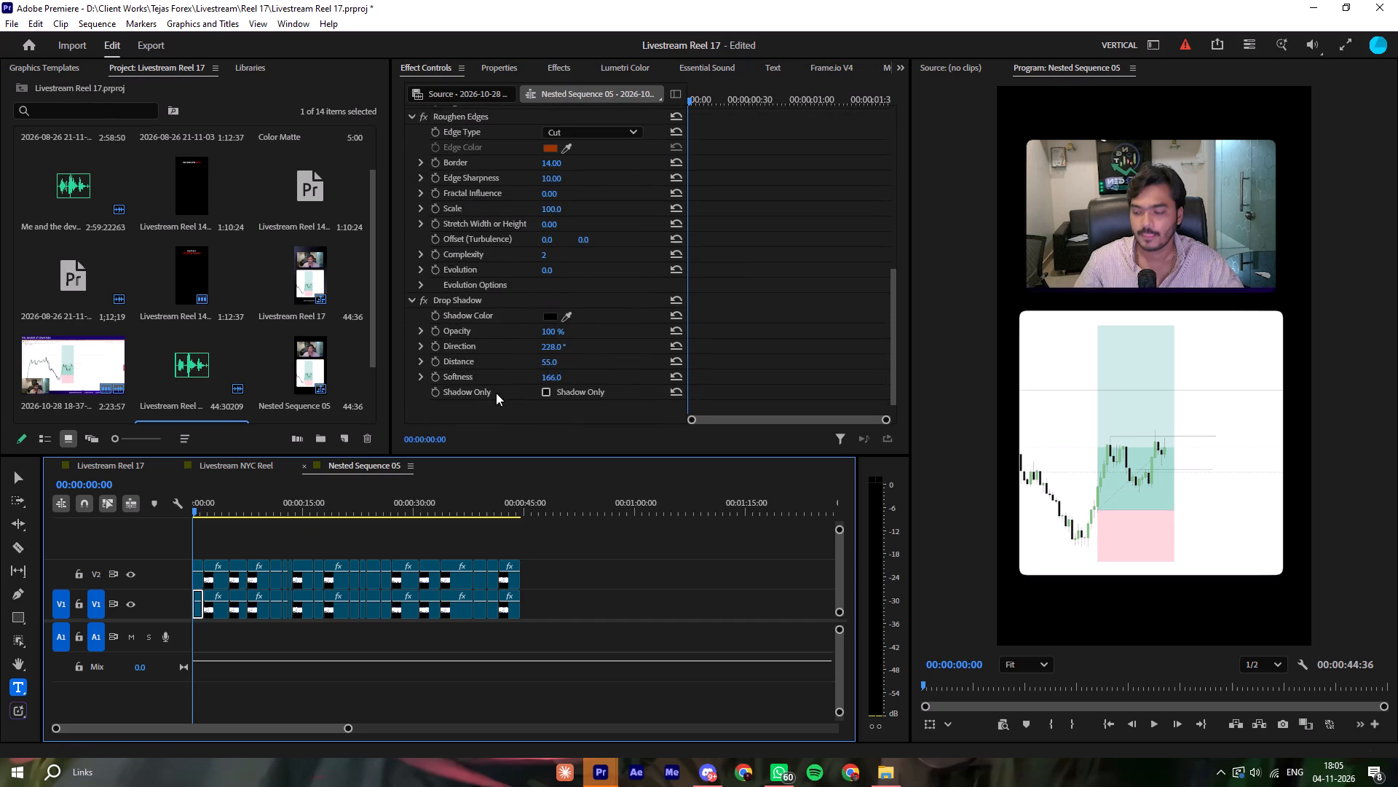
{"action": "scroll", "coordinate": [496, 393], "scroll_direction": "down", "scroll_amount": 7}
{"action": "left_click", "coordinate": [599, 590]}
Return to Livestream NYC Reel, close Nested Sequence 05, play the reel, and save the project.
{"action": "left_click", "coordinate": [218, 472]}
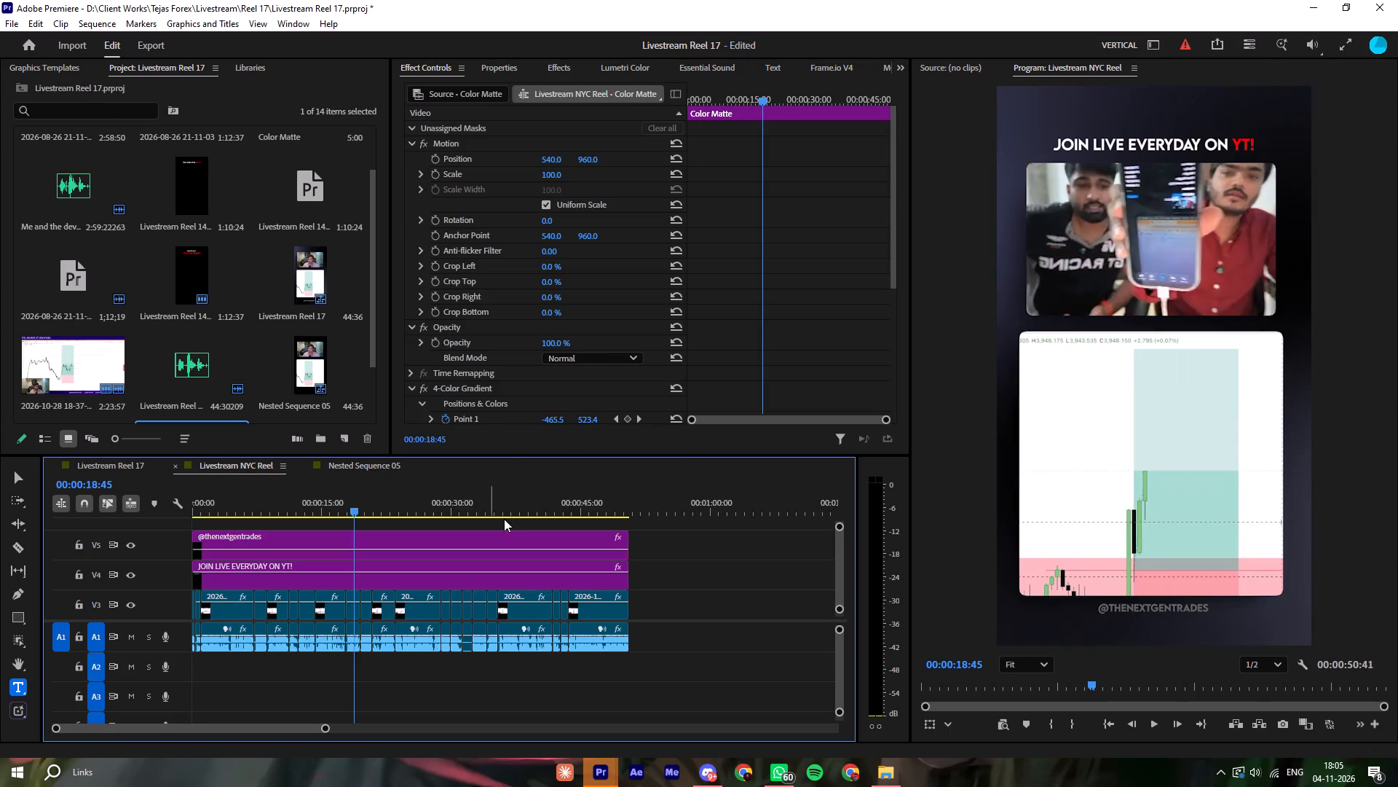
{"action": "key", "text": "space"}
{"action": "left_click", "coordinate": [655, 557]}
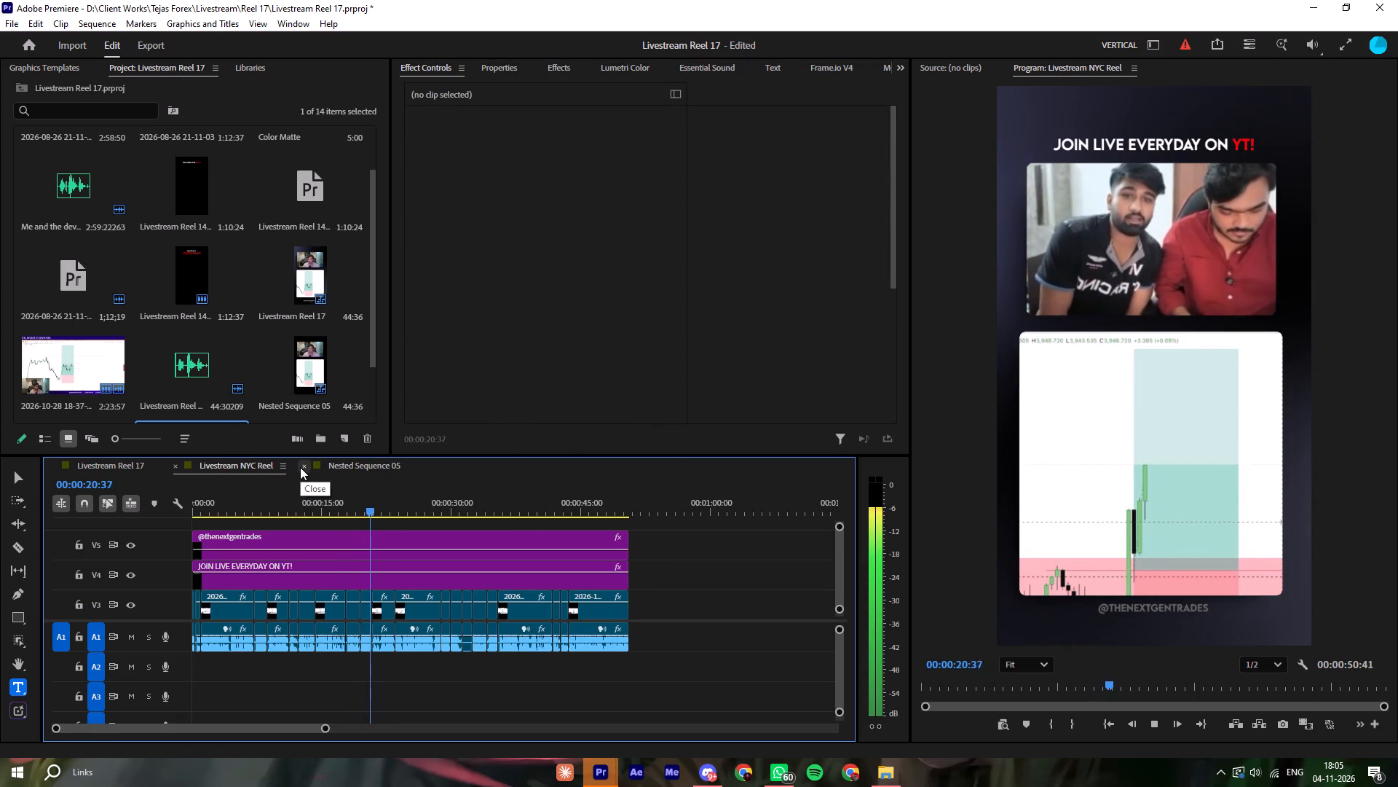
{"action": "left_click", "coordinate": [300, 467]}
{"action": "left_click", "coordinate": [769, 584]}
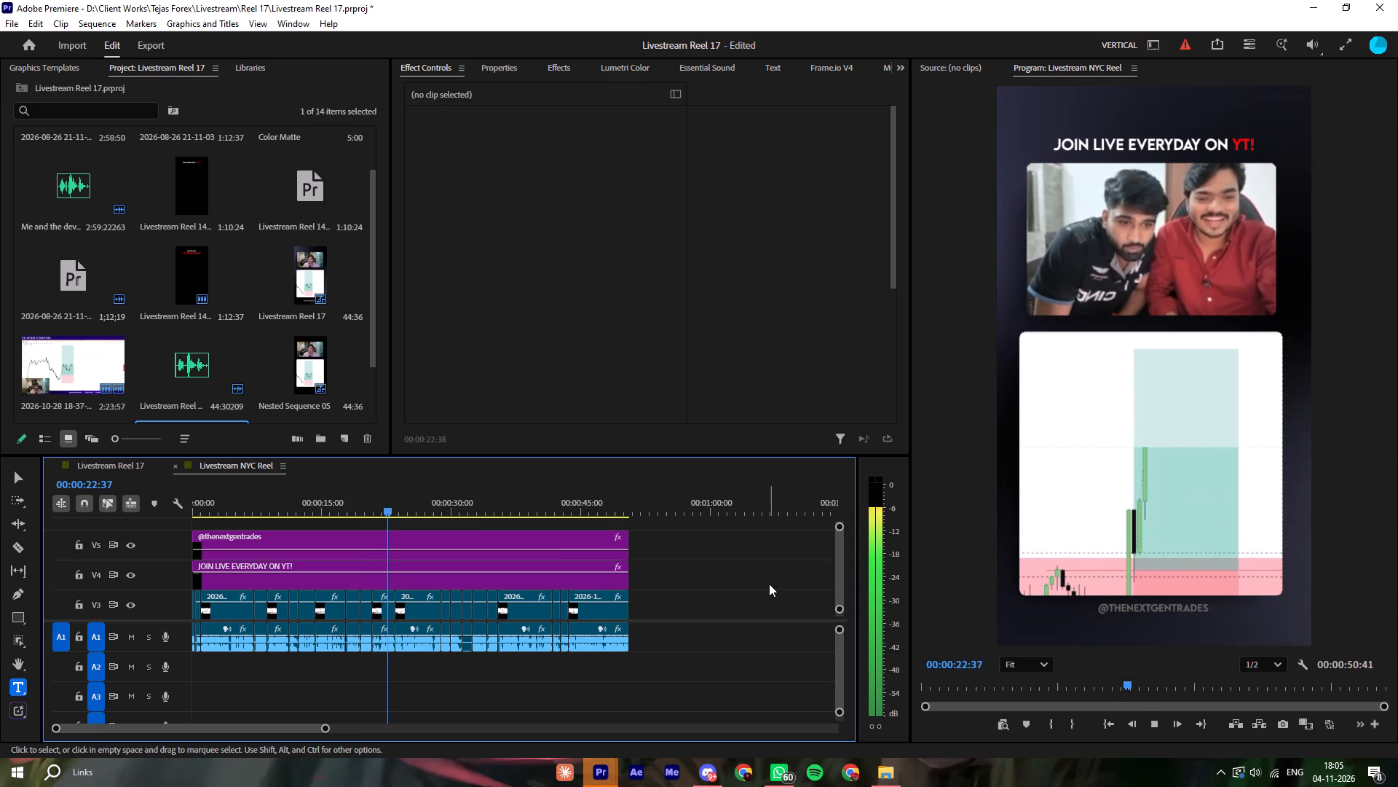
{"action": "left_click", "coordinate": [769, 584]}
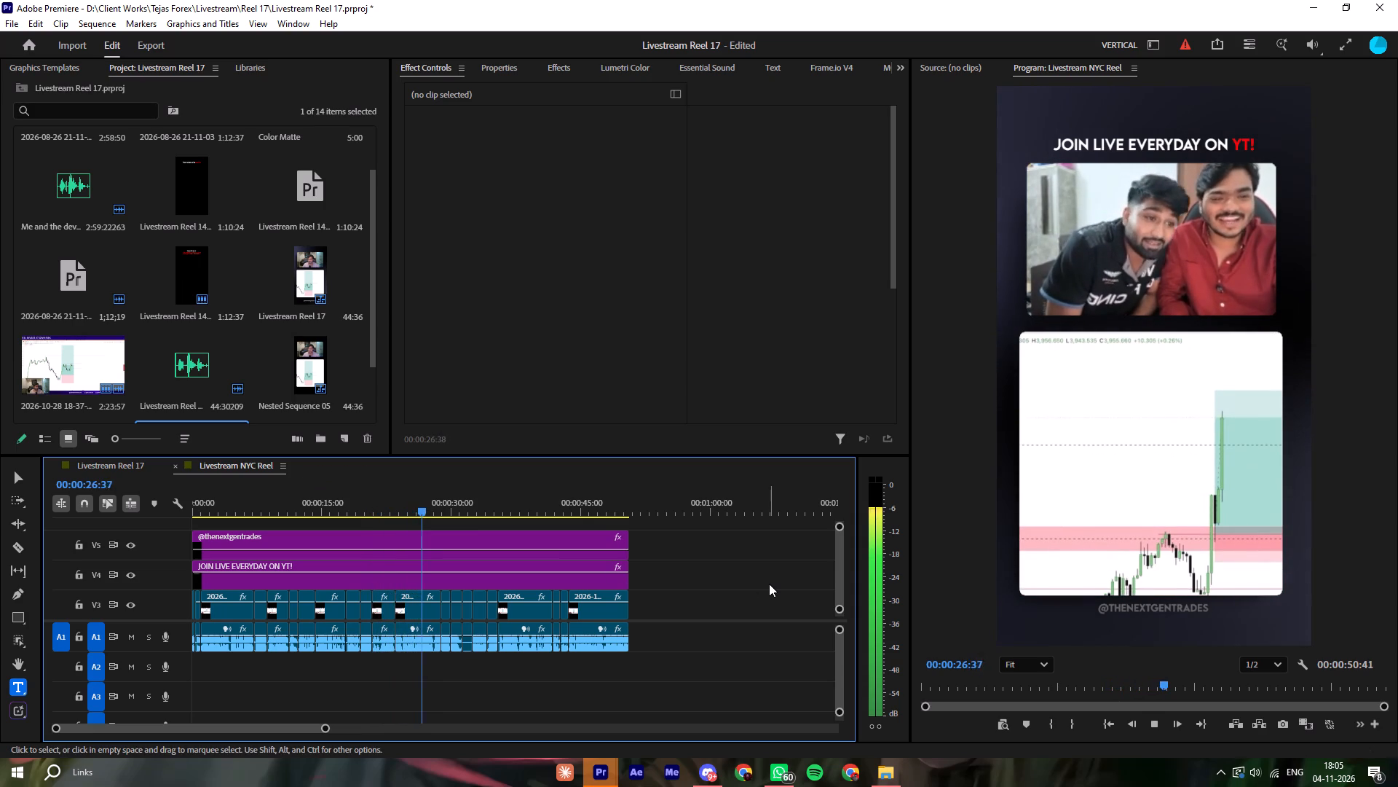
{"action": "key", "text": "space"}
{"action": "key", "text": "ctrl+s"}
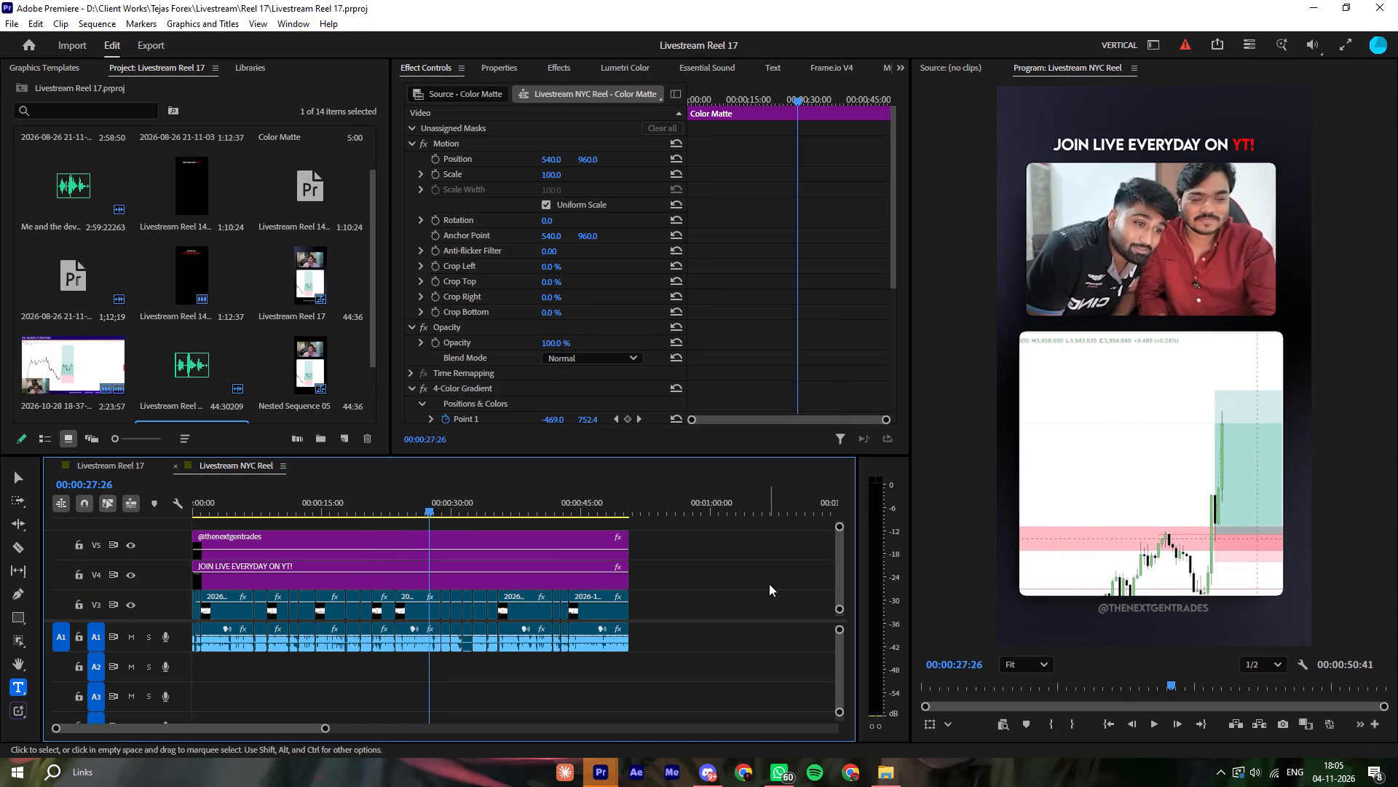
Open the export settings for Livestream NYC Reel and set the format to H.264.
{"action": "key", "text": "ctrl+m"}
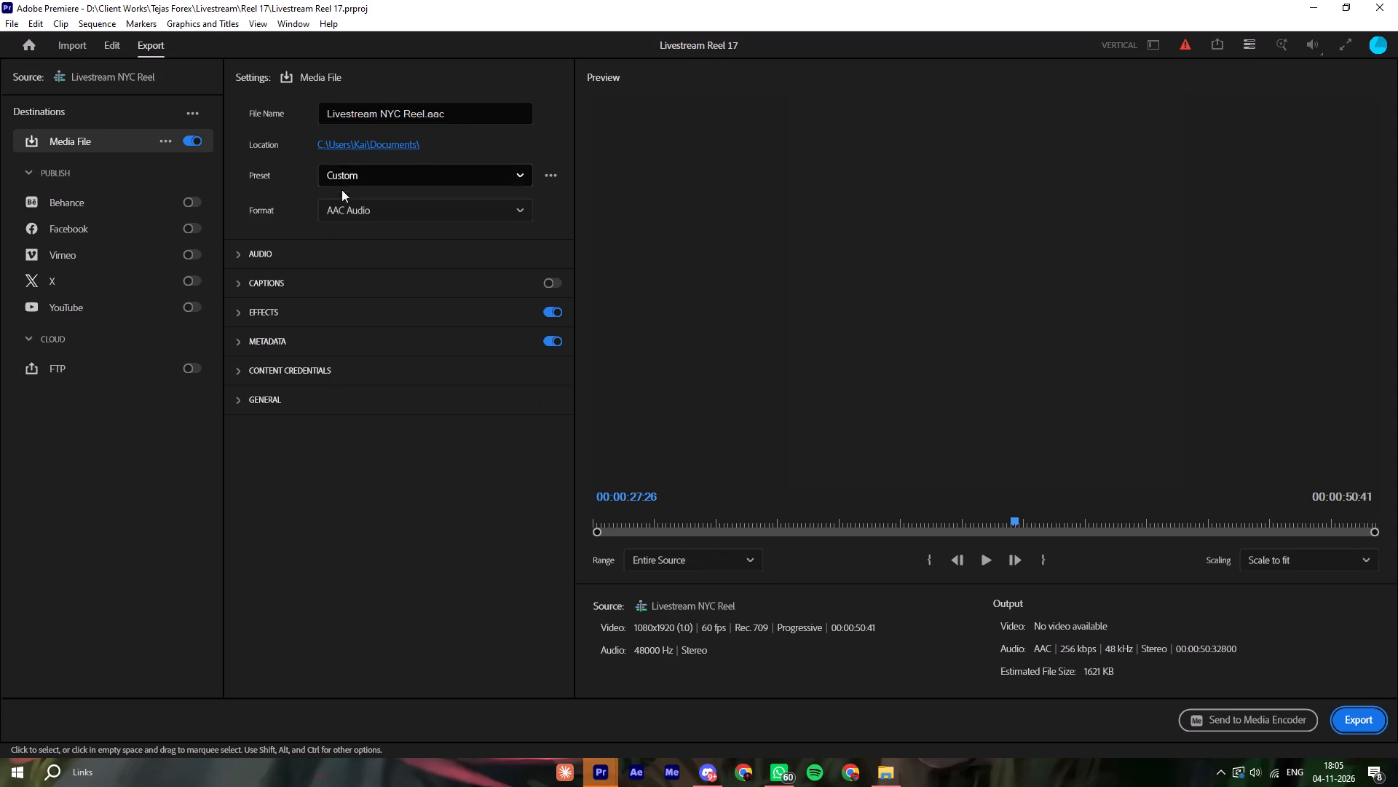
{"action": "left_click", "coordinate": [337, 199]}
{"action": "left_click", "coordinate": [384, 523]}
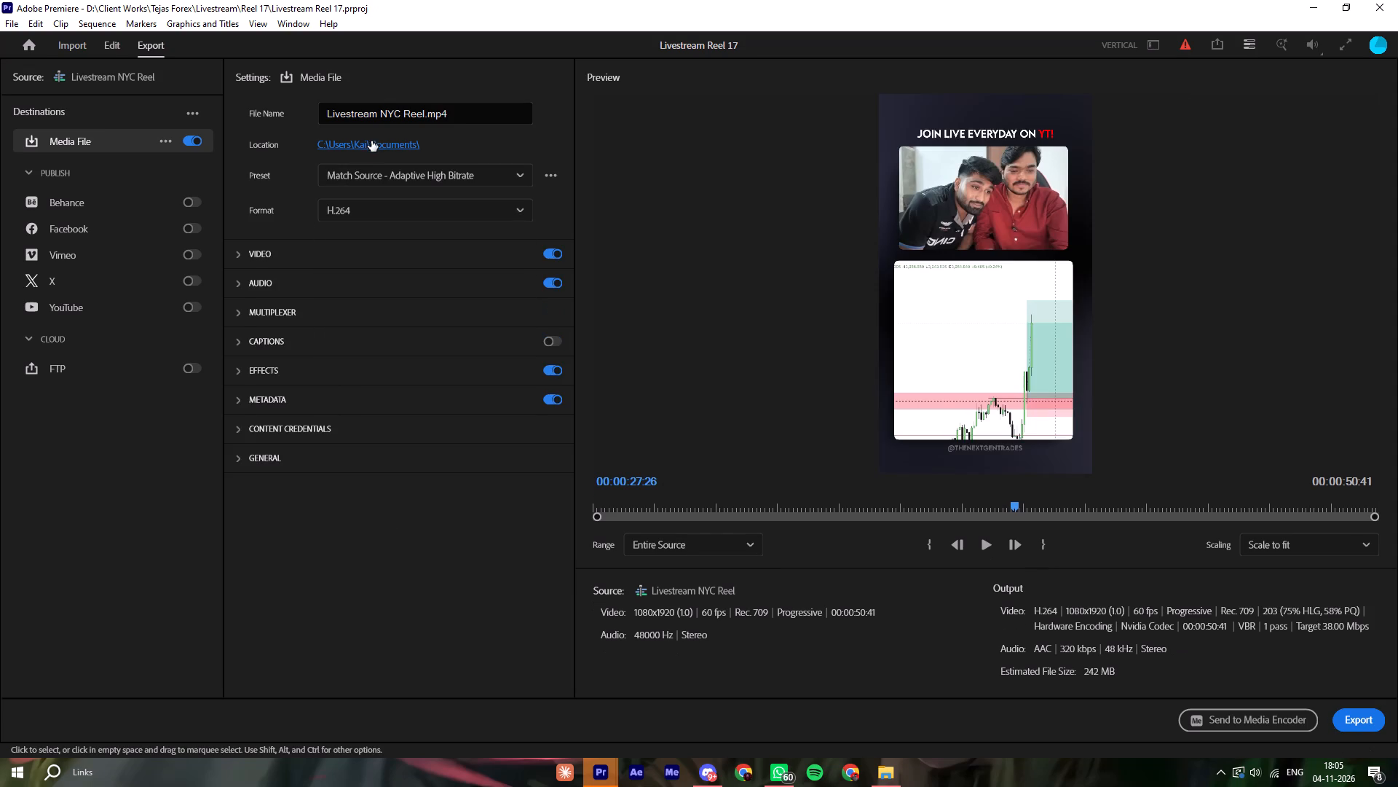
Browse the export location to the Client Works > Tejas Forex > Livestream folder on drive D.
{"action": "left_click", "coordinate": [368, 146]}
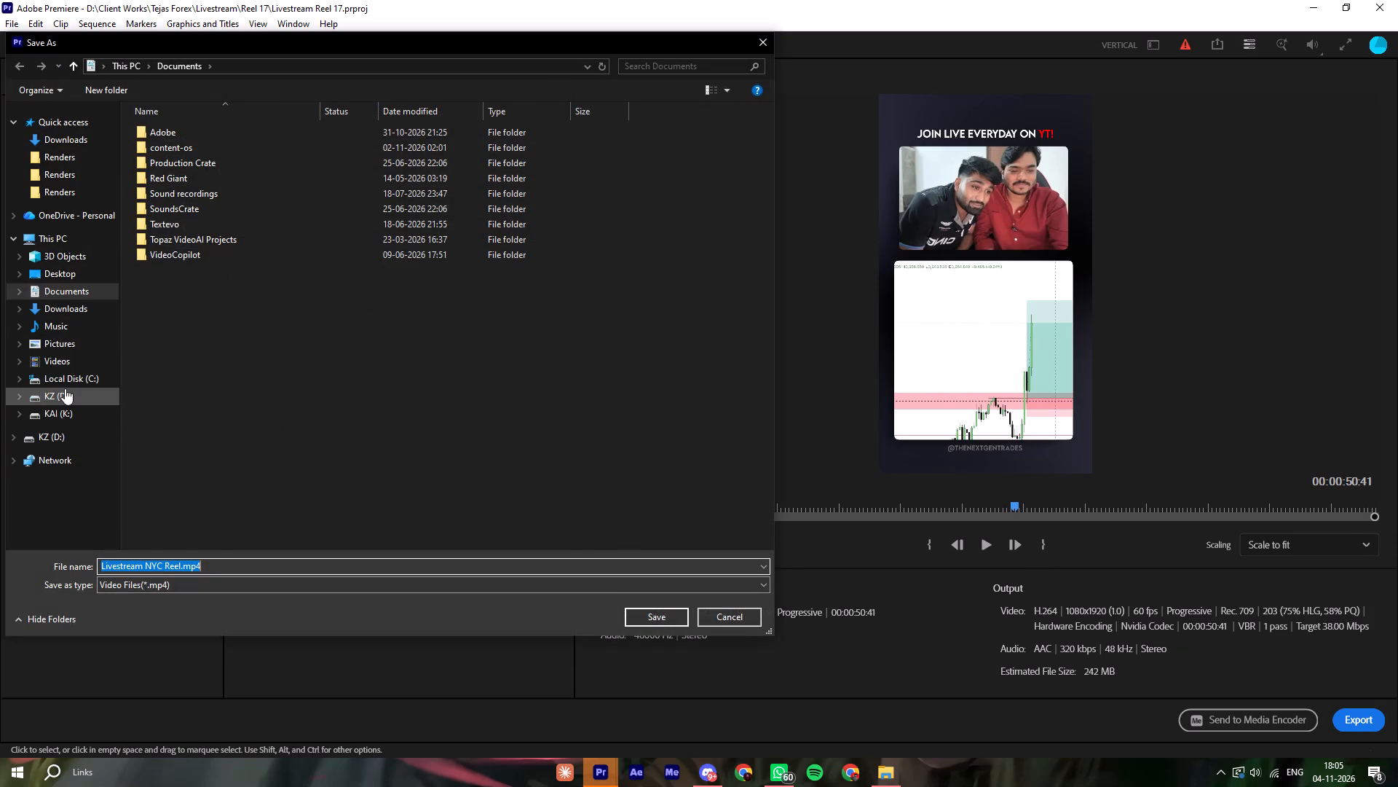
{"action": "left_click", "coordinate": [65, 388]}
{"action": "left_click", "coordinate": [195, 218]}
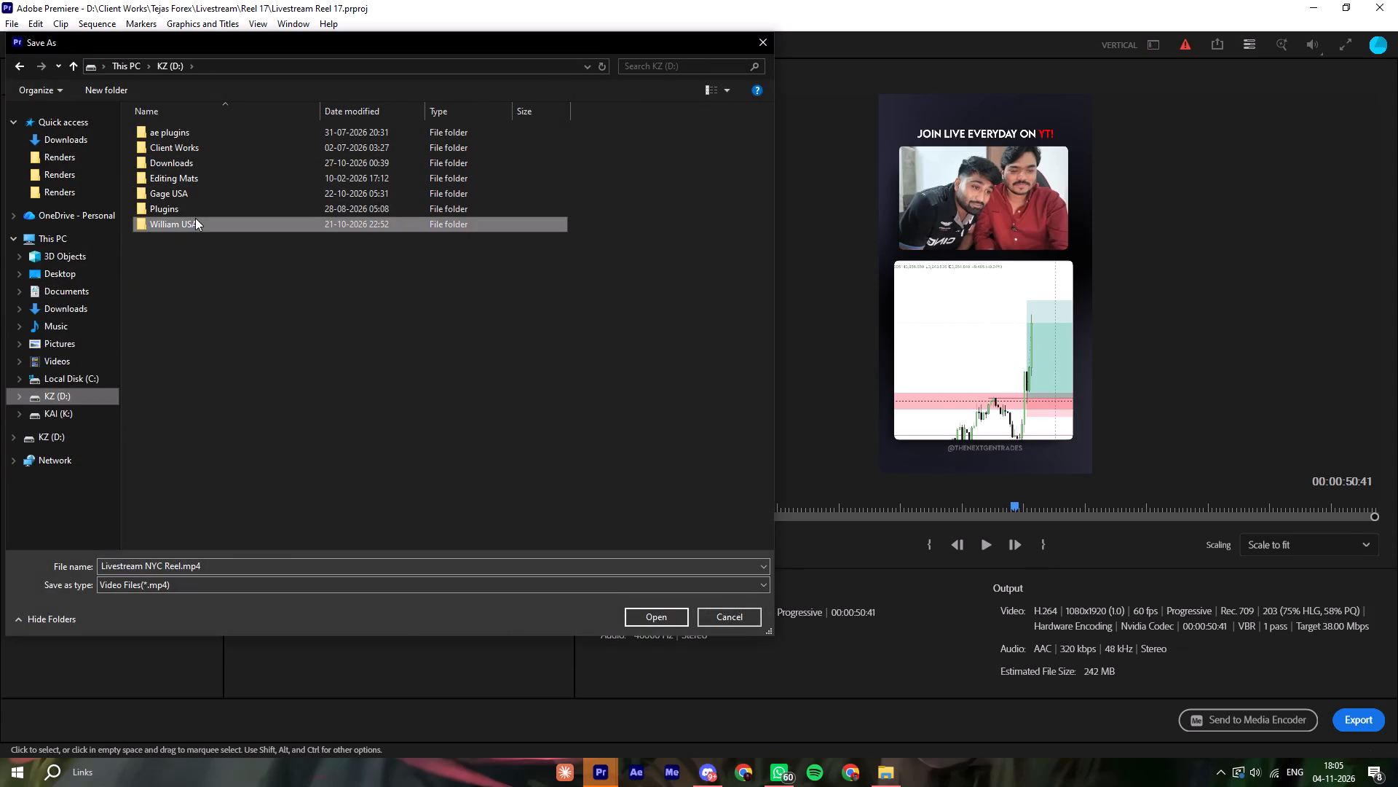
{"action": "double_click", "coordinate": [201, 181]}
{"action": "left_click", "coordinate": [242, 195]}
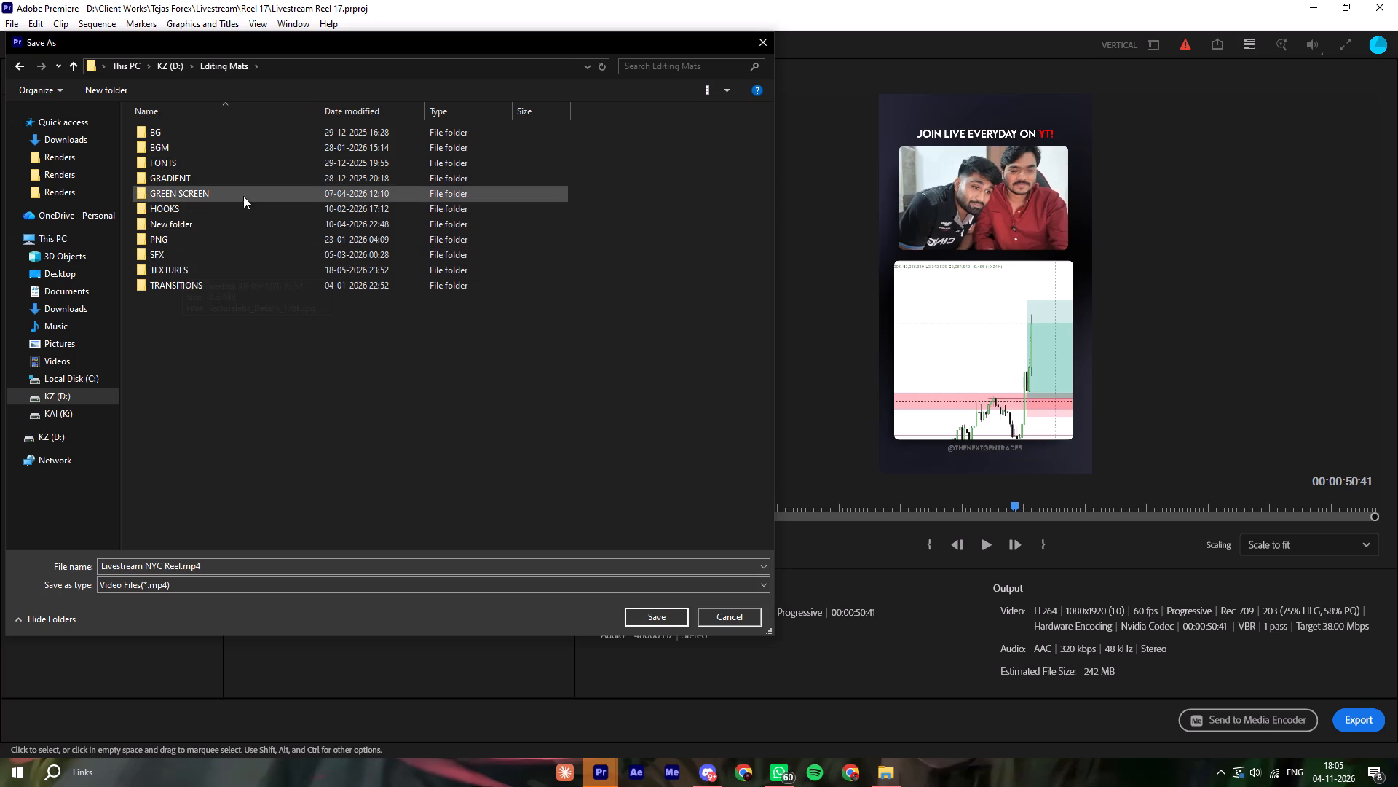
{"action": "double_click", "coordinate": [266, 151]}
{"action": "double_click", "coordinate": [216, 240]}
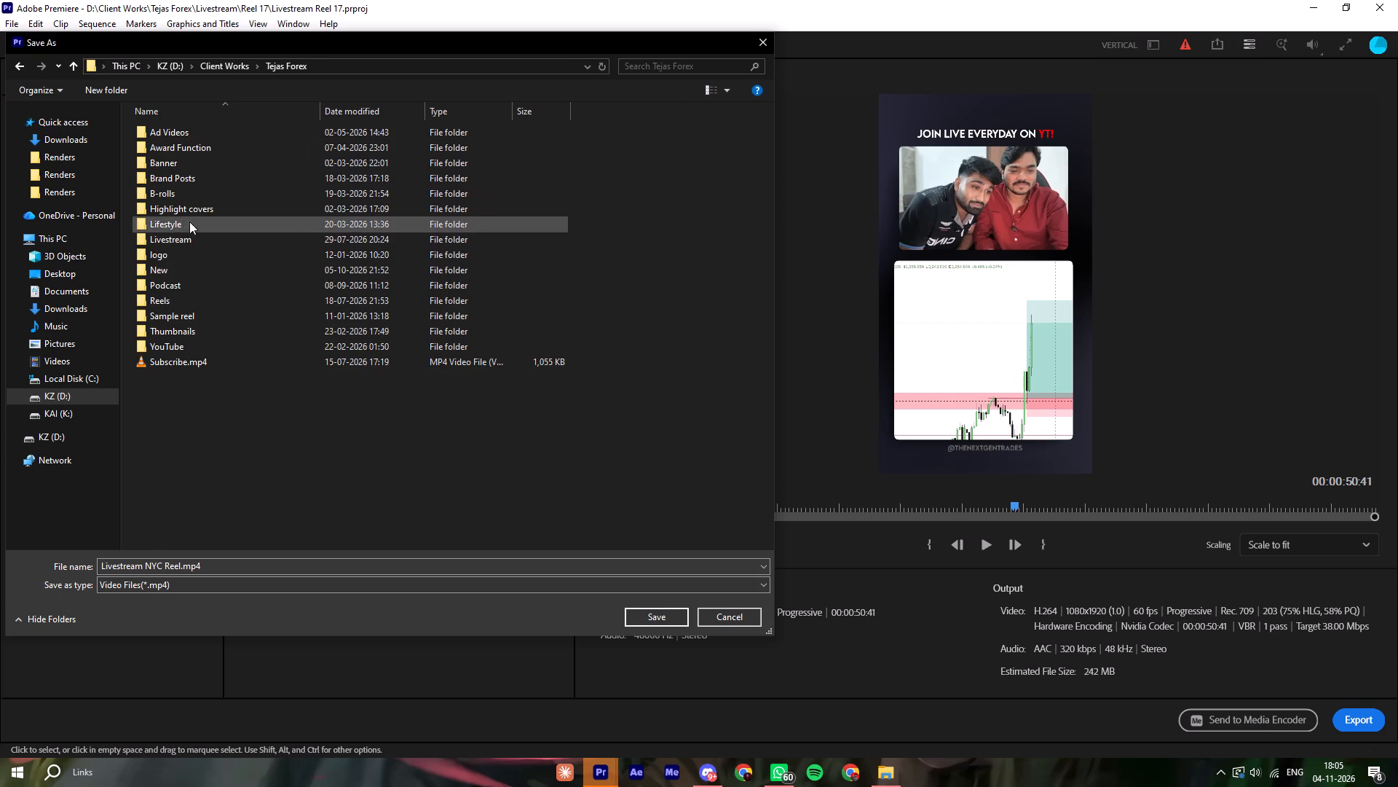
{"action": "double_click", "coordinate": [173, 231]}
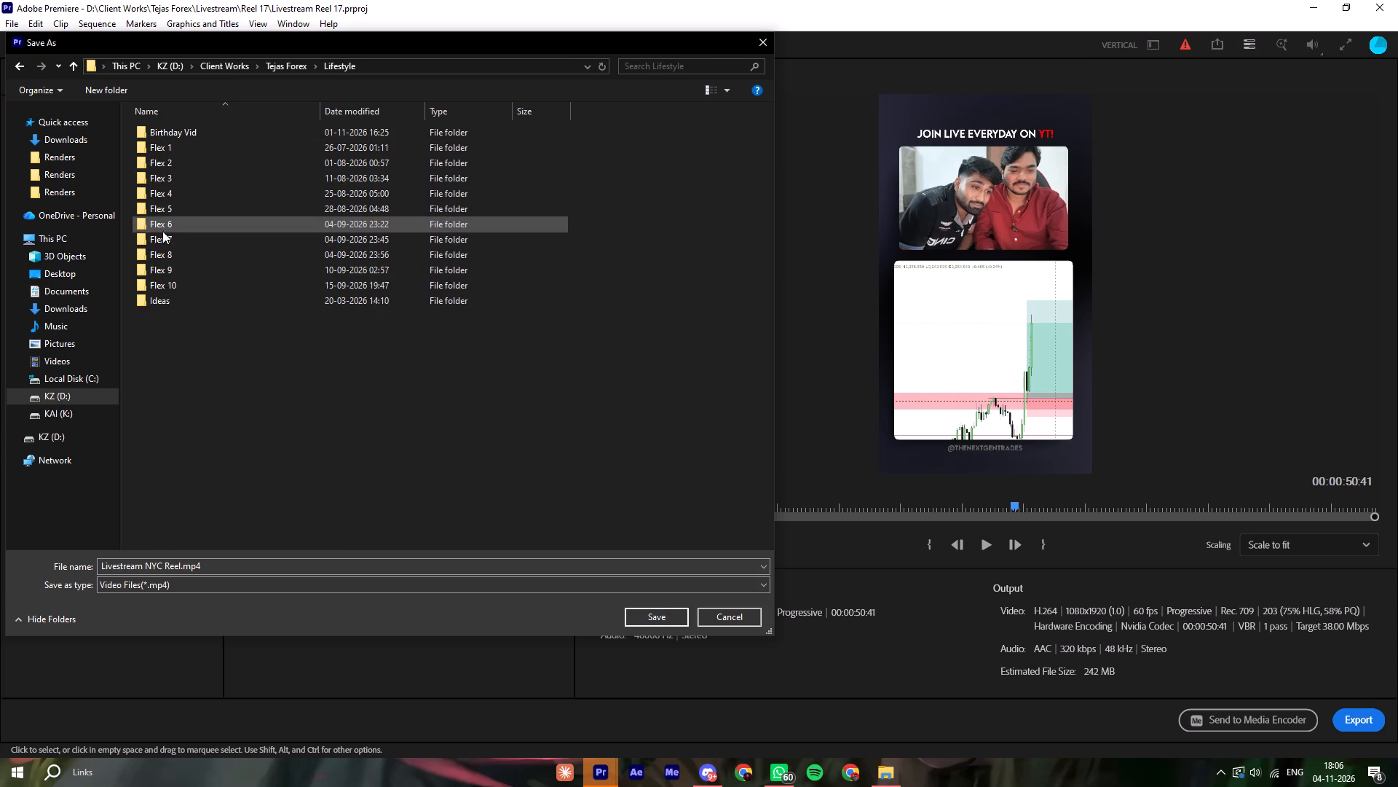
{"action": "left_click_drag", "start_coordinate": [177, 253], "coordinate": [212, 264]}
{"action": "double_click", "coordinate": [195, 245]}
{"action": "double_click", "coordinate": [190, 372]}
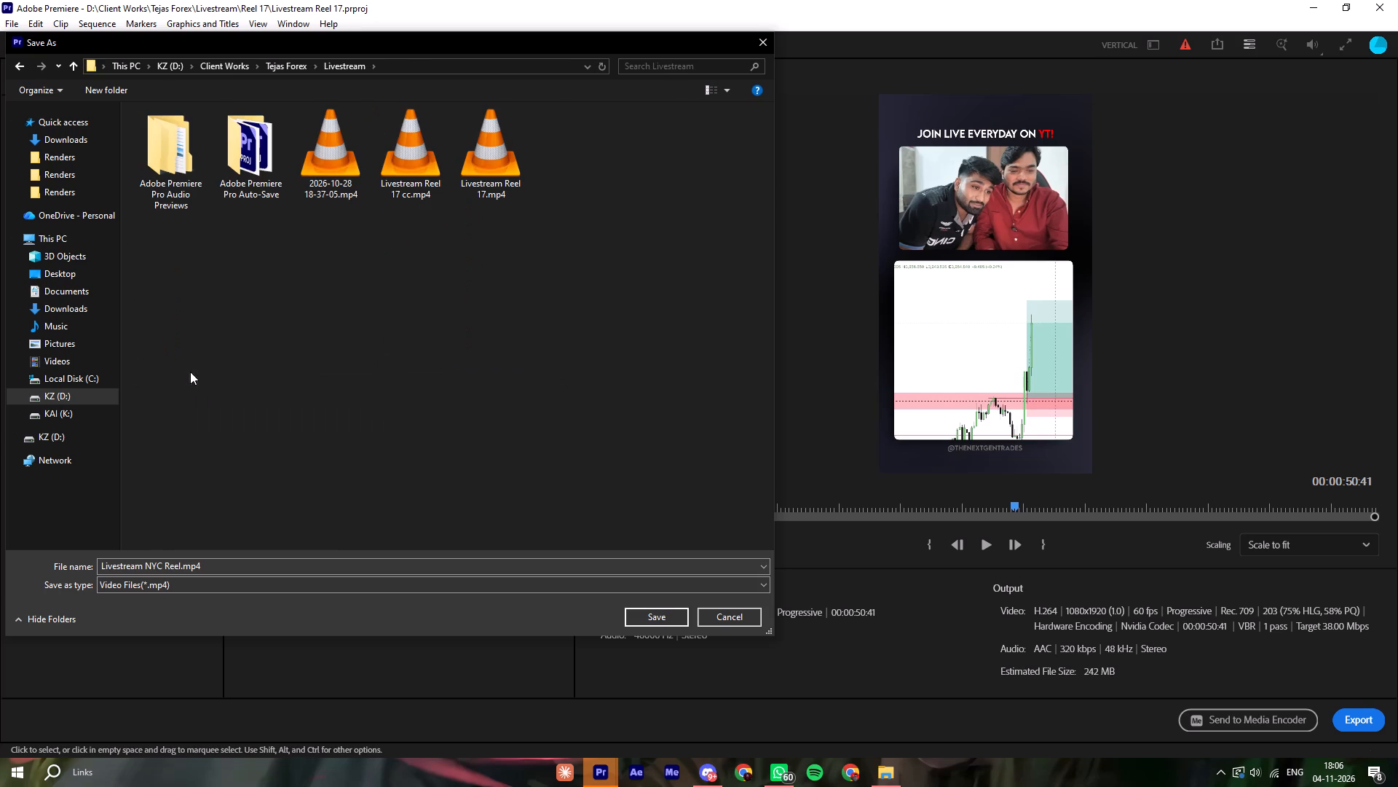
{"action": "left_click", "coordinate": [317, 369]}
Create a folder named Reel 18 inside Livestream and set it as the save location for Livestream NYC Reel.mp4.
{"action": "right_click_drag", "start_coordinate": [262, 415], "coordinate": [269, 429]}
{"action": "left_click", "coordinate": [347, 662]}
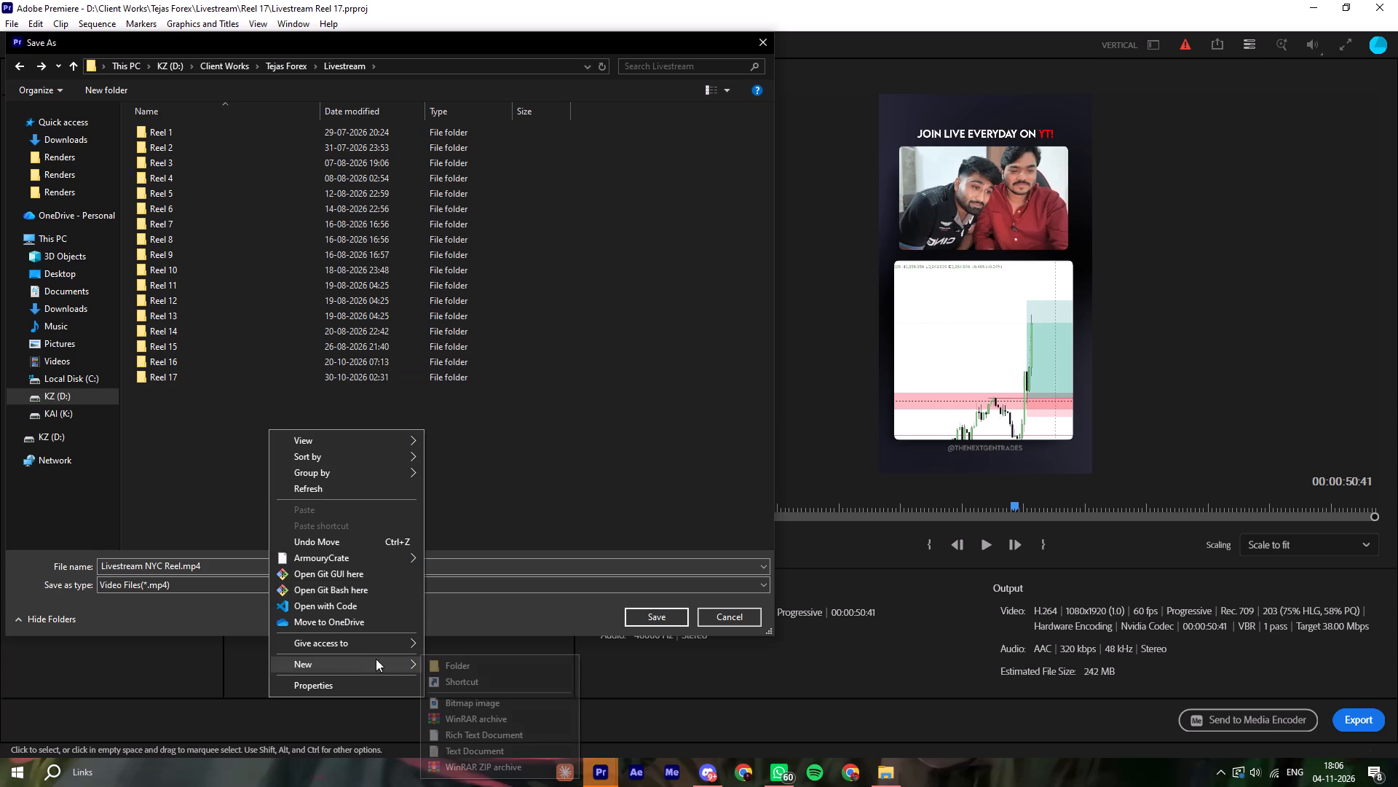
{"action": "left_click", "coordinate": [497, 665]}
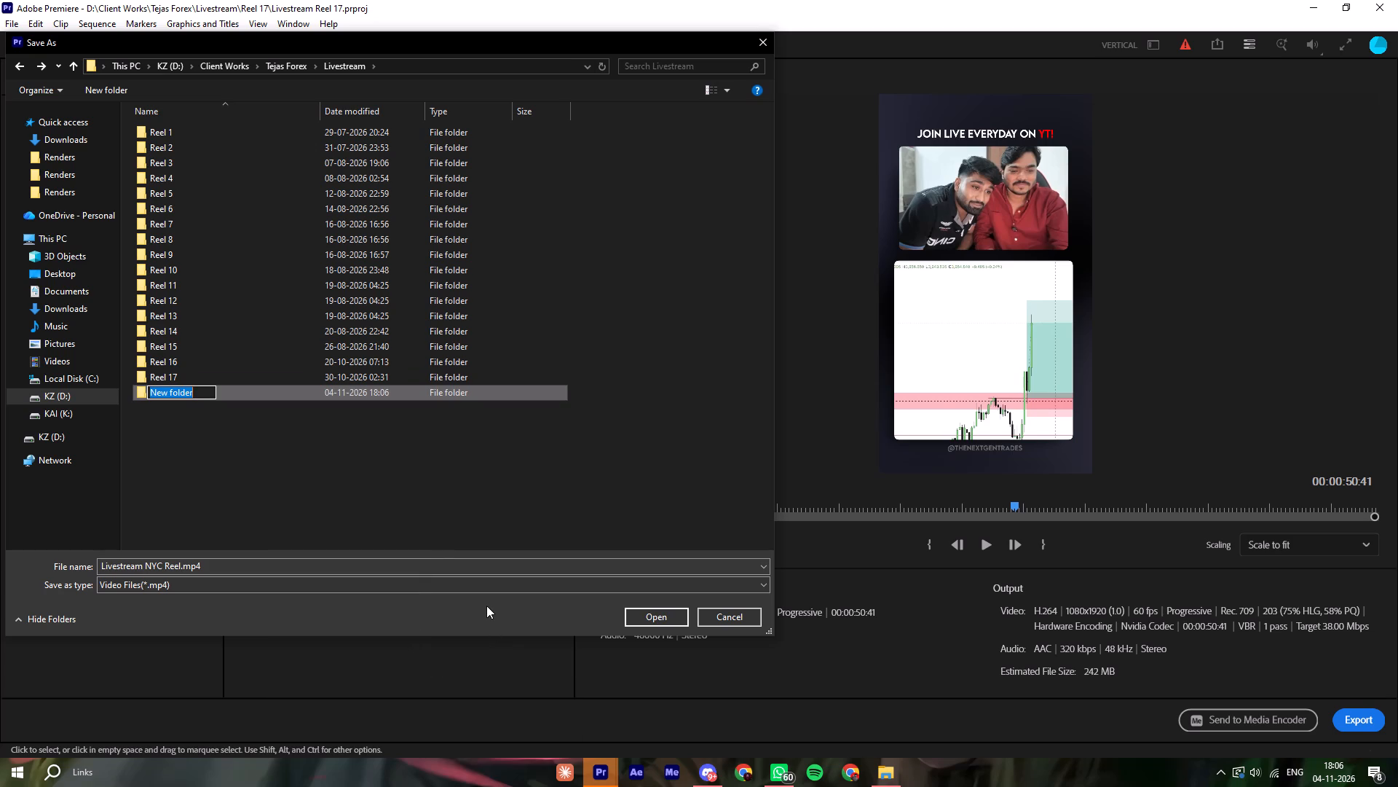
{"action": "type", "text": "Reel 18"}
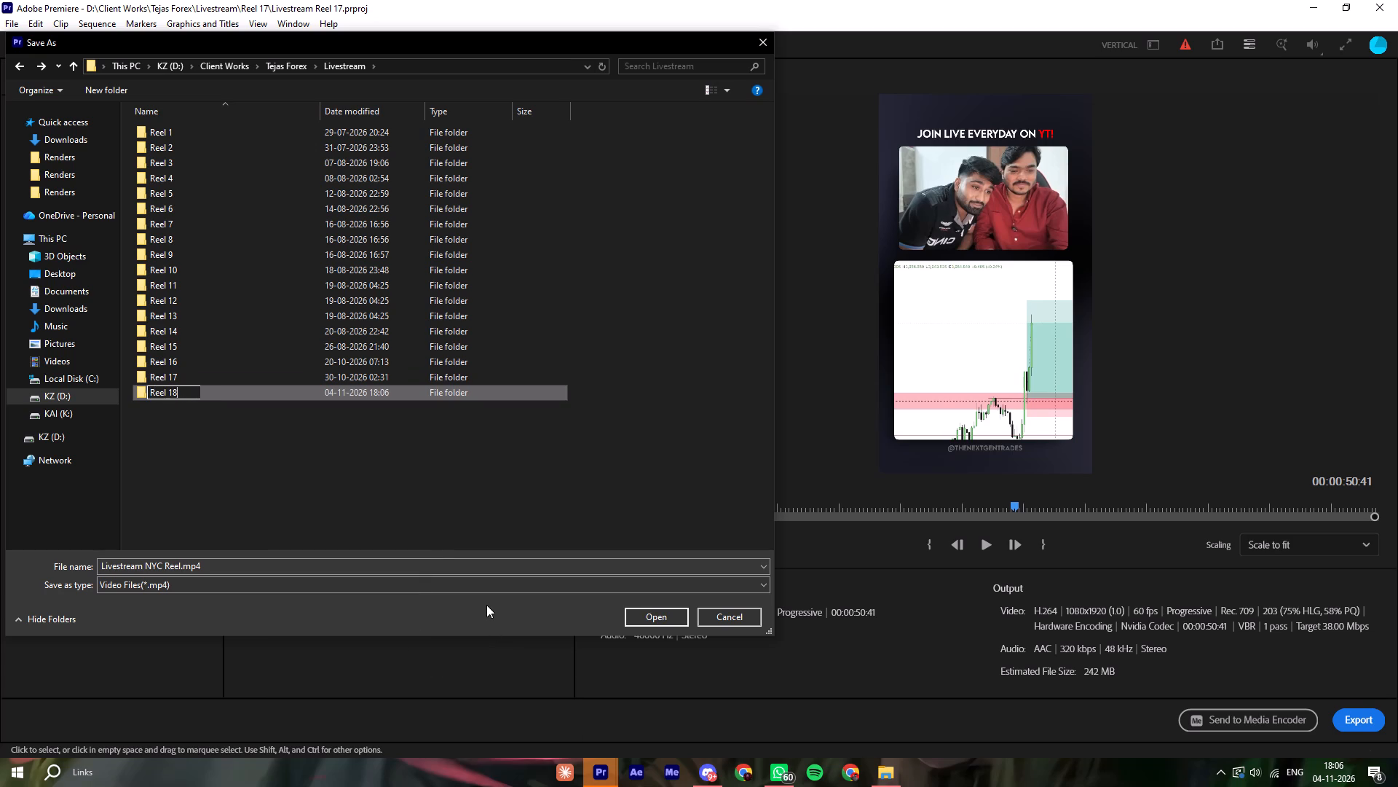
{"action": "key", "text": "Return"}
{"action": "key", "text": "Return"}
{"action": "left_click", "coordinate": [640, 616]}
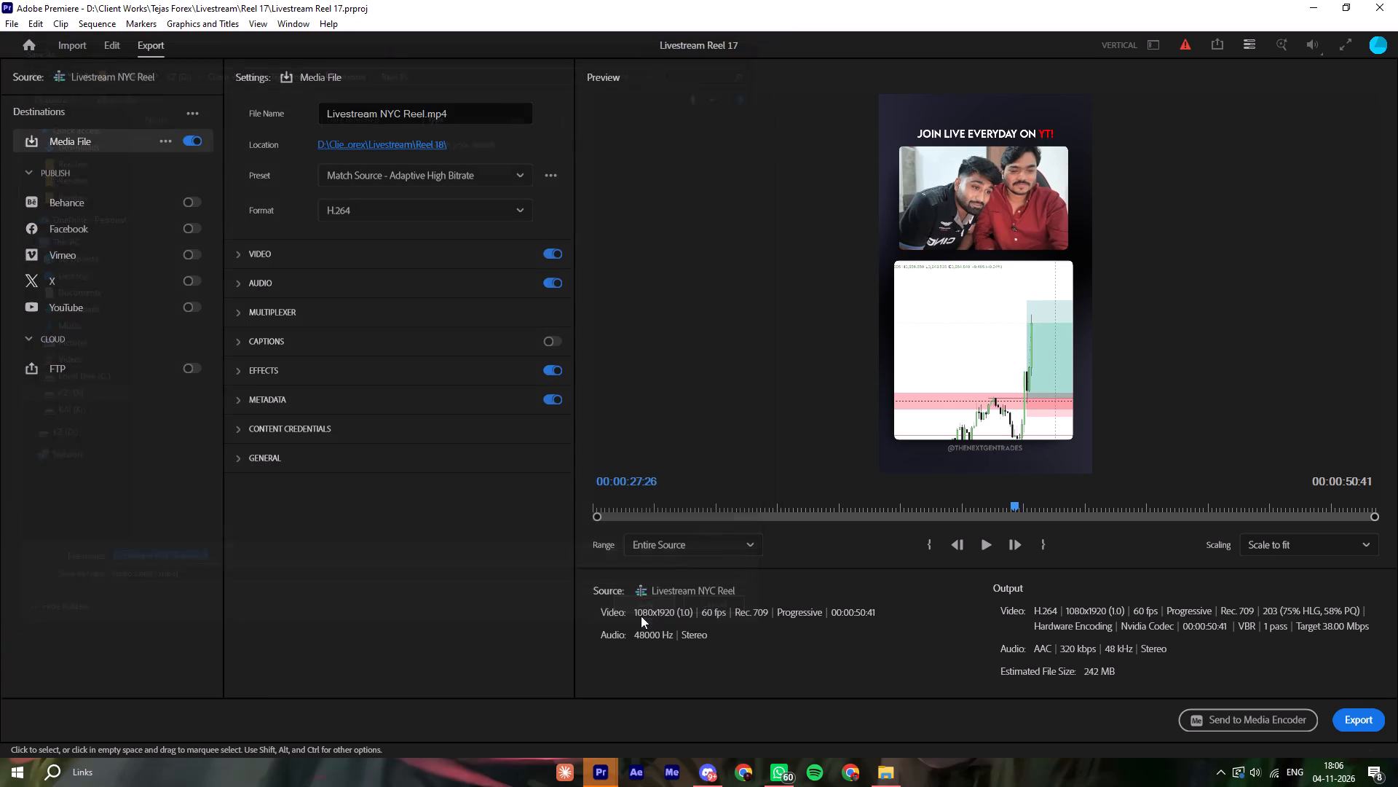
In the export video settings, set the bitrate encoding to CBR with a target bitrate of about 30.9 Mbps.
{"action": "left_click", "coordinate": [237, 251]}
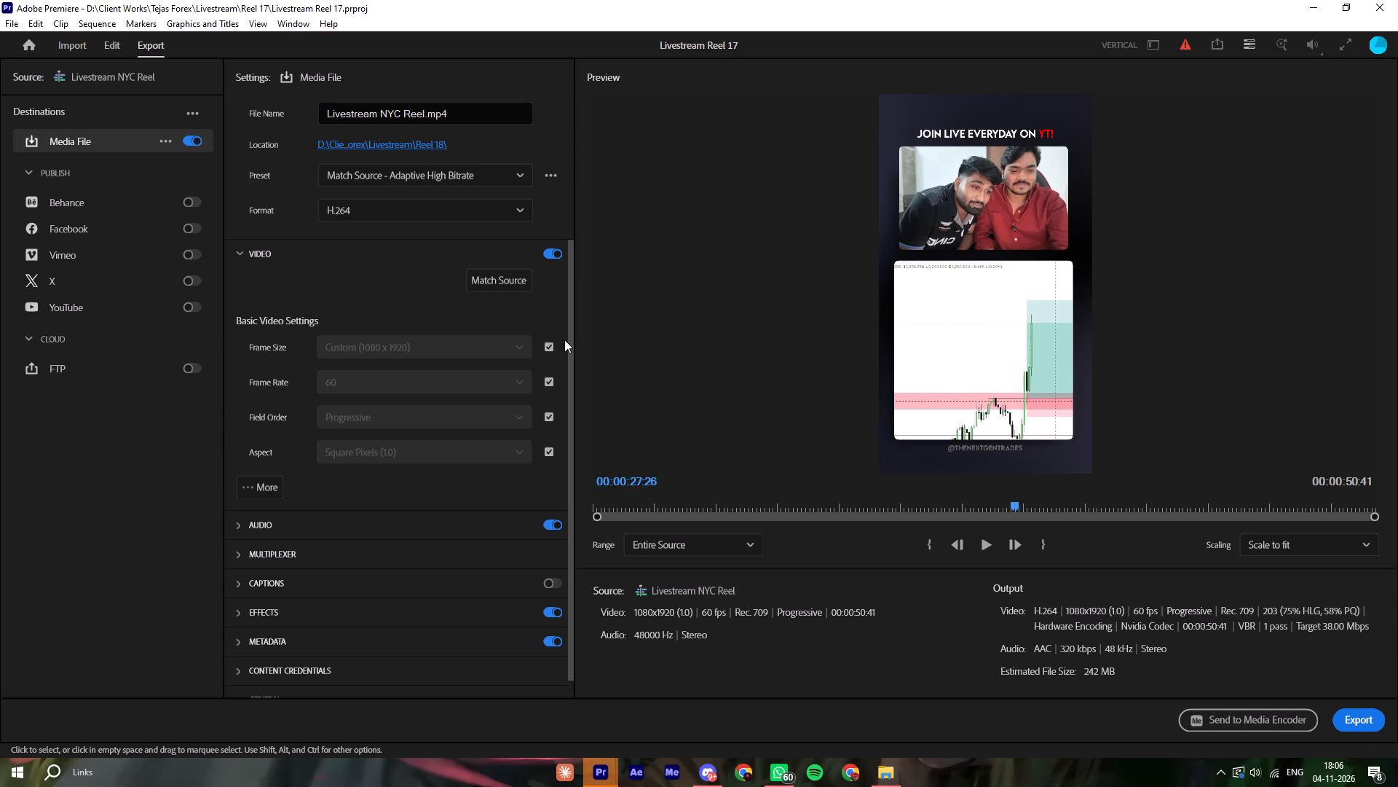
{"action": "left_click_drag", "start_coordinate": [569, 340], "coordinate": [556, 471]}
{"action": "left_click", "coordinate": [275, 464]}
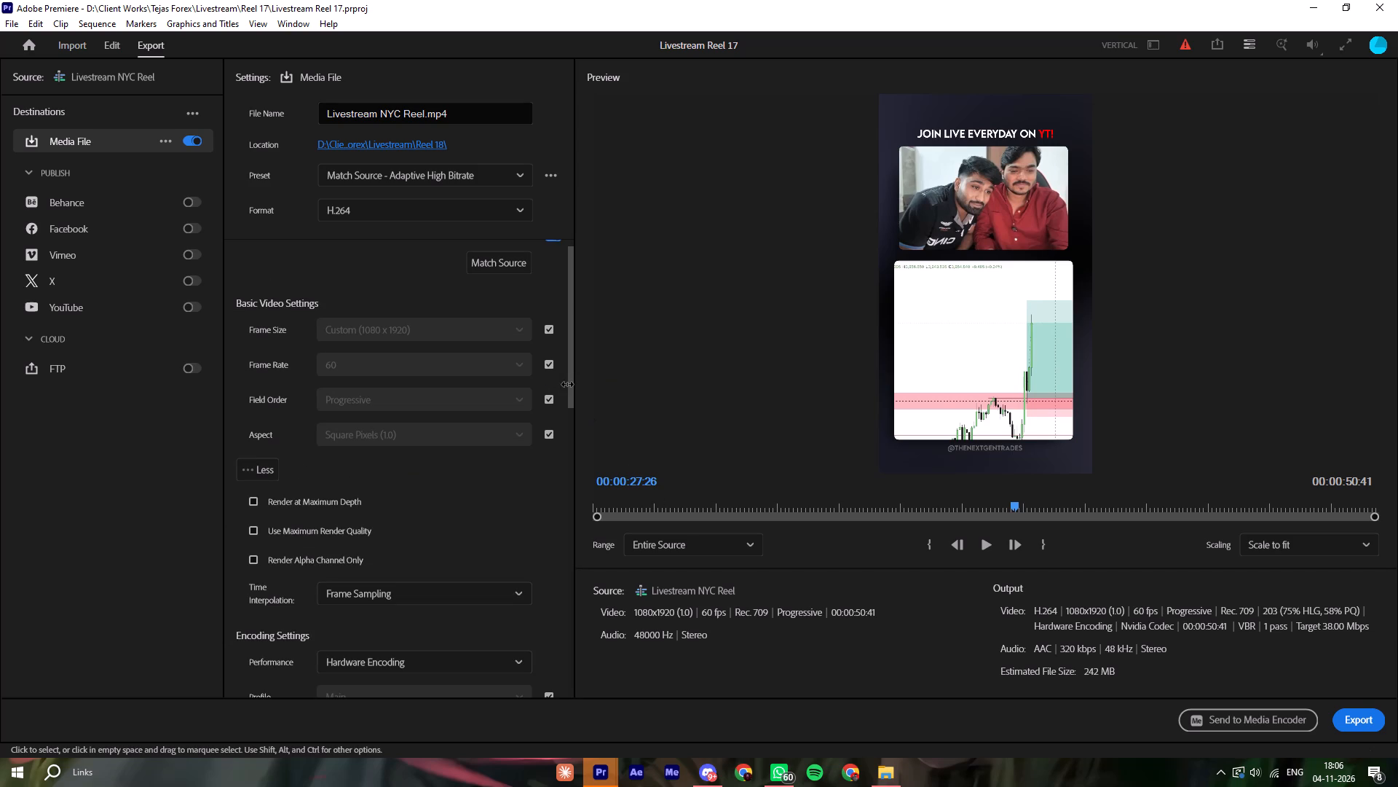
{"action": "left_click_drag", "start_coordinate": [573, 380], "coordinate": [572, 648]}
{"action": "left_click", "coordinate": [395, 369]}
{"action": "left_click", "coordinate": [379, 388]}
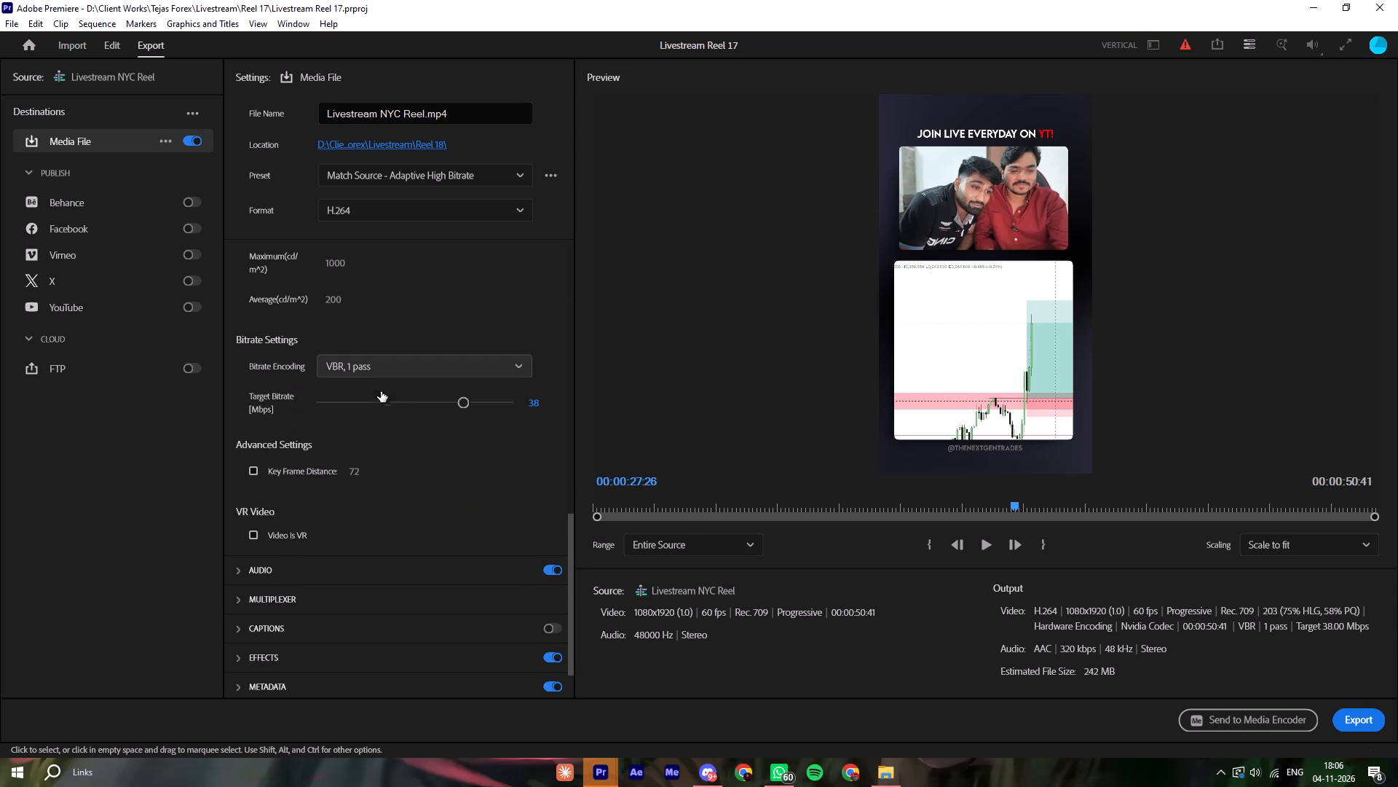
{"action": "left_click", "coordinate": [434, 396]}
{"action": "left_click", "coordinate": [442, 398]}
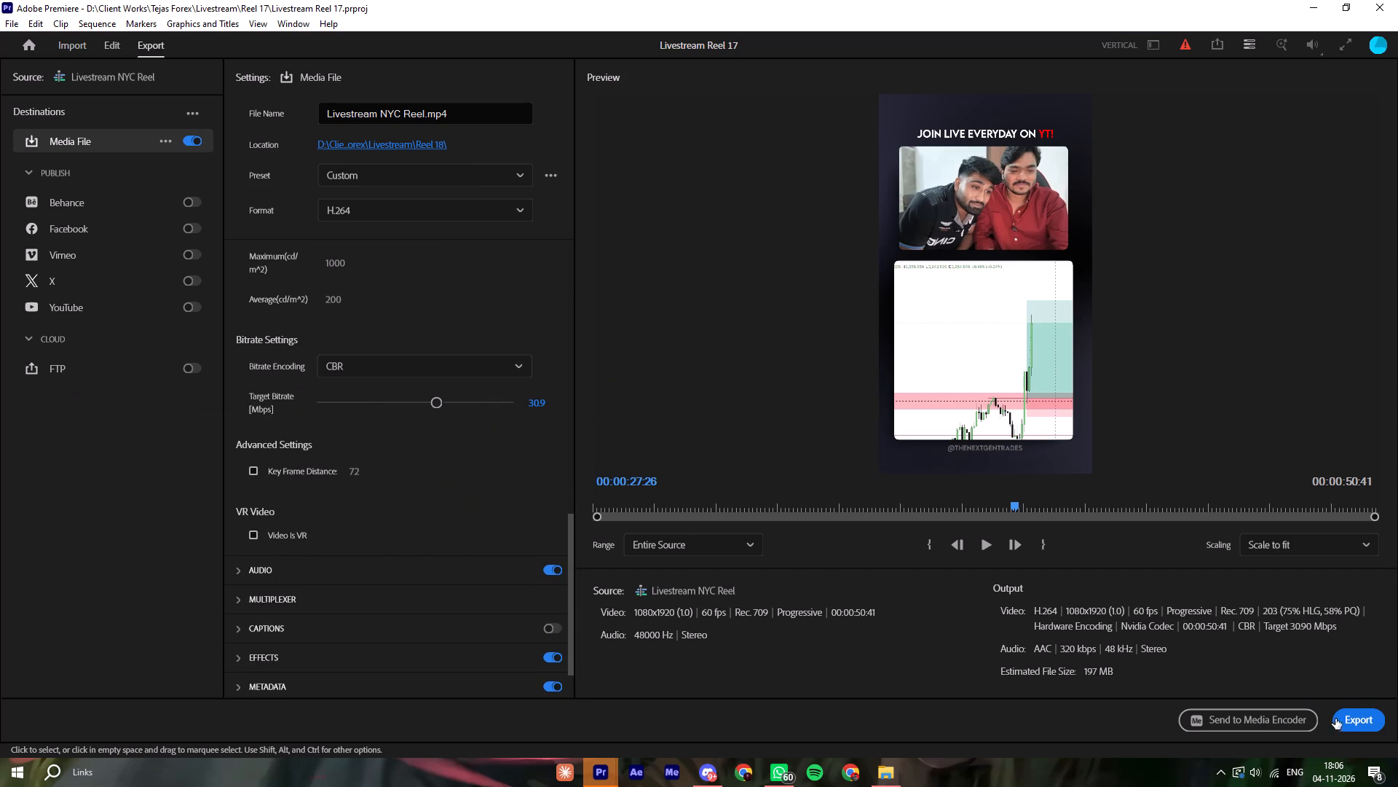
Export Livestream NYC Reel.mp4 to the Reel 18 folder with the current settings.
{"action": "left_click", "coordinate": [1360, 717]}
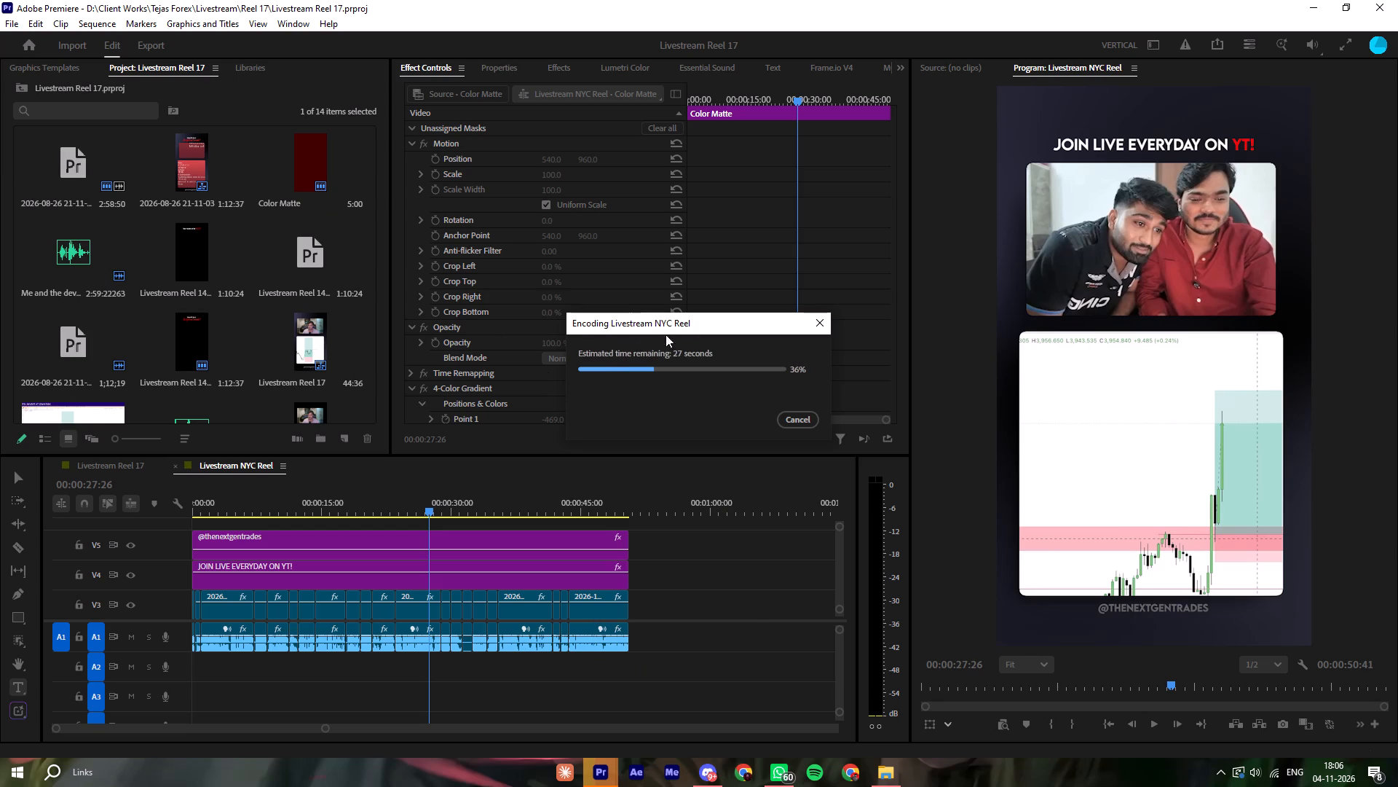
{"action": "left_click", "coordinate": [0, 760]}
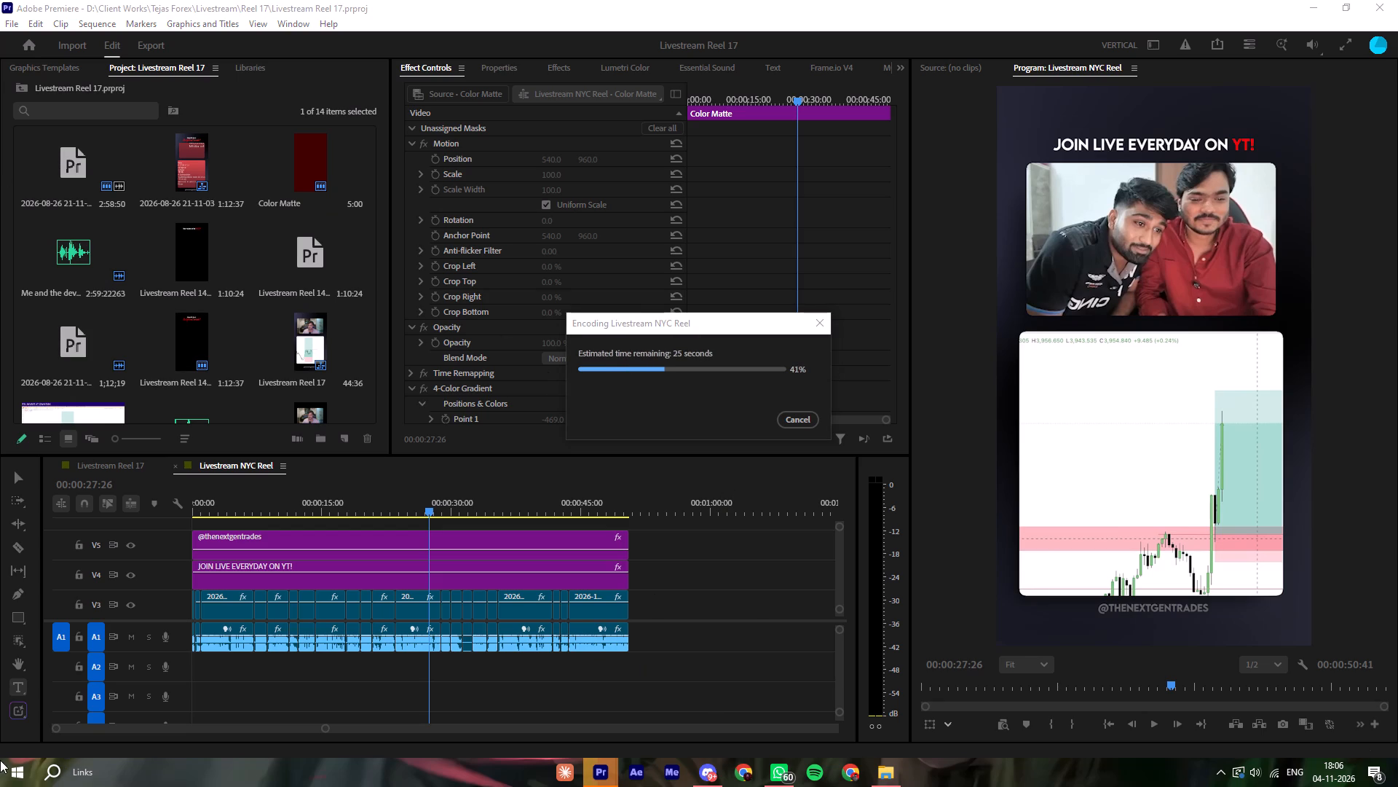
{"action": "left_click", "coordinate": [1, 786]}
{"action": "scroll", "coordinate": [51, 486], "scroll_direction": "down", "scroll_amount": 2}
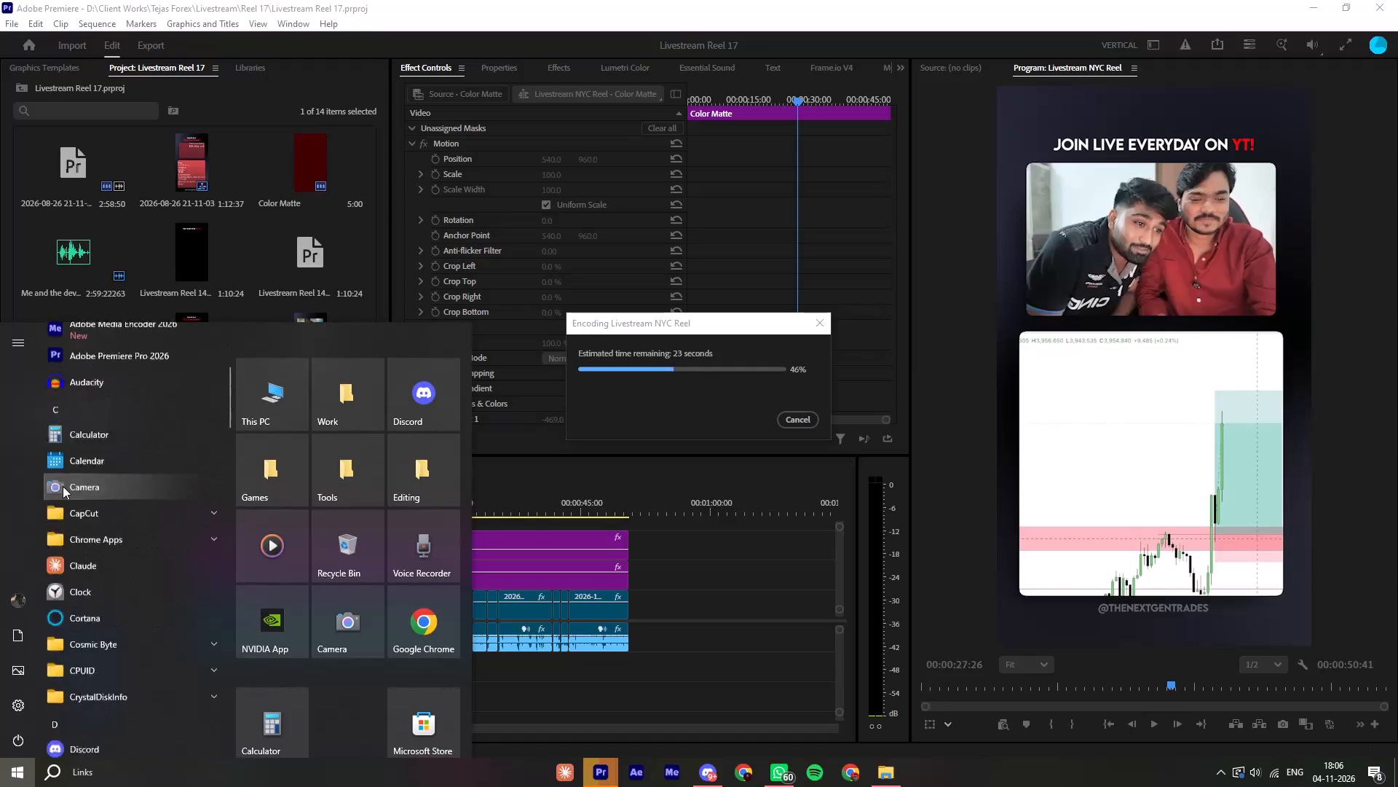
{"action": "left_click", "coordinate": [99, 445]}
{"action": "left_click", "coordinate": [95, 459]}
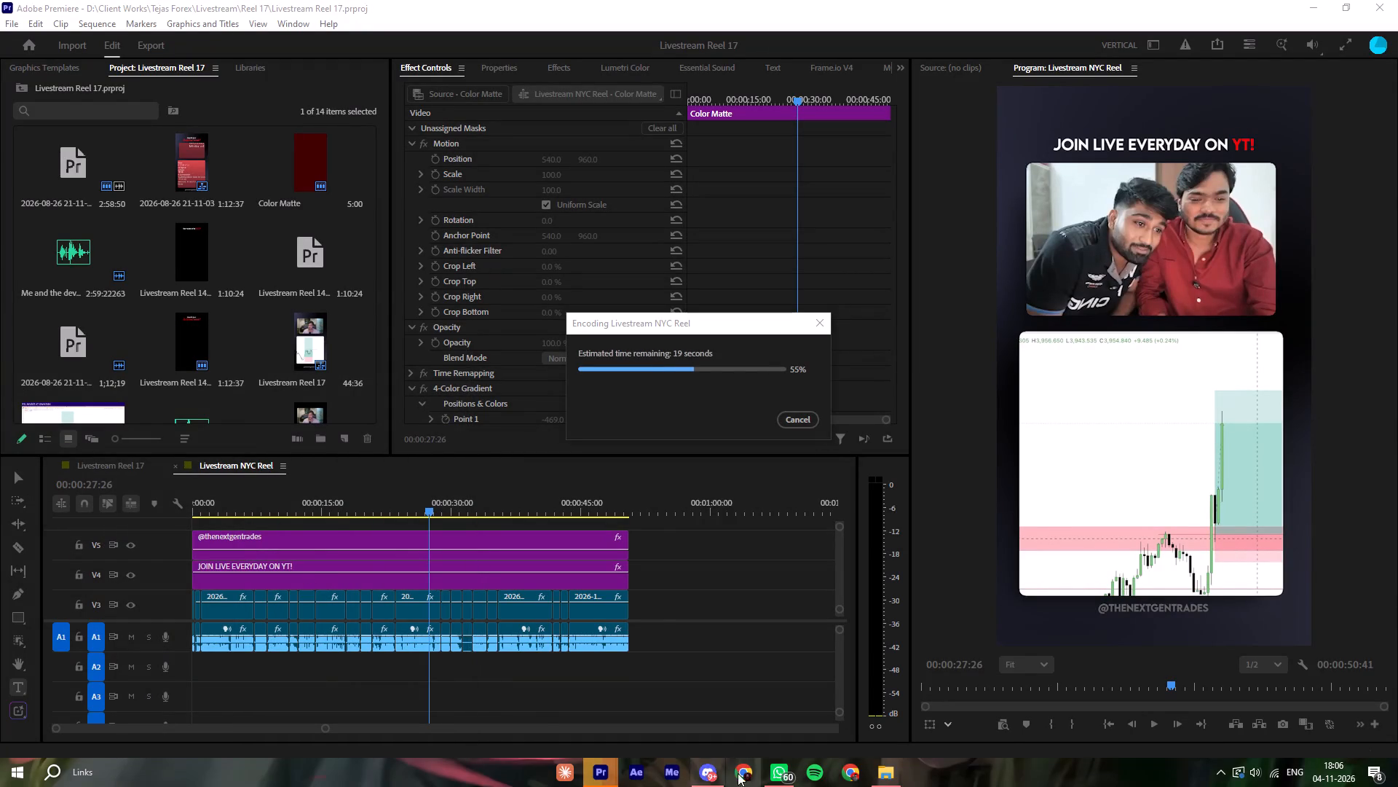
Switch to the Windows Apps & features settings and start uninstalling CapCut.
{"action": "left_click", "coordinate": [67, 783]}
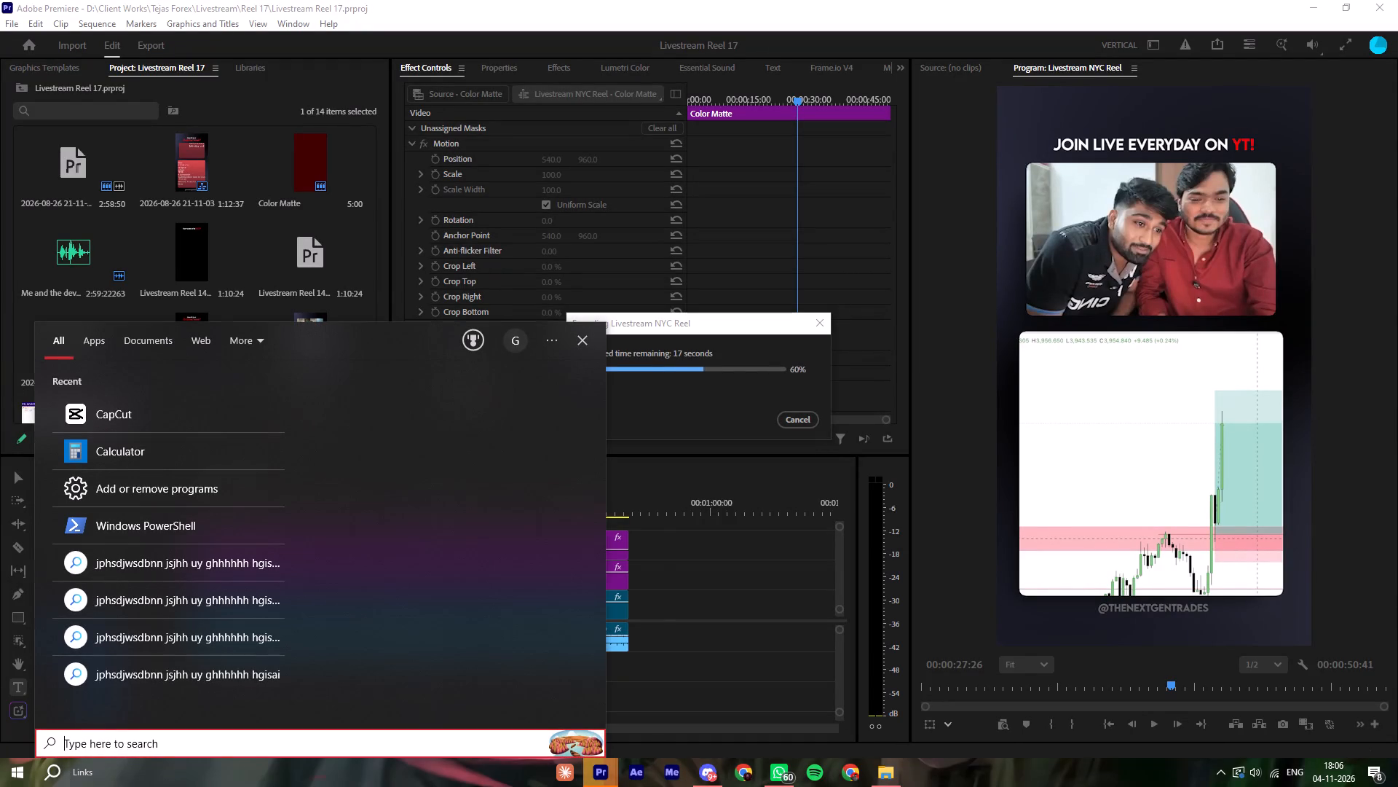
{"action": "left_click", "coordinate": [125, 500]}
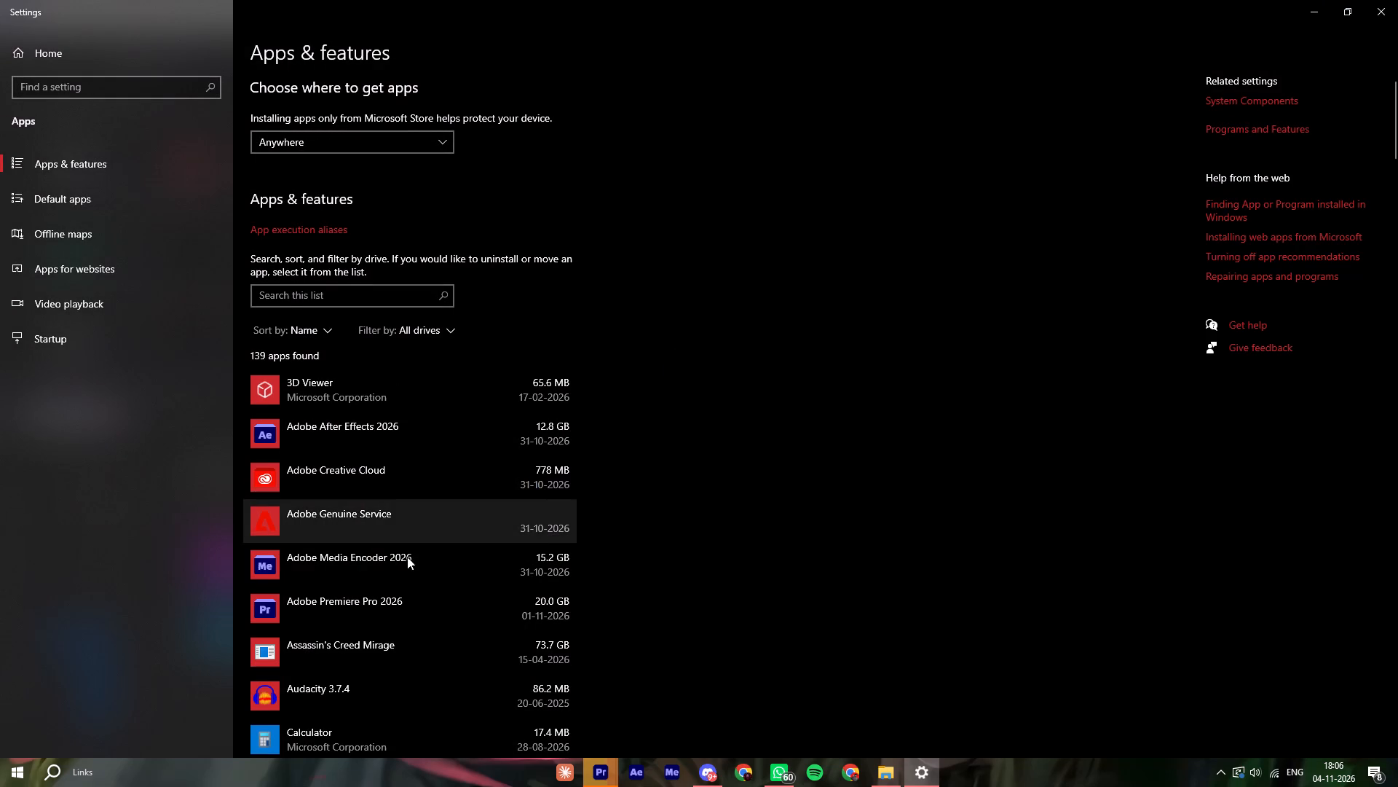
{"action": "scroll", "coordinate": [568, 514], "scroll_direction": "down", "scroll_amount": 1}
{"action": "scroll", "coordinate": [374, 449], "scroll_direction": "down", "scroll_amount": 1}
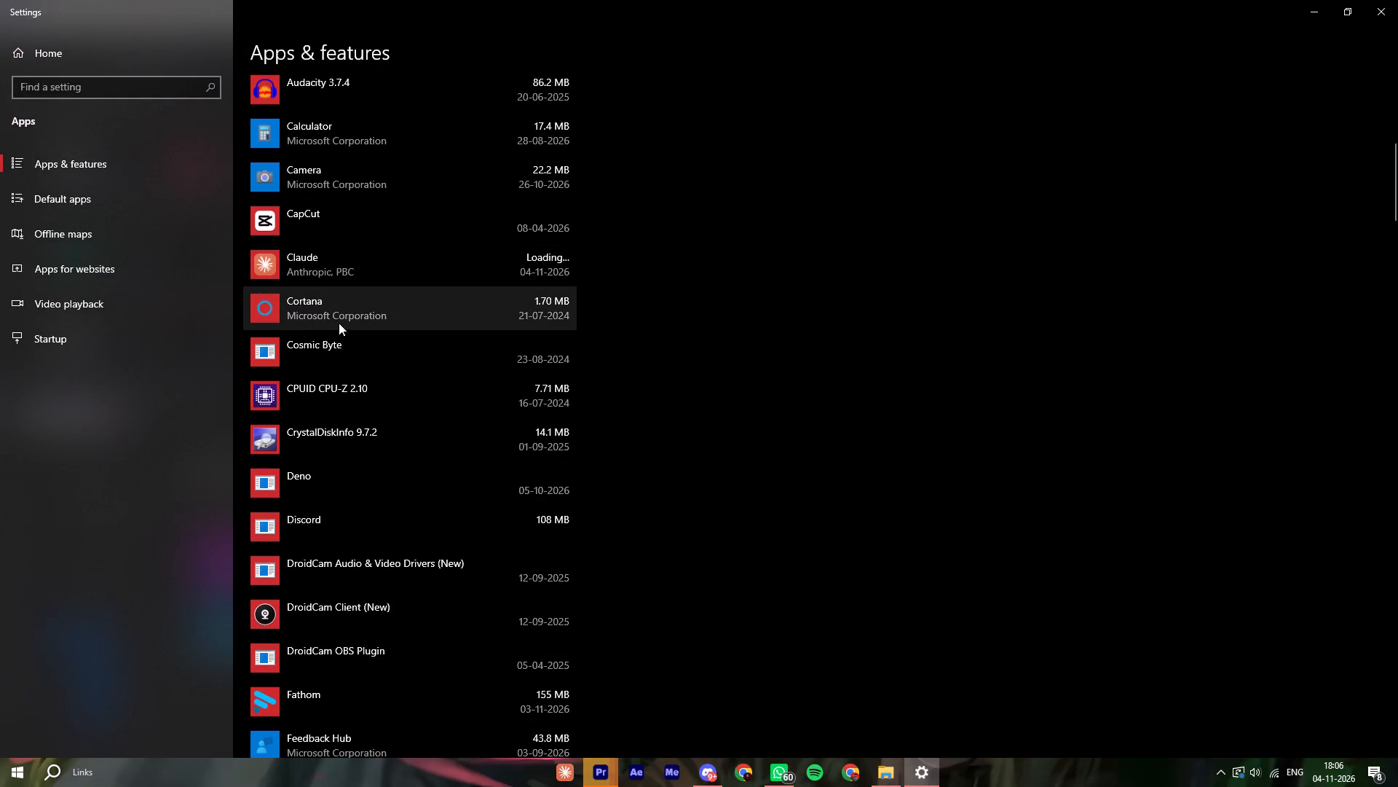
{"action": "left_click", "coordinate": [349, 219]}
{"action": "left_click", "coordinate": [526, 283]}
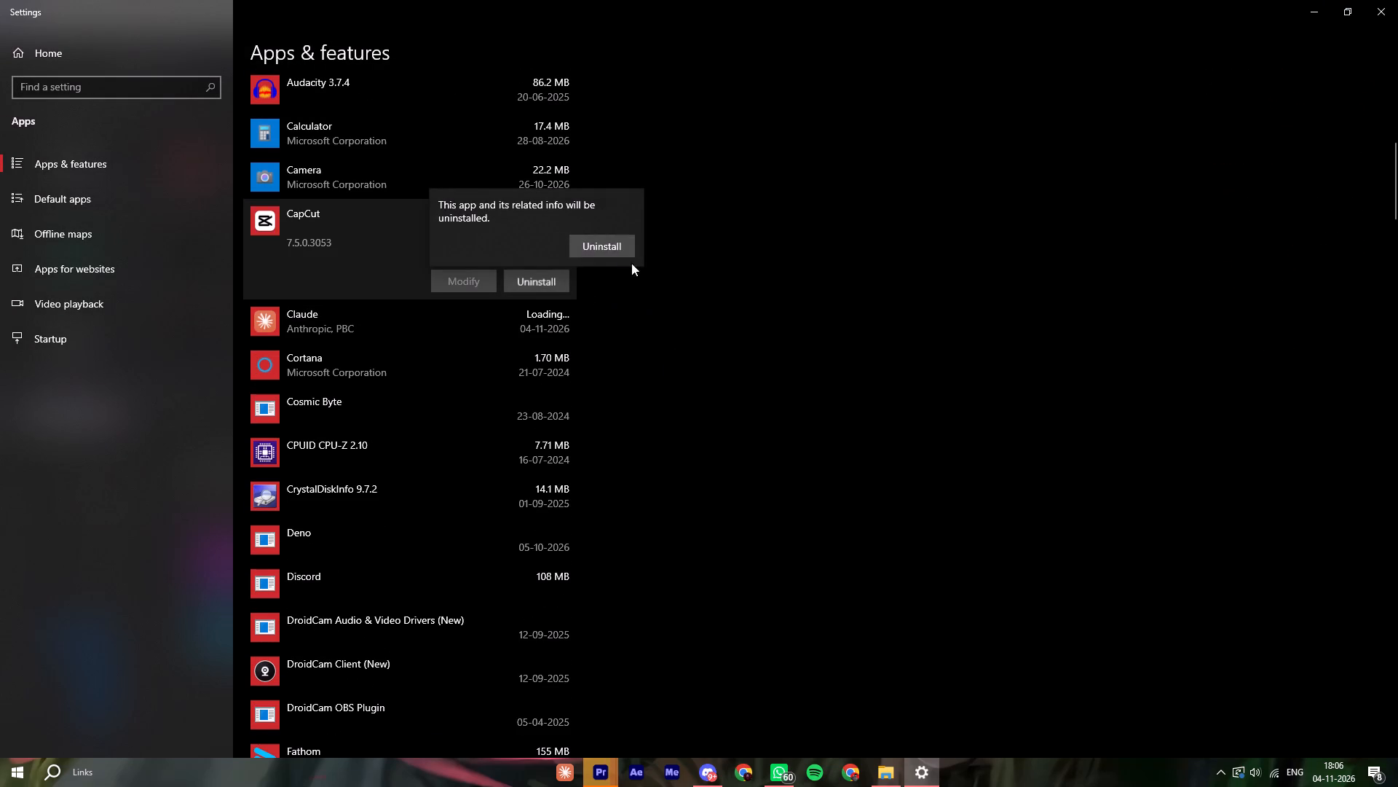